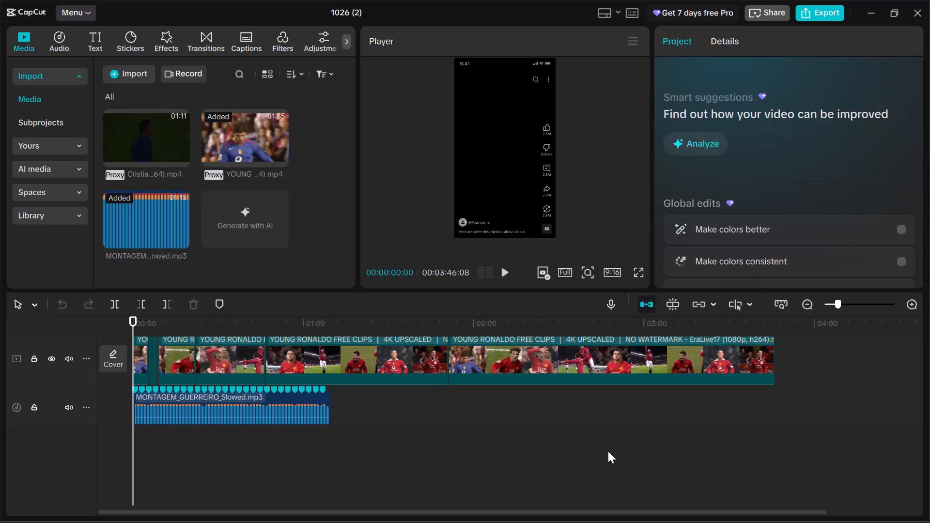
Minimize the CapCut editor window to get to the Turbo VPN window on the desktop.
click(875, 9)
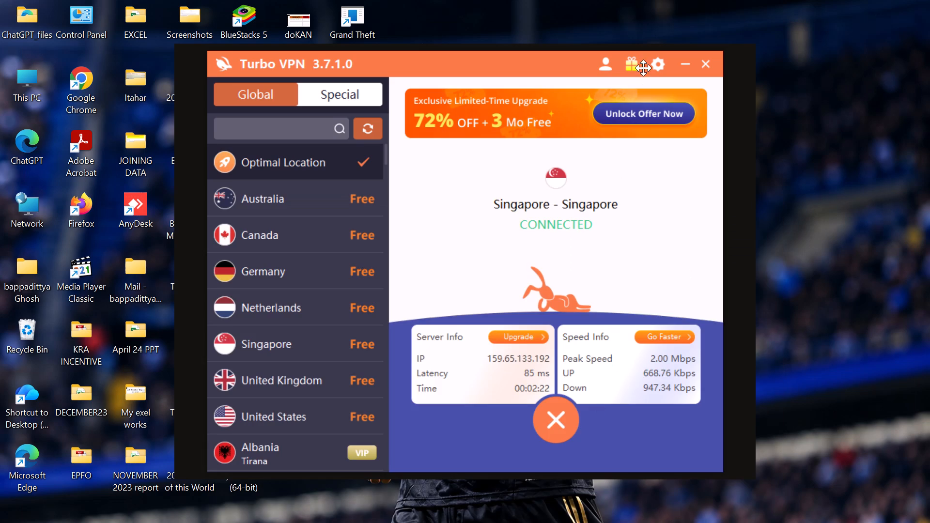
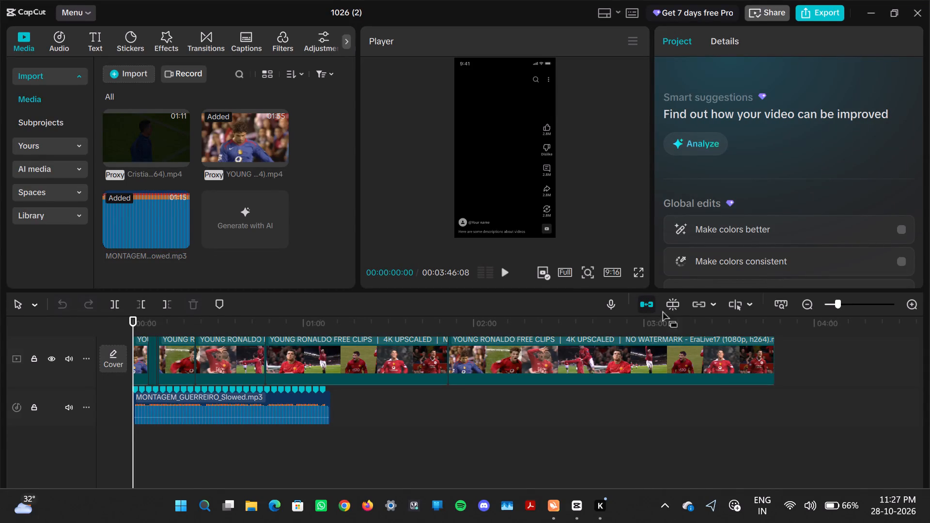
Preview the footage in the last clips from about 00:02:18 to 00:02:22.
click(525, 407)
click(415, 364)
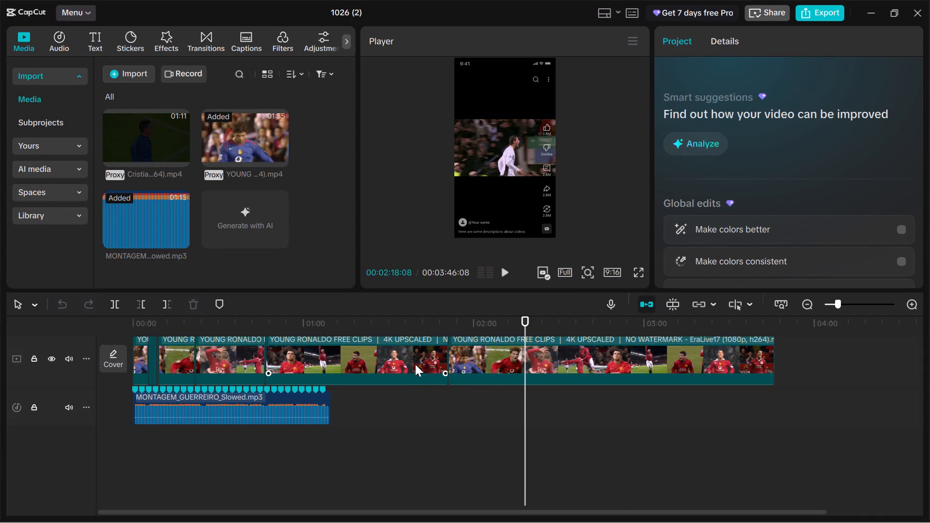
key(space)
key(space)
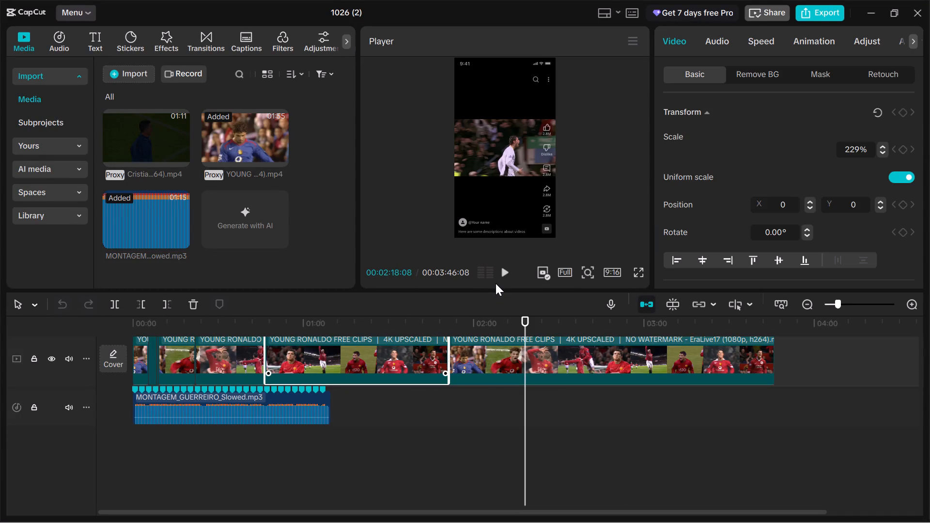
key(space)
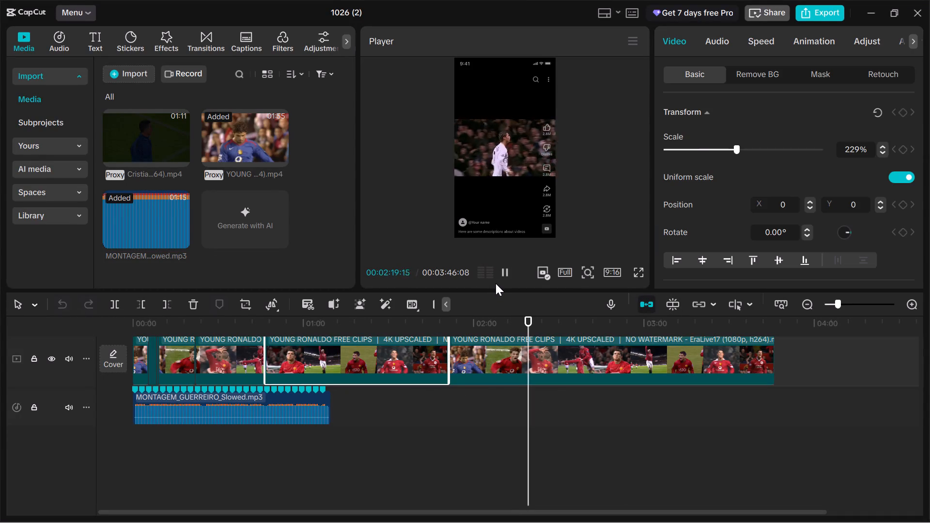
key(space)
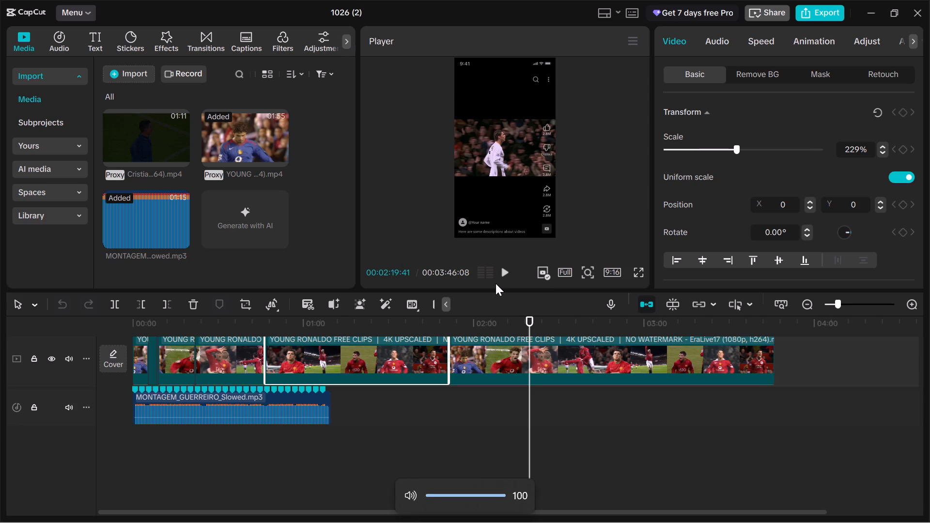
click(509, 272)
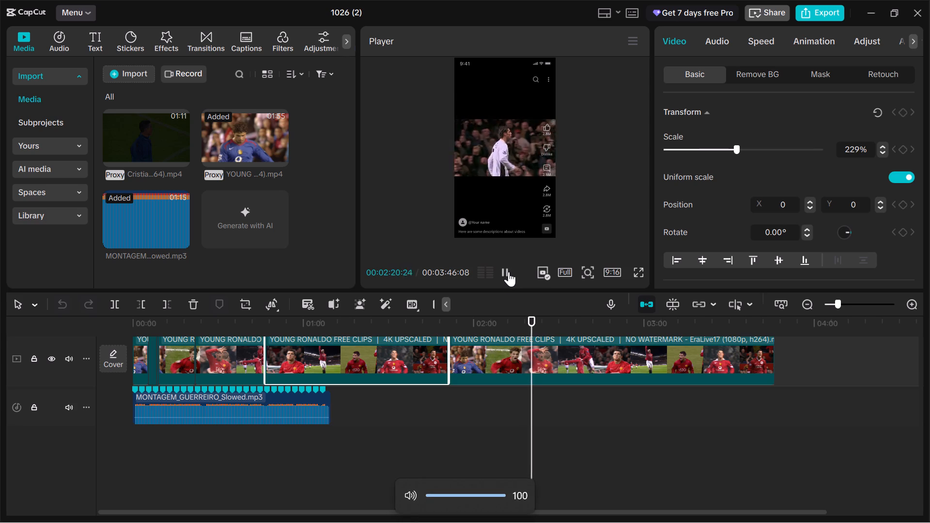
drag(537, 368, 564, 369)
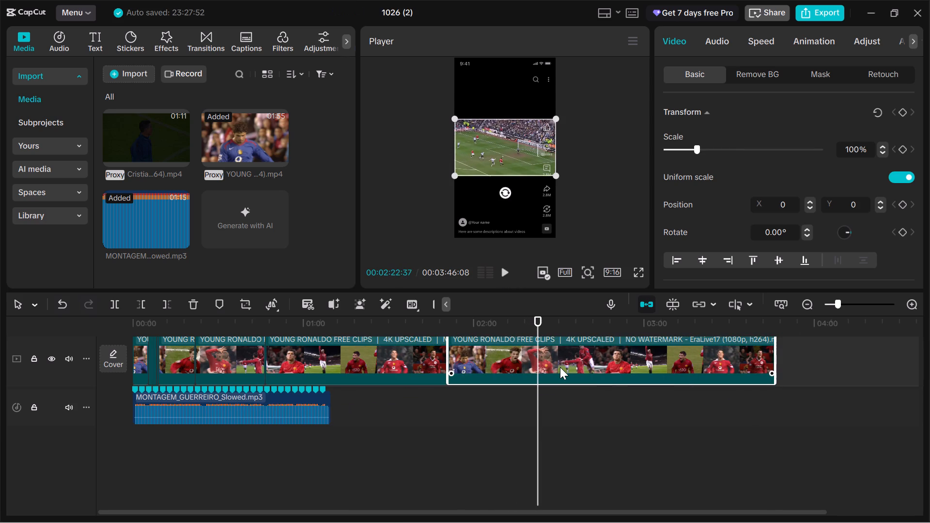
drag(540, 323, 539, 323)
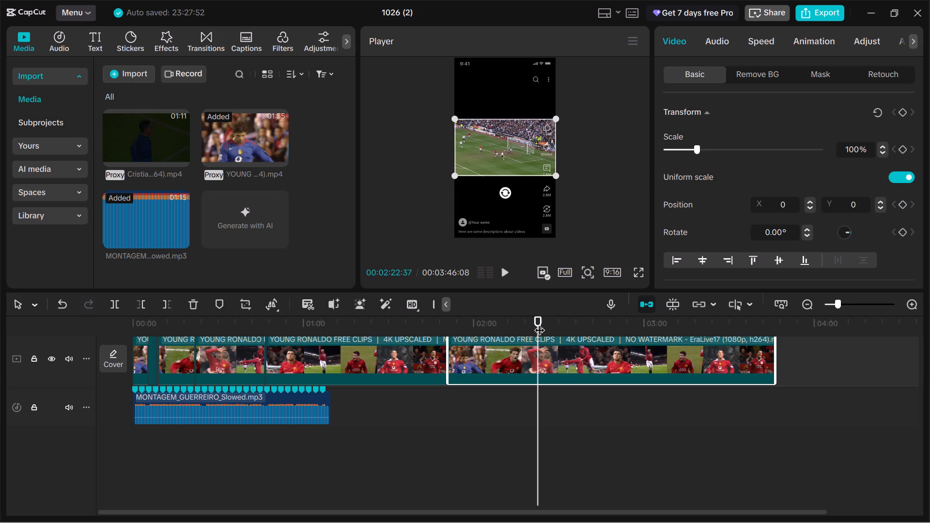
Play the edit from about 00:00:16.
drag(539, 323, 180, 365)
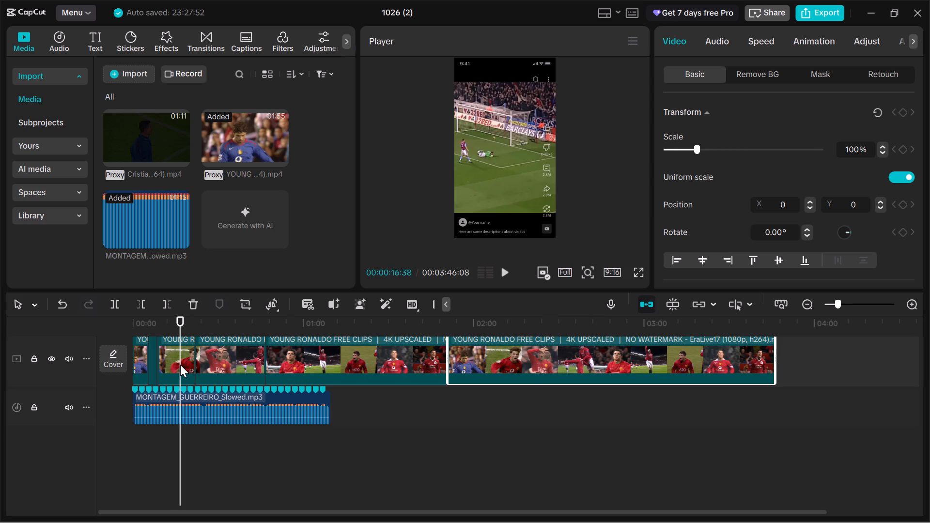
key(space)
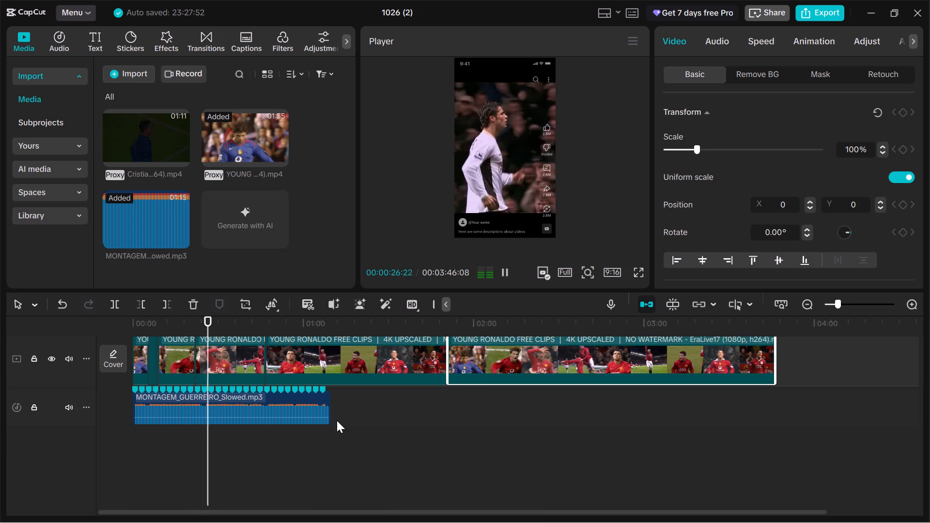
Look along the clips and the music's beat markers to locate the freeze-frame section near 00:00:06.
ctrl+scroll(337, 420, up, 1)
scroll(337, 420, down, 4)
ctrl+scroll(301, 407, up, 10)
scroll(262, 415, down, 1)
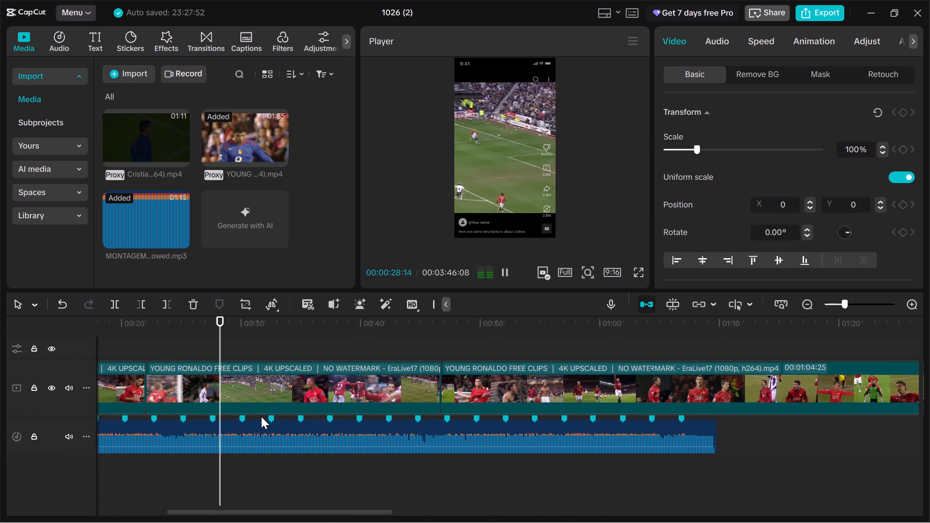
scroll(261, 416, up, 1)
drag(316, 510, 147, 522)
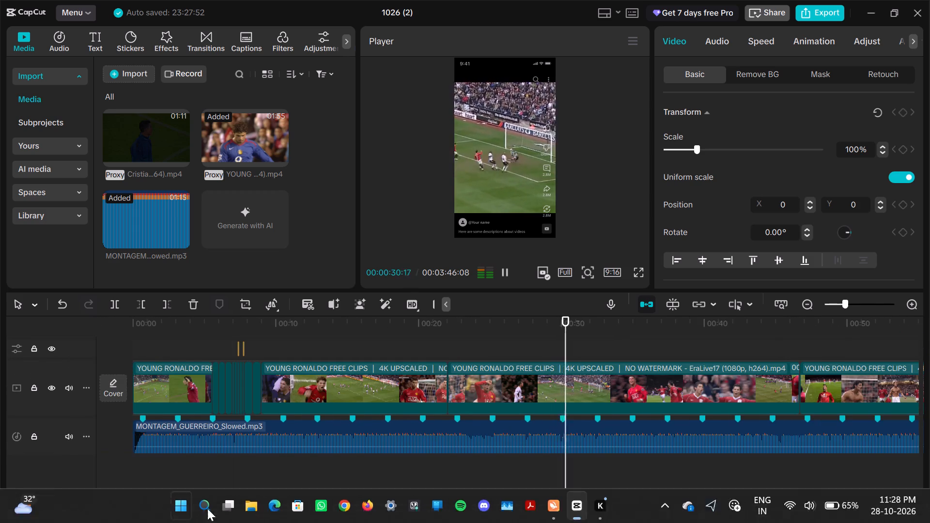
scroll(242, 474, up, 11)
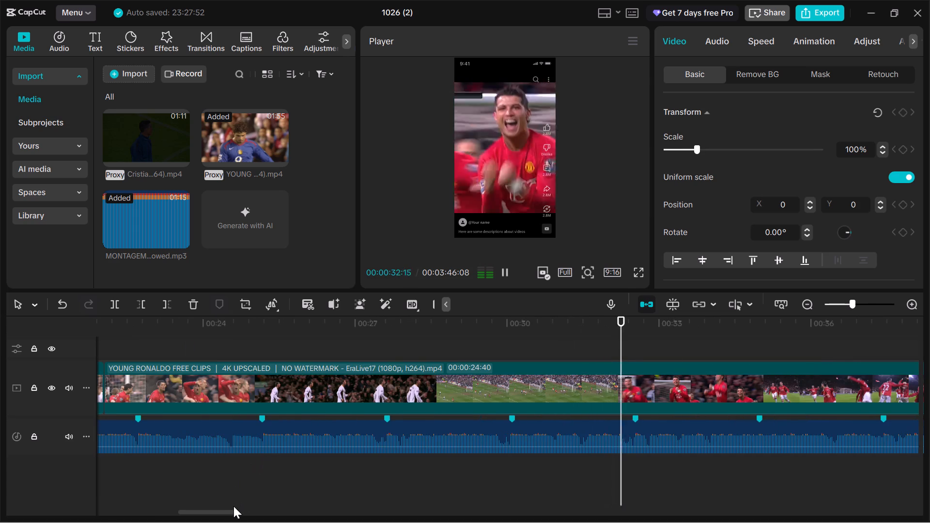
drag(225, 511, 70, 522)
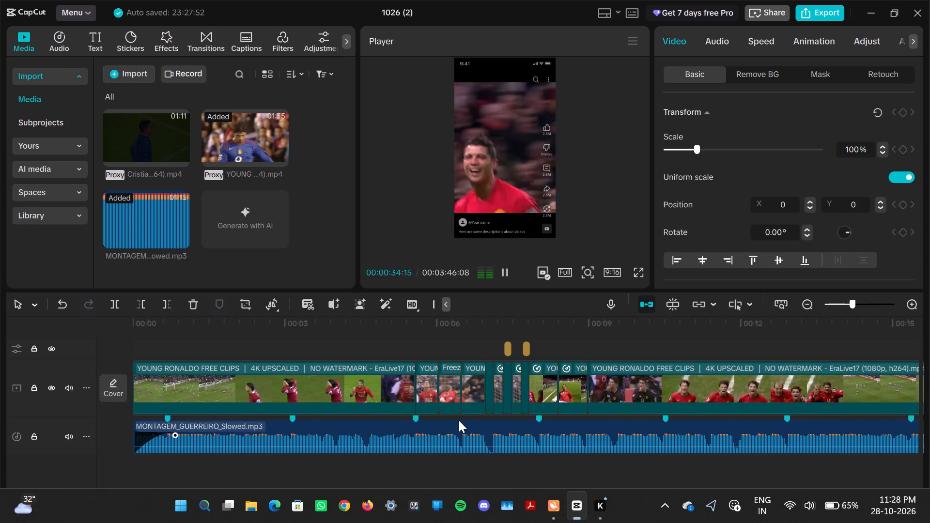
ctrl+scroll(459, 420, up, 5)
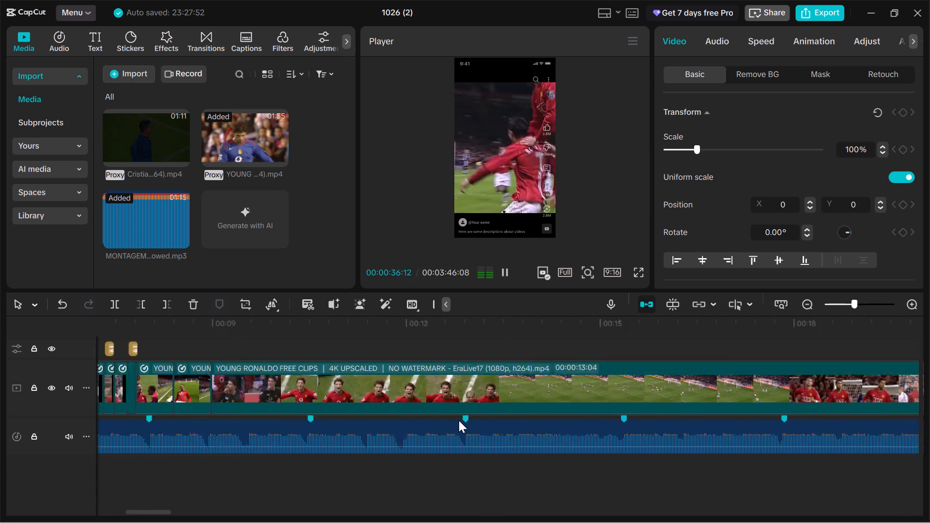
ctrl+scroll(459, 420, up, 20)
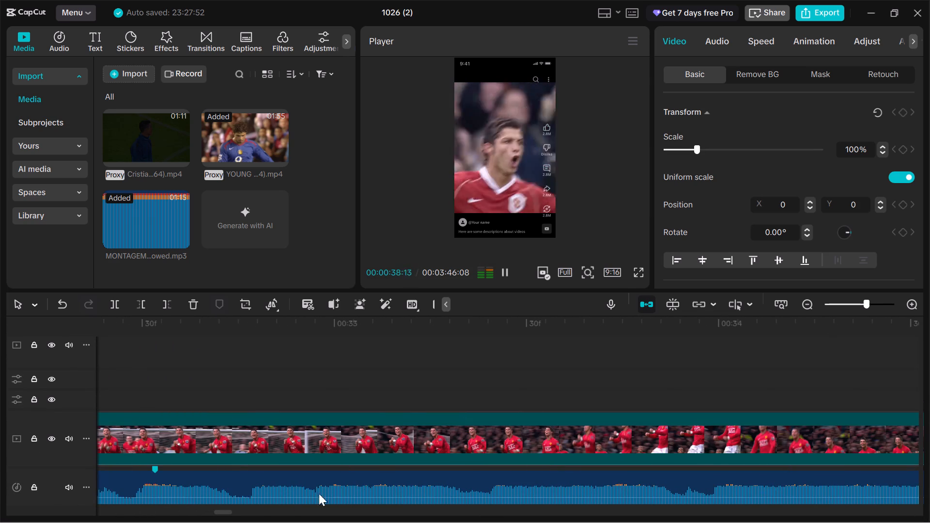
drag(230, 513, 292, 489)
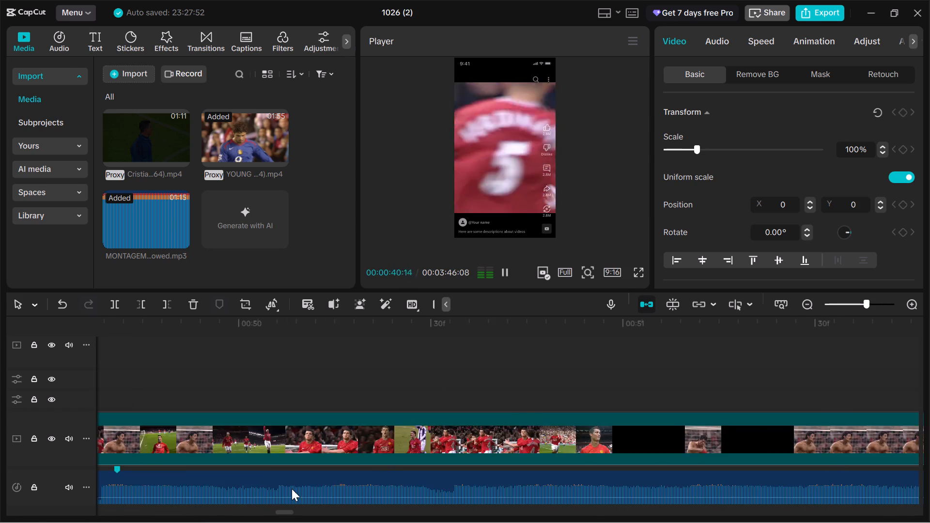
drag(292, 489, 351, 492)
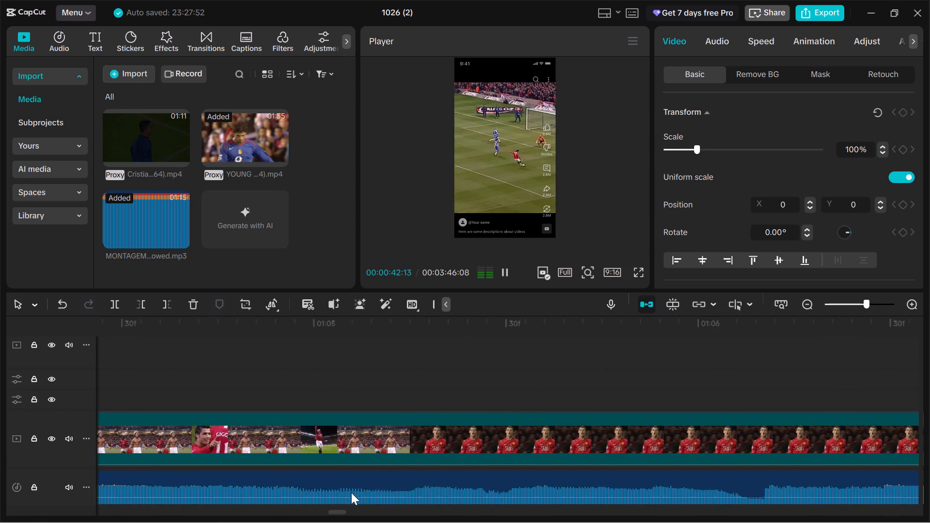
drag(351, 492, 95, 501)
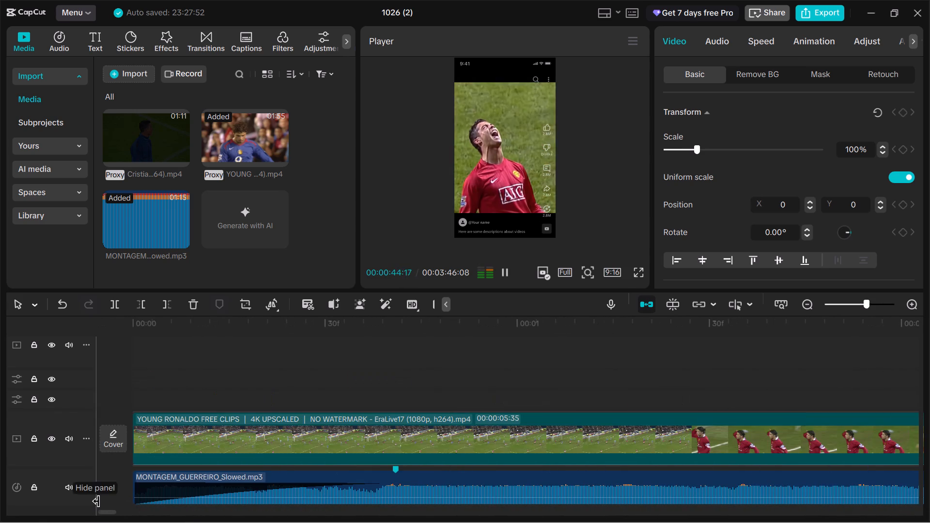
ctrl+scroll(239, 460, down, 8)
ctrl+scroll(287, 454, down, 3)
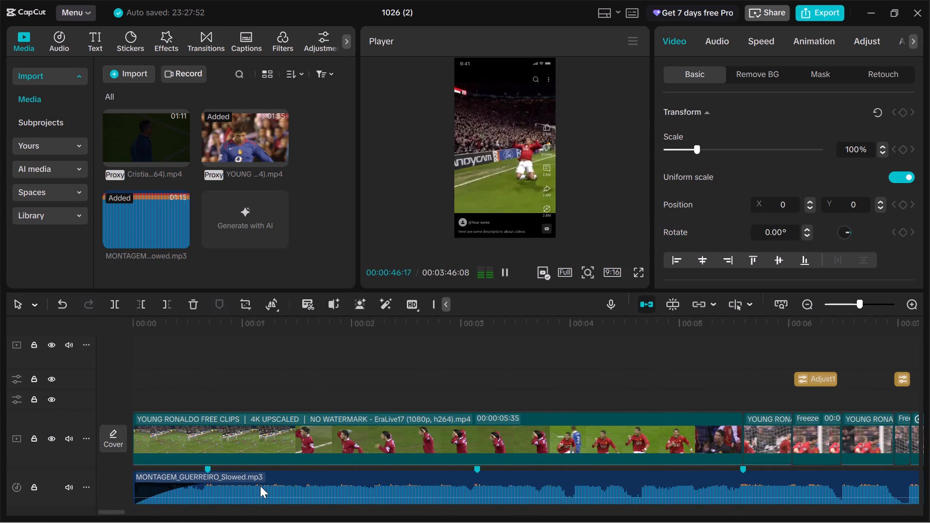
drag(120, 515, 148, 515)
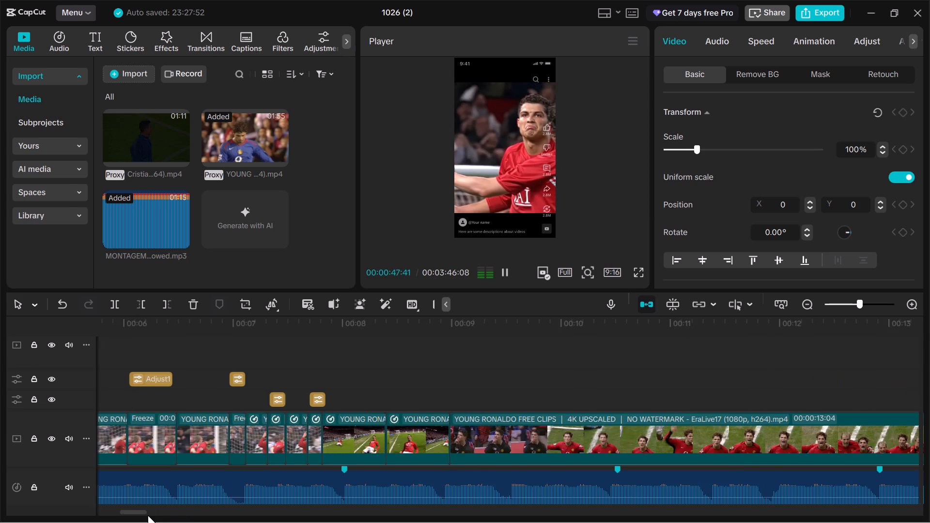
drag(148, 515, 139, 517)
Replay the freeze-frame and adjustment-layer sequence repeatedly from about 00:00:05, checking the cuts against the music.
click(187, 344)
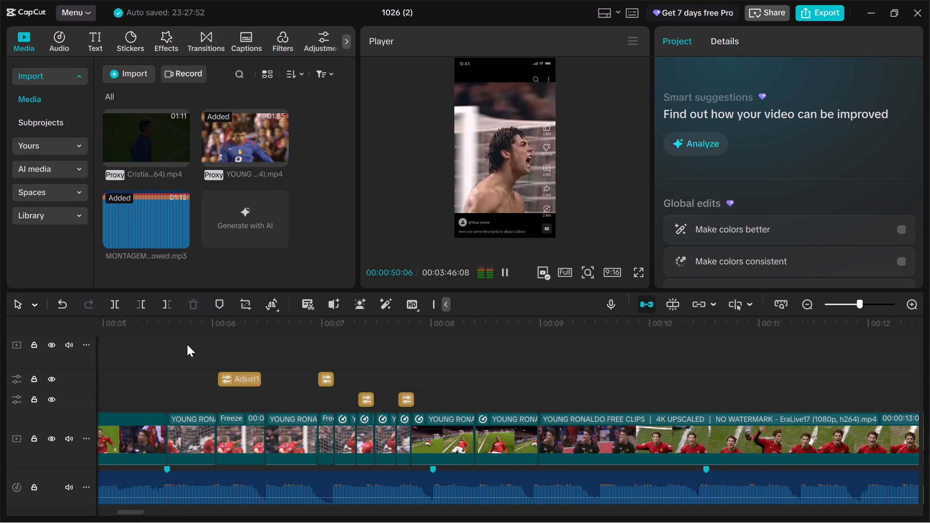
click(508, 276)
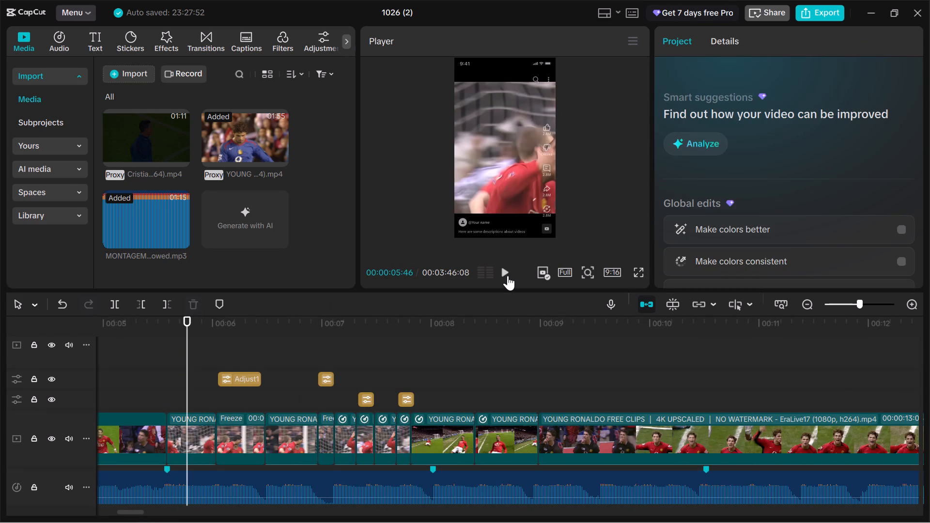
click(508, 276)
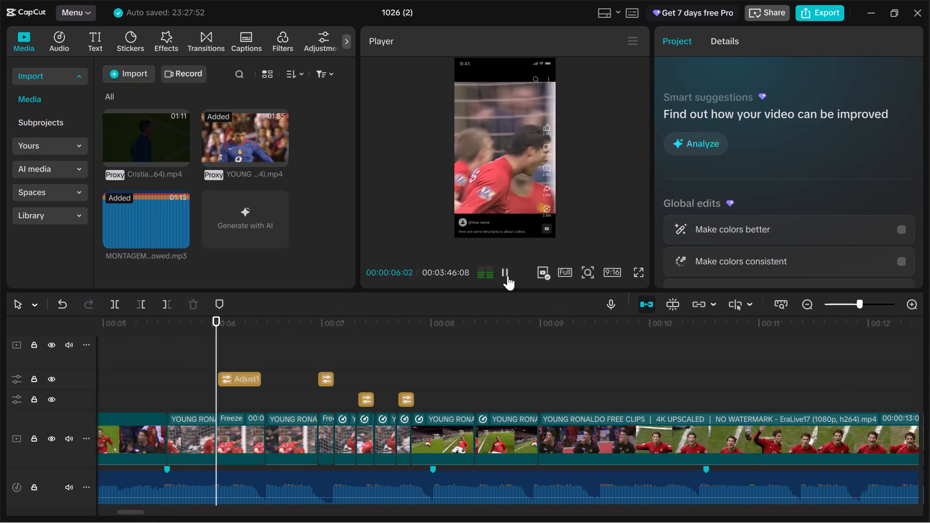
drag(217, 323, 174, 342)
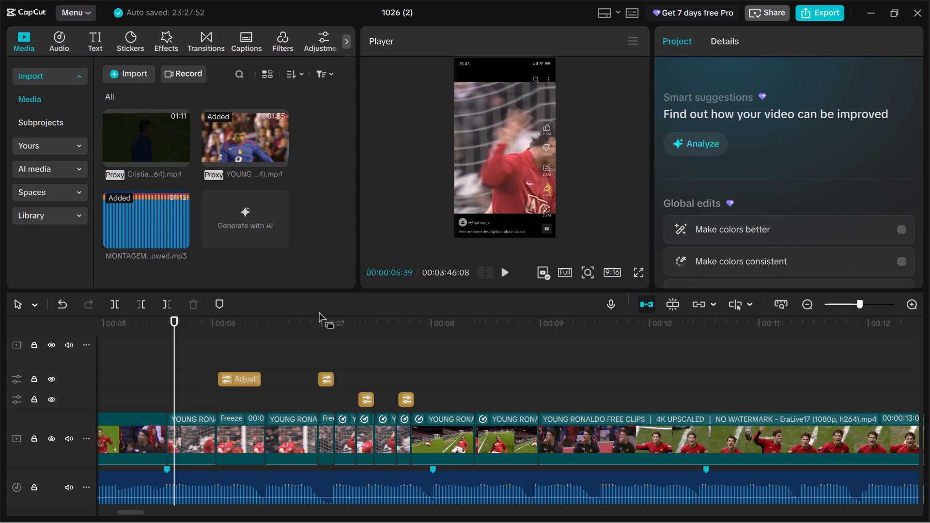
click(502, 277)
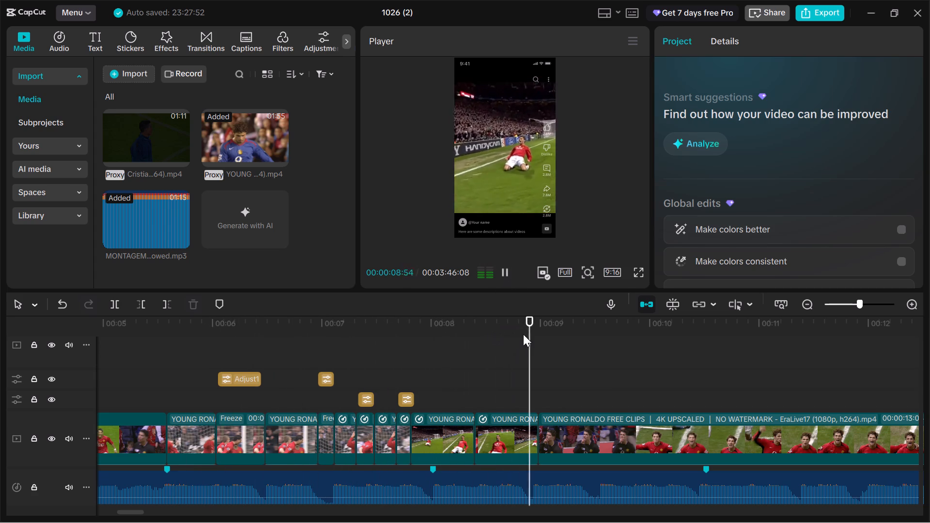
drag(558, 342, 448, 355)
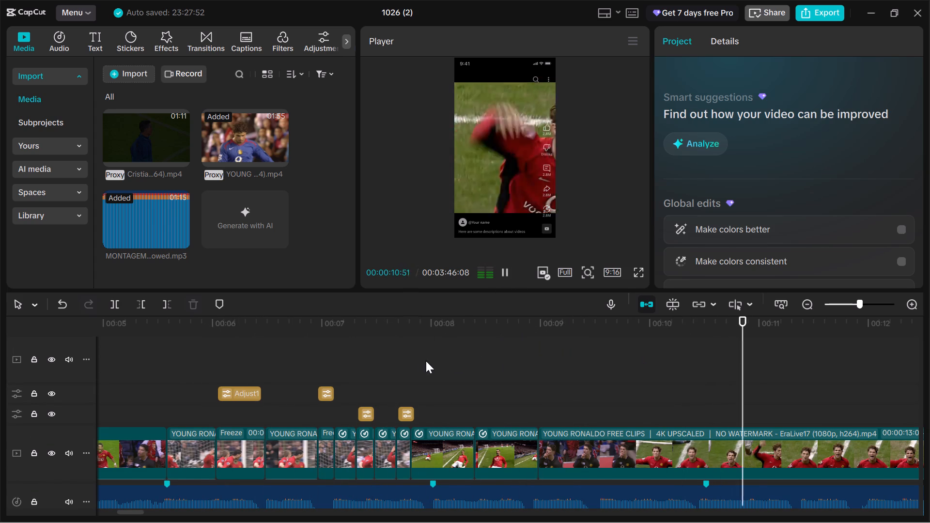
click(420, 360)
drag(421, 360, 186, 370)
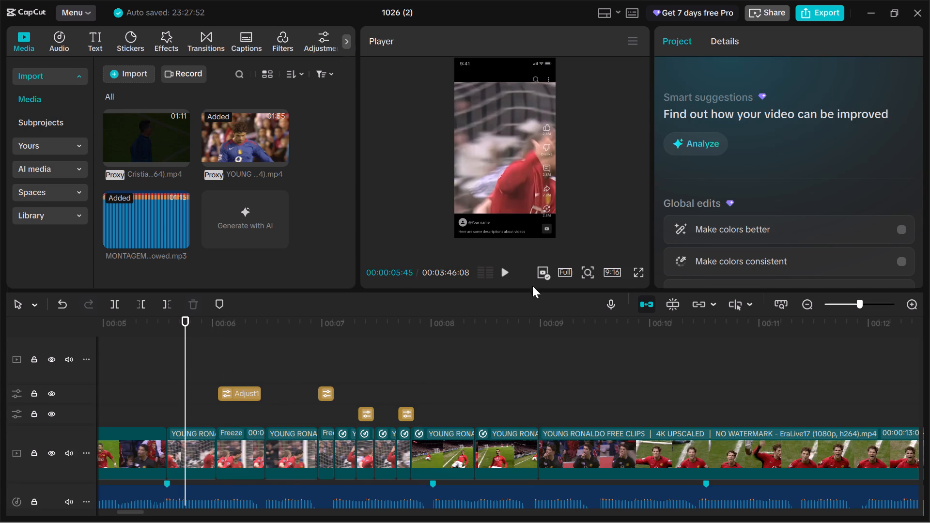
click(502, 272)
click(502, 272)
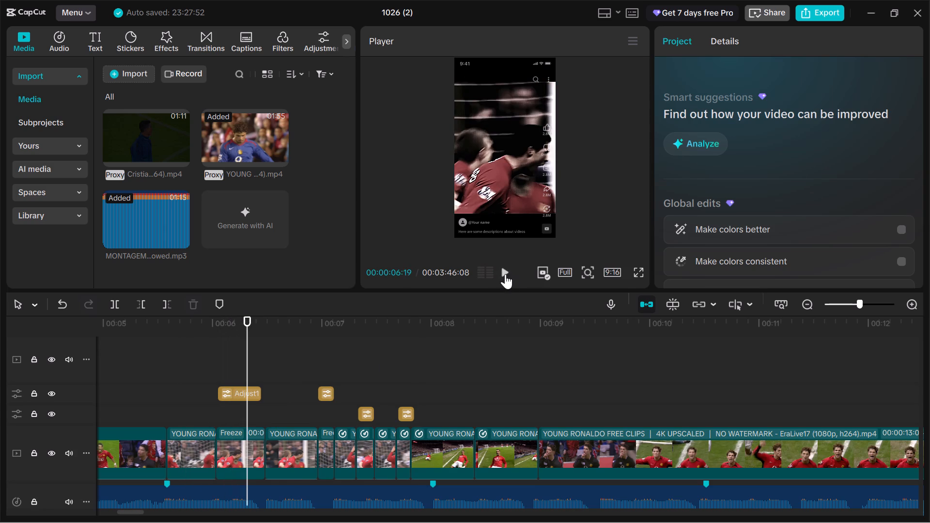
Watch the freeze-frame sequence in full screen from 00:00:05:42, and return to the editor.
drag(246, 344, 180, 370)
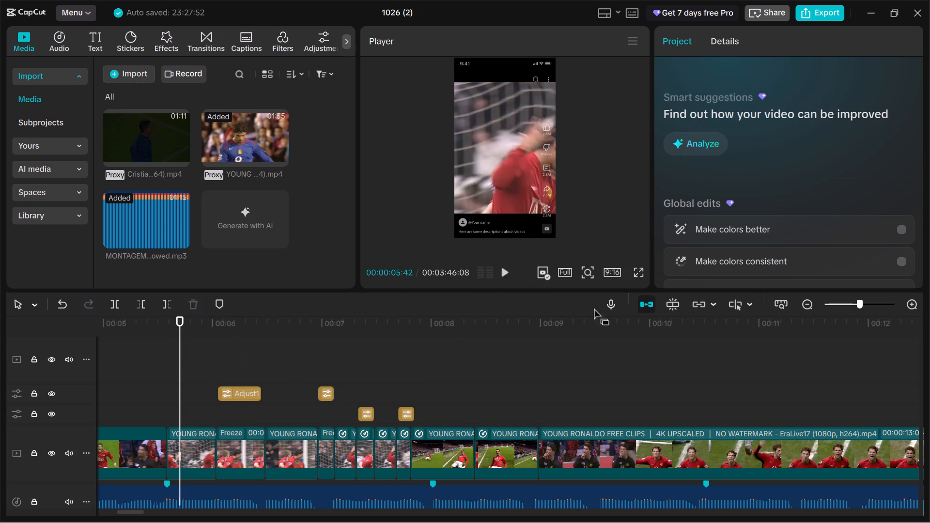
click(632, 274)
click(641, 275)
click(265, 459)
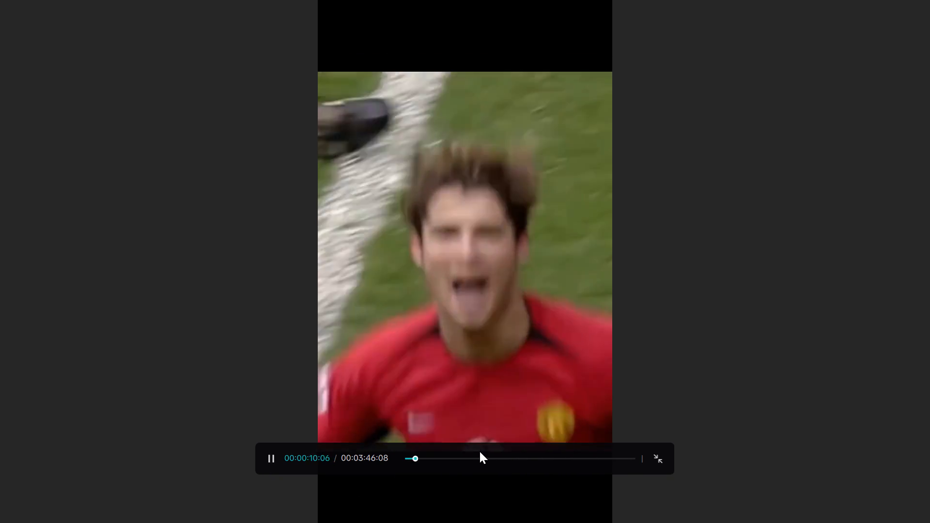
key(Escape)
Replay the short clips following the second freeze frame, from about 00:00:07, checking their cuts against the music.
click(388, 456)
click(366, 453)
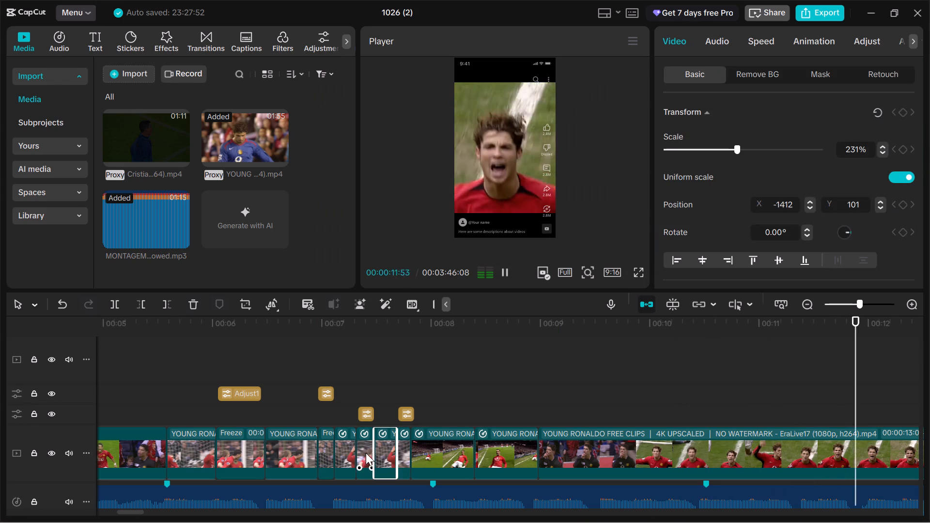
click(380, 373)
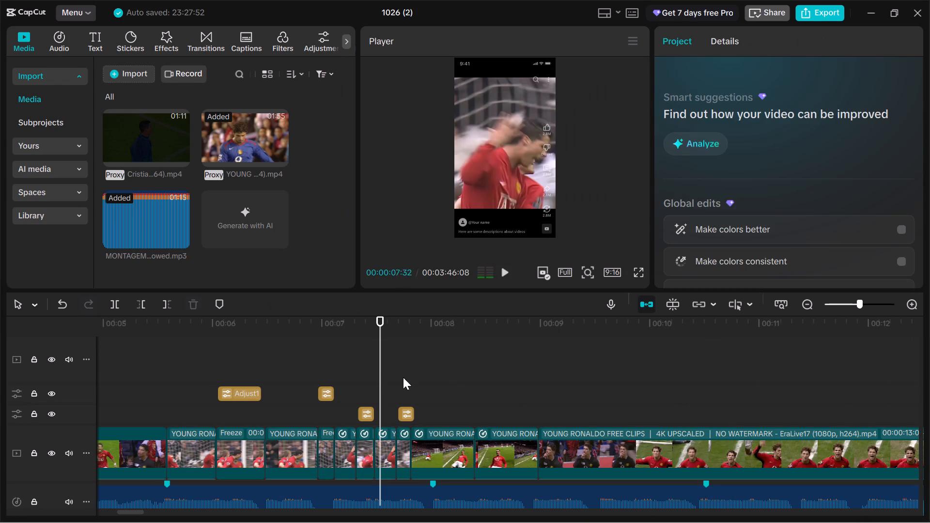
ctrl+scroll(383, 377, up, 6)
drag(380, 384, 310, 390)
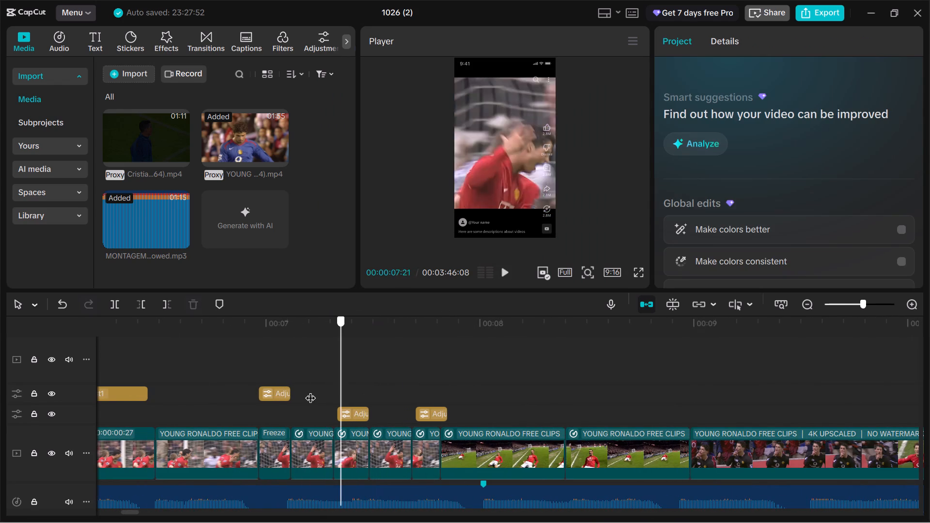
drag(310, 390, 219, 396)
double_click(502, 277)
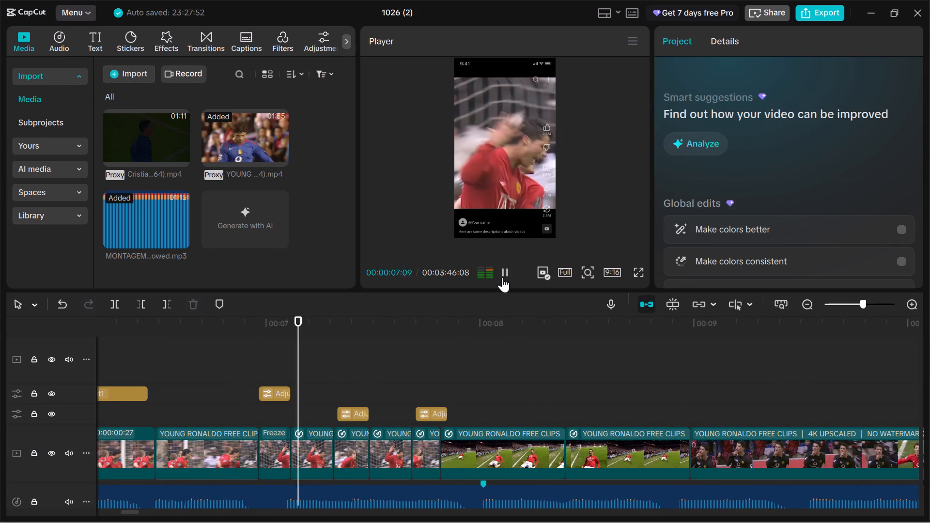
double_click(502, 277)
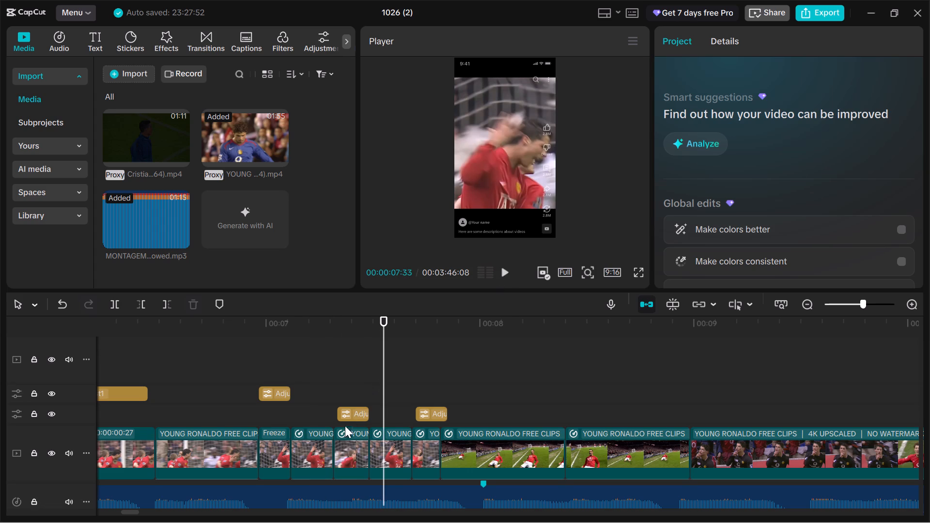
Extend the end of the first short clip after the second freeze frame by about one frame.
click(321, 448)
drag(333, 451, 344, 452)
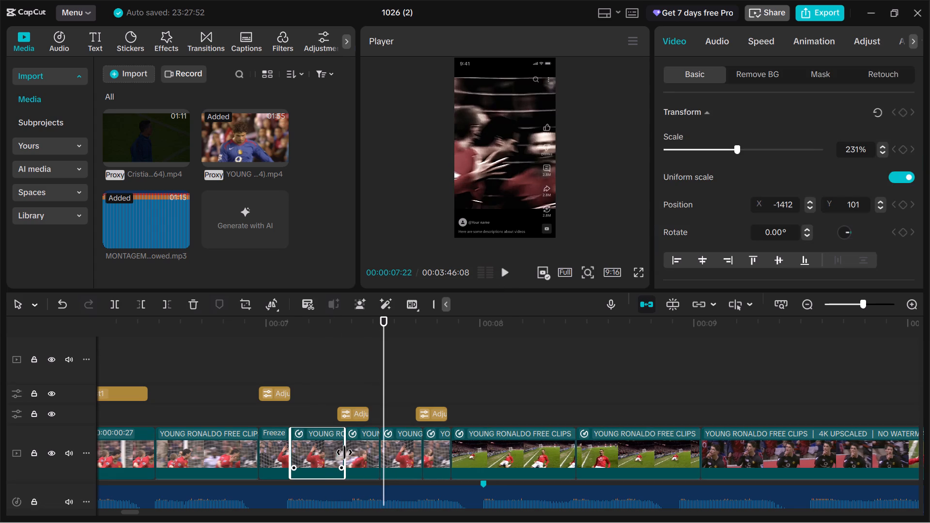
drag(344, 452, 338, 452)
Extend the end of the third short clip after the second freeze frame by about three frames.
click(362, 450)
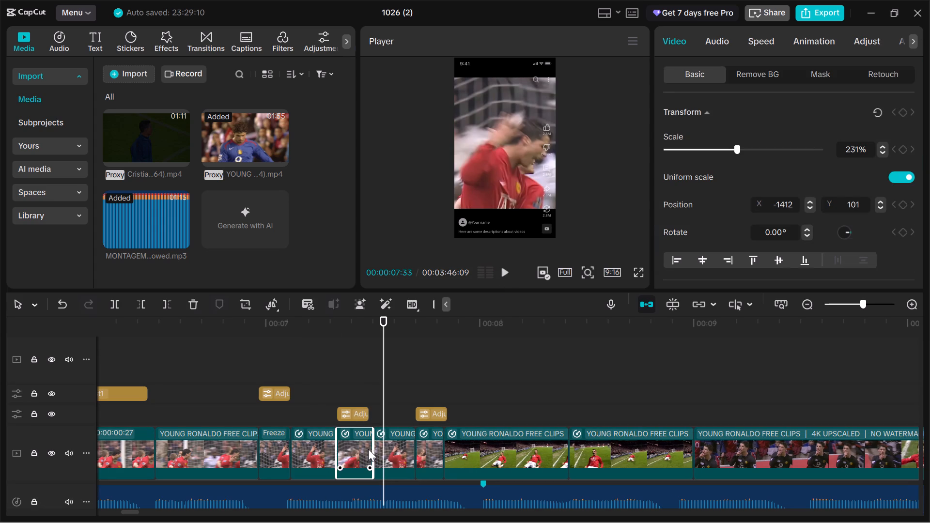
click(394, 447)
drag(416, 443, 423, 444)
Replay the retimed short clips from about 00:00:06:46, checking the cuts against the beat and the adjustment layers.
click(444, 357)
drag(440, 360, 431, 369)
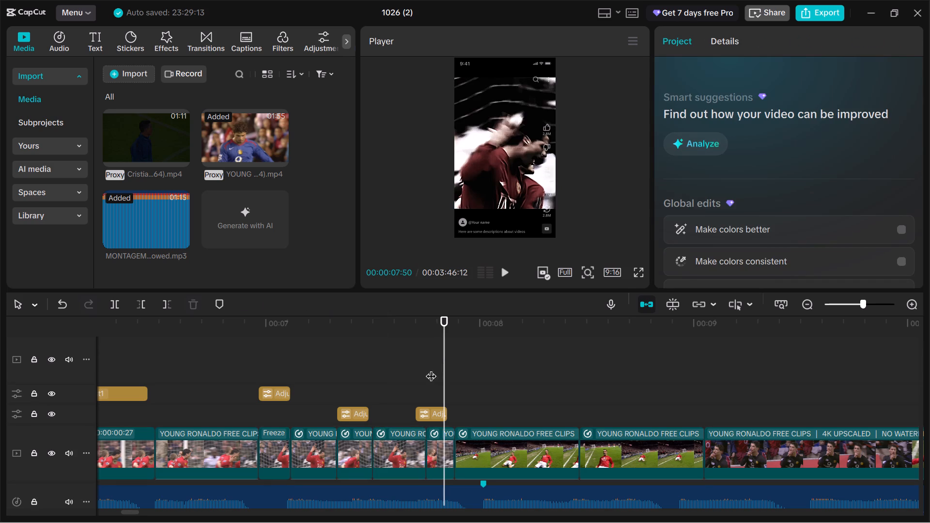
drag(431, 369, 226, 395)
click(507, 274)
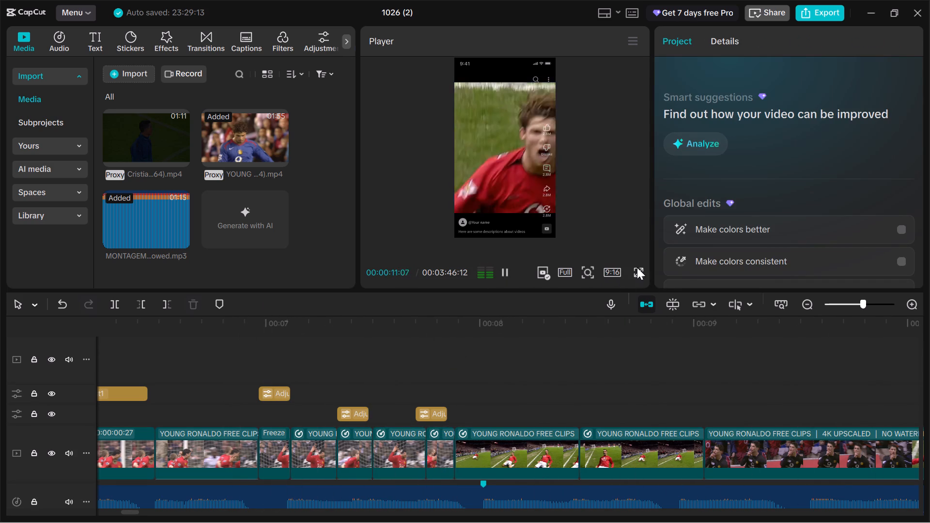
click(310, 358)
drag(315, 363, 217, 375)
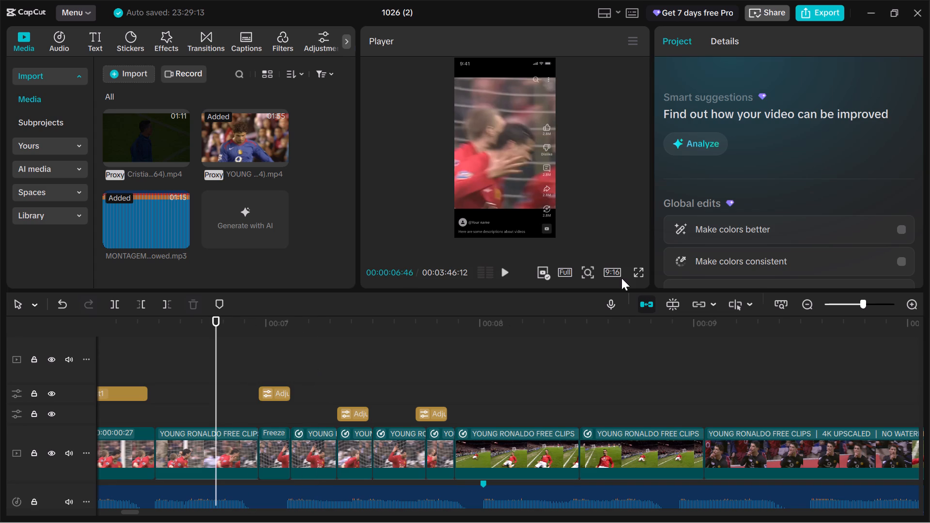
click(502, 277)
click(506, 276)
Watch the retimed sequence in full screen from about 00:00:06:56, rewinding to rewatch it, and stop playback back in the editor.
click(639, 277)
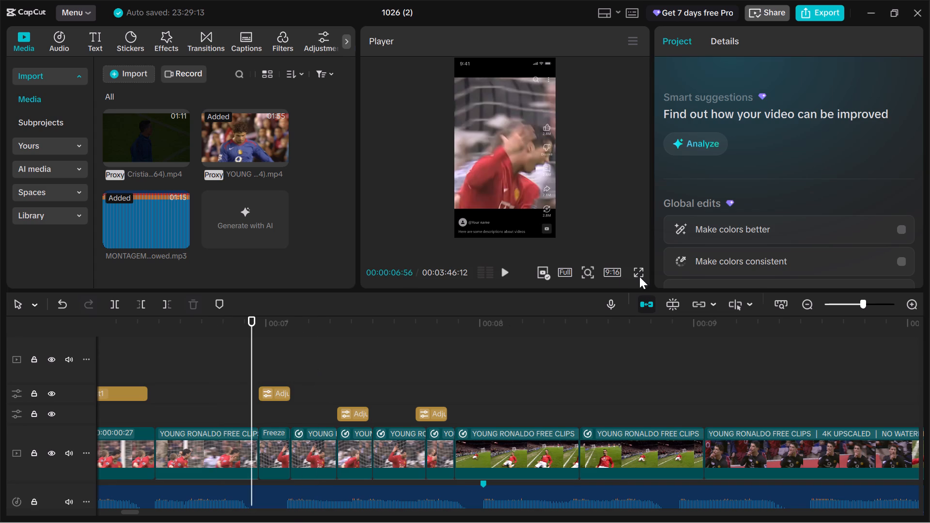
click(269, 455)
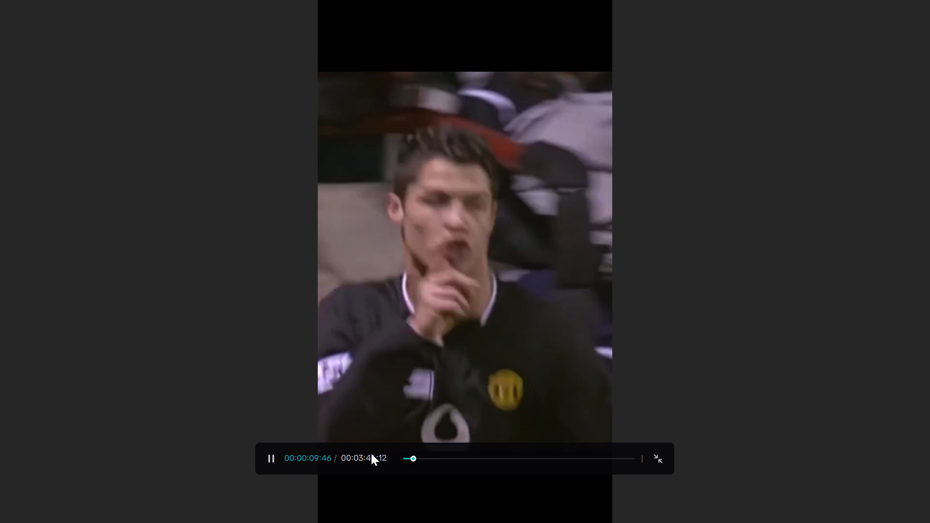
drag(411, 453, 343, 477)
drag(410, 459, 392, 466)
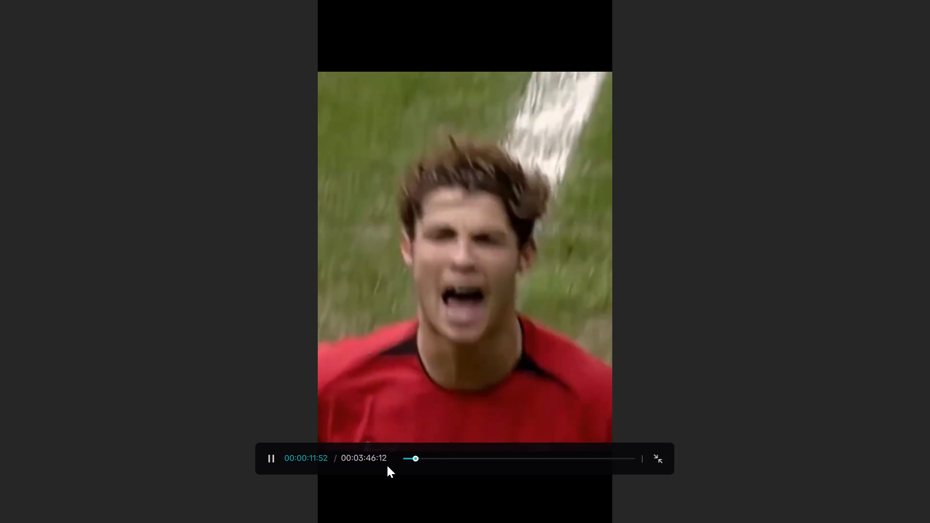
key(Escape)
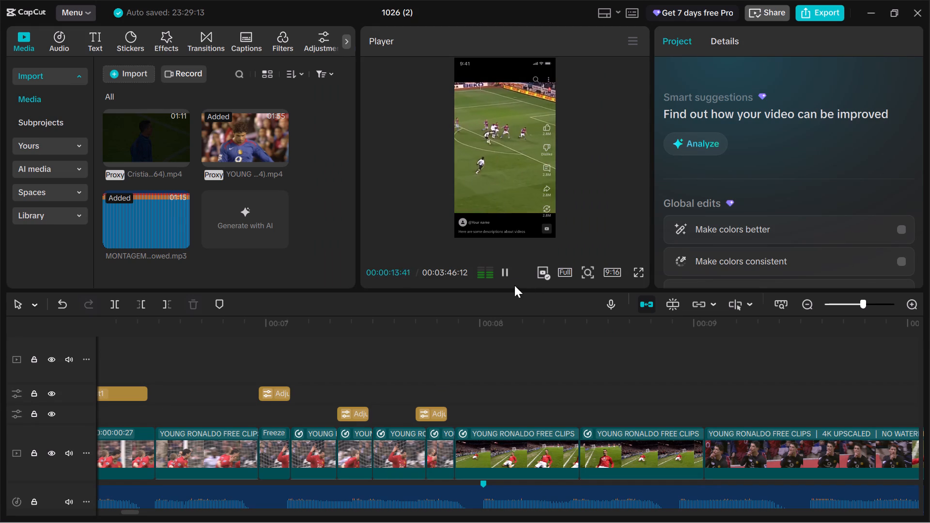
click(511, 273)
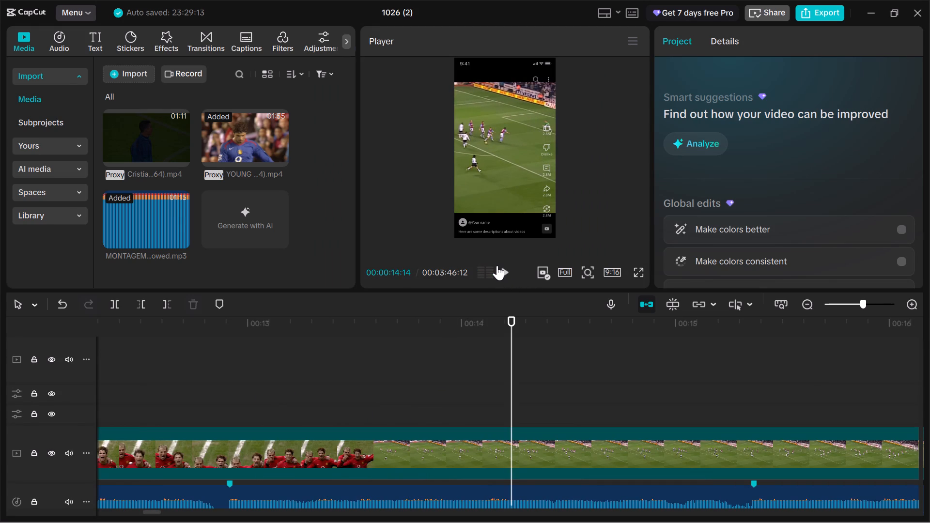
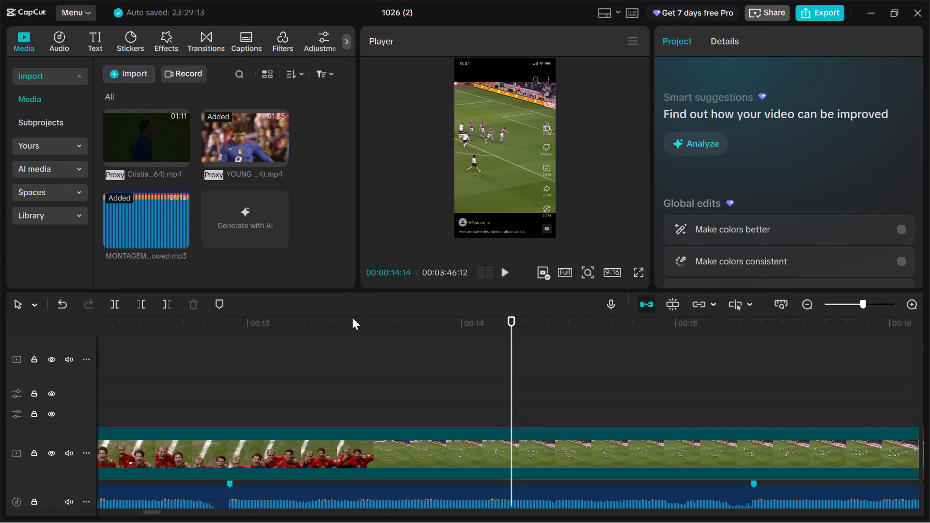
Replay the freeze-frame and short-clip sequence from before the first freeze frame, checking the cuts against the beat.
drag(513, 361, 15, 354)
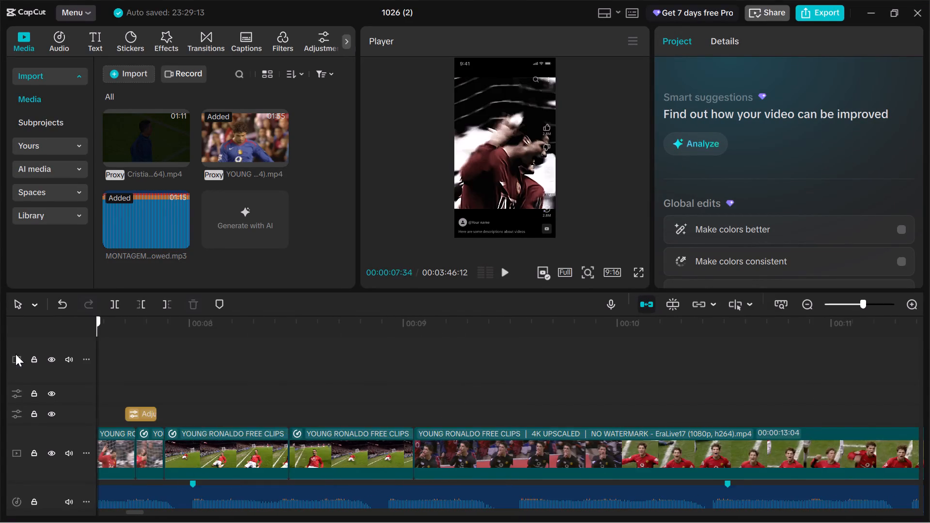
drag(15, 354, 508, 380)
click(511, 275)
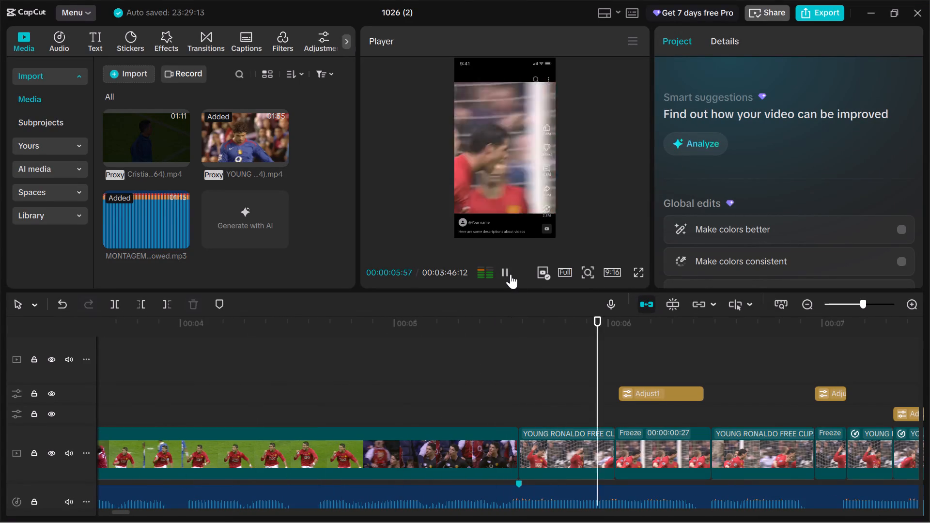
click(511, 274)
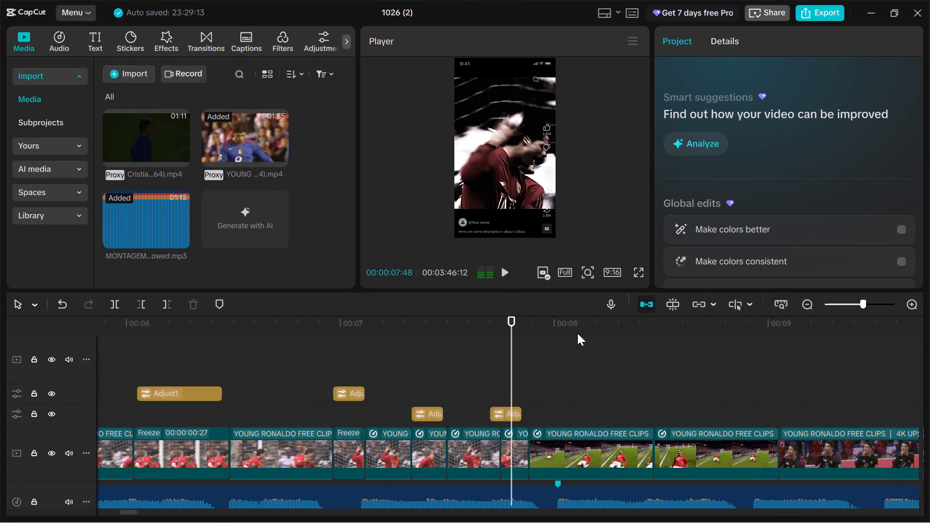
Reposition the first freeze frame at about 00:00:06:04 horizontally to X -426, lining it up with the end of the preceding clip.
drag(514, 352, 567, 428)
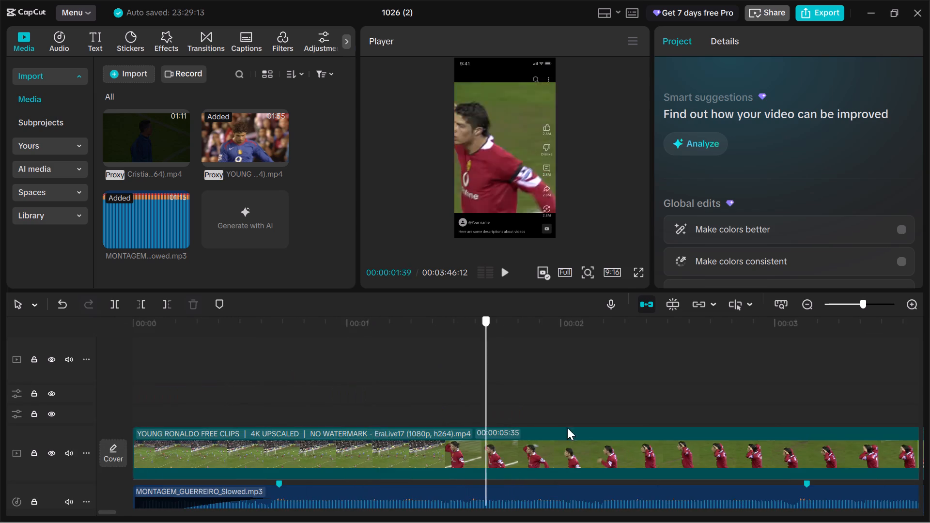
drag(567, 428, 521, 419)
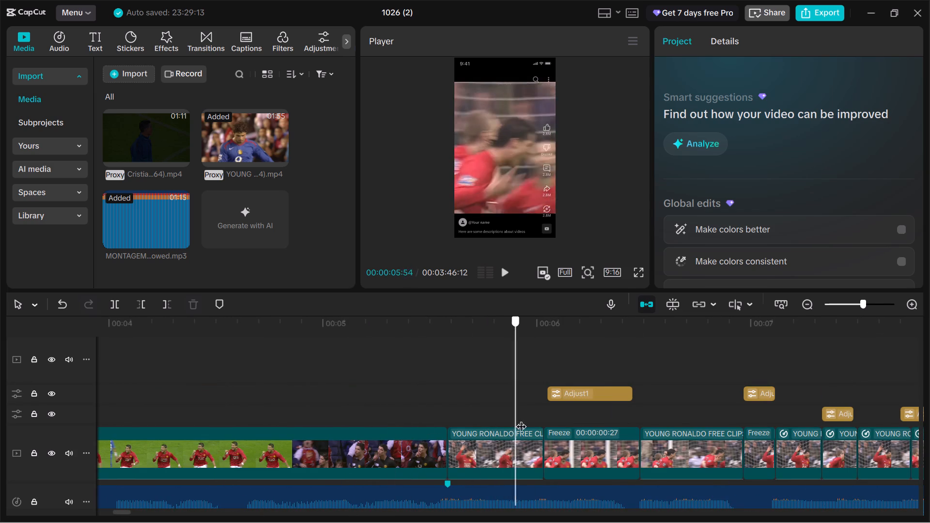
drag(521, 419, 529, 420)
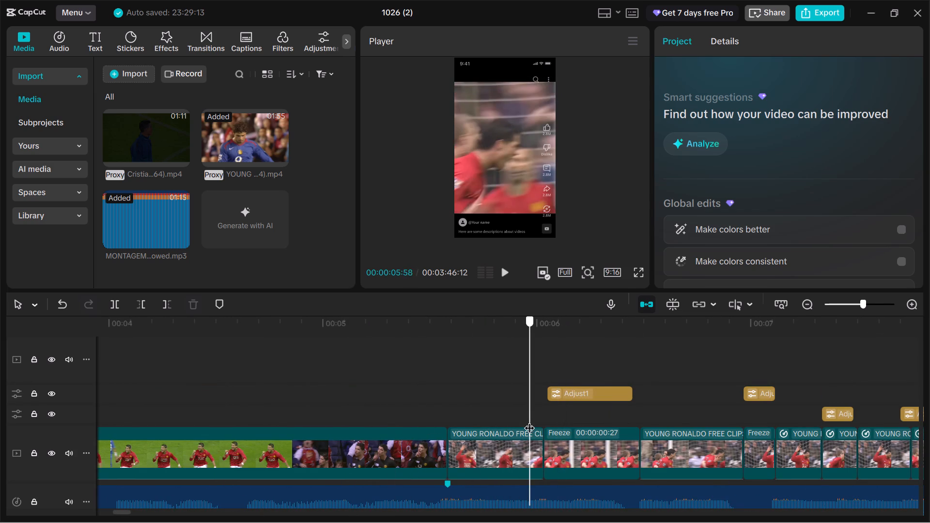
drag(529, 420, 548, 420)
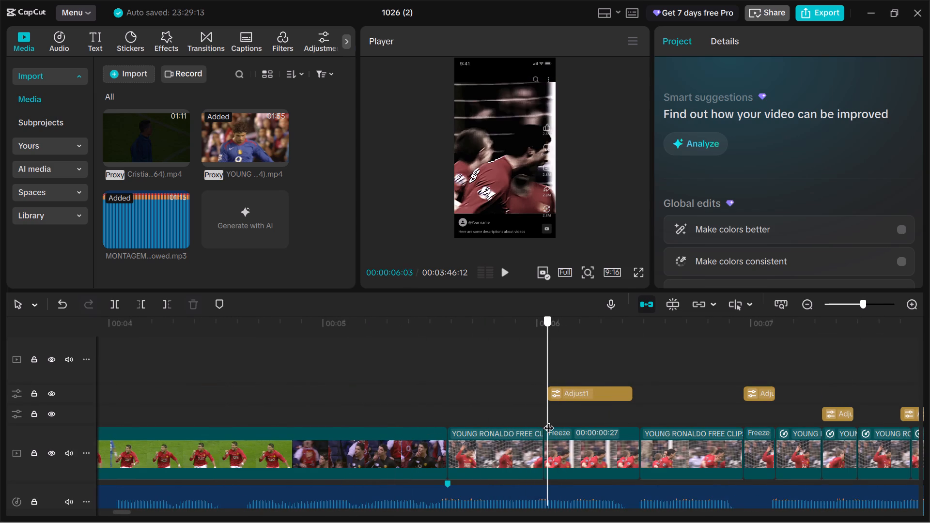
drag(548, 420, 552, 420)
click(565, 456)
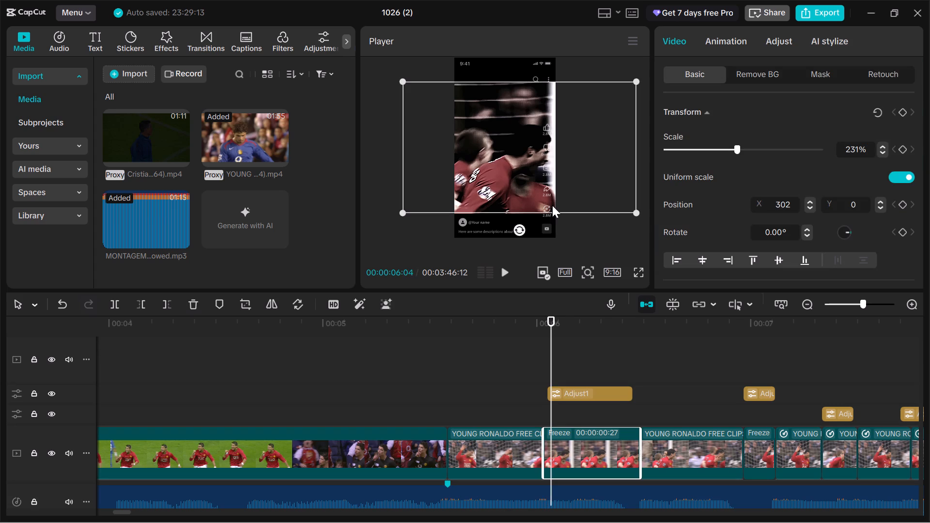
drag(533, 190, 511, 189)
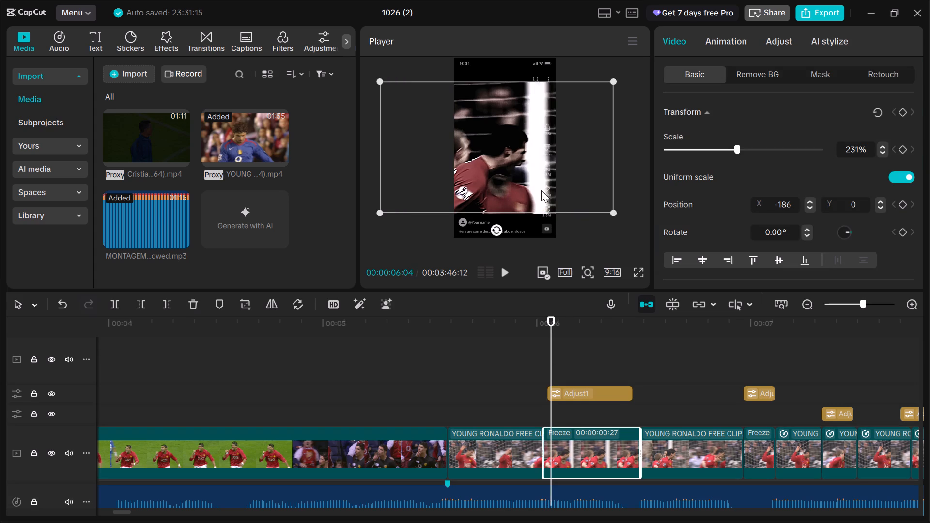
drag(532, 184, 521, 185)
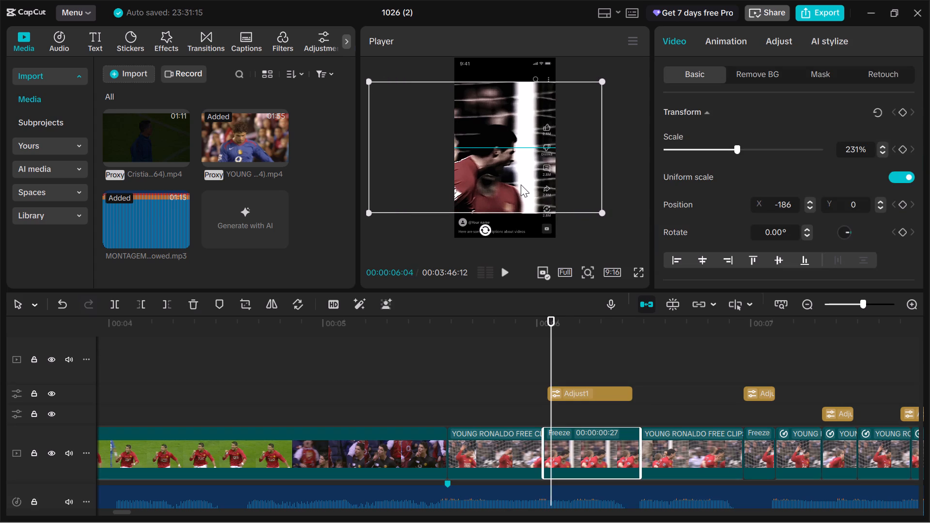
drag(521, 185, 520, 185)
Scrub the cut into the first freeze frame and replay from about 00:00:05:27 and 00:00:05:41 to check its new framing.
drag(554, 374, 534, 374)
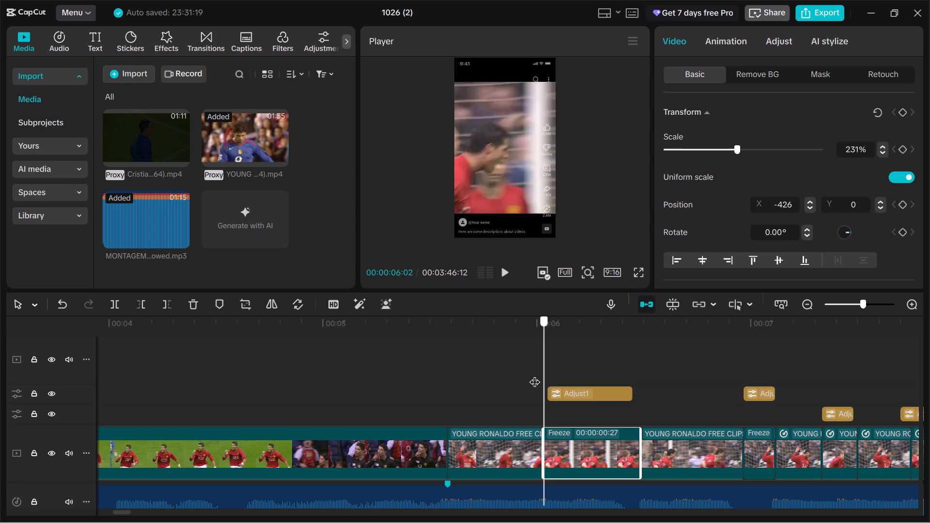
drag(534, 374, 542, 374)
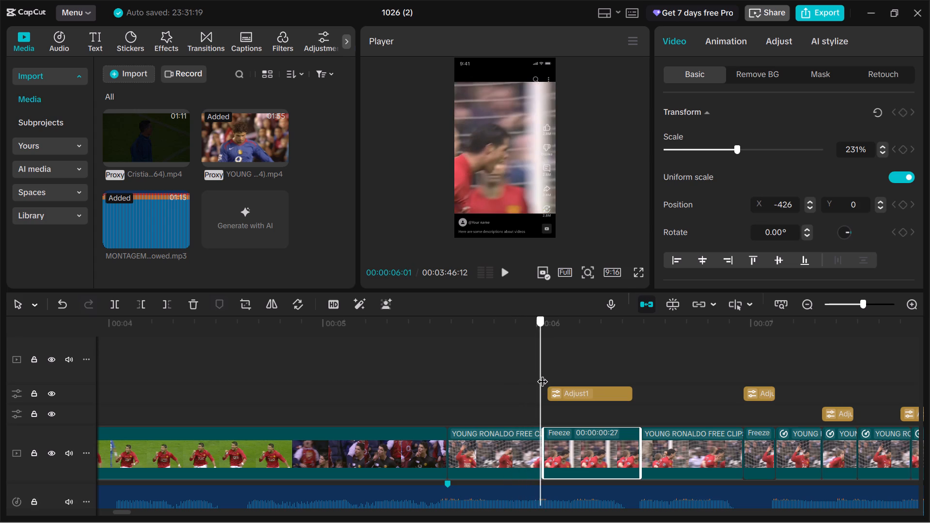
drag(542, 374, 421, 369)
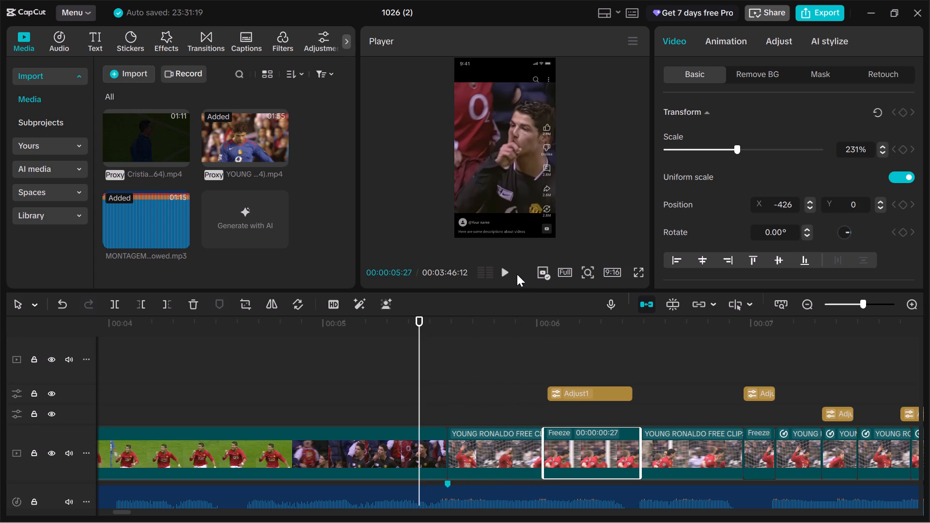
click(505, 272)
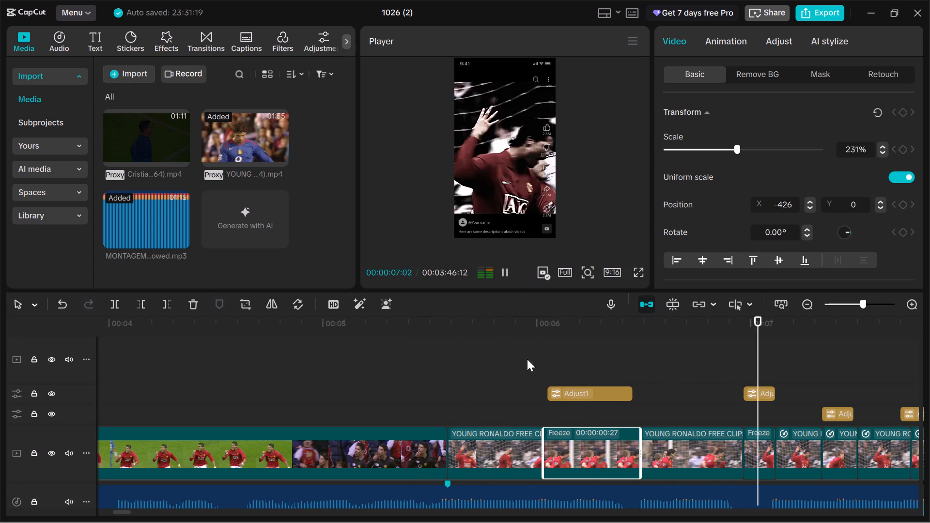
click(471, 365)
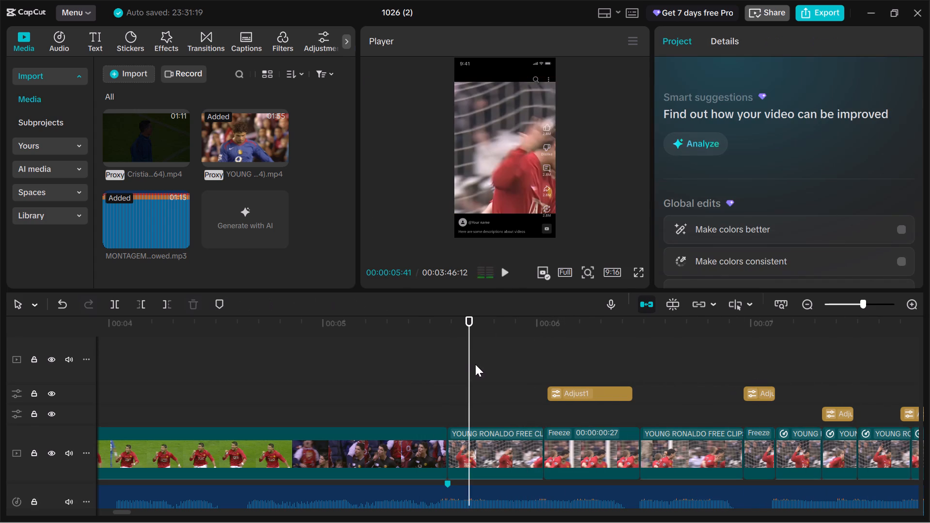
click(508, 282)
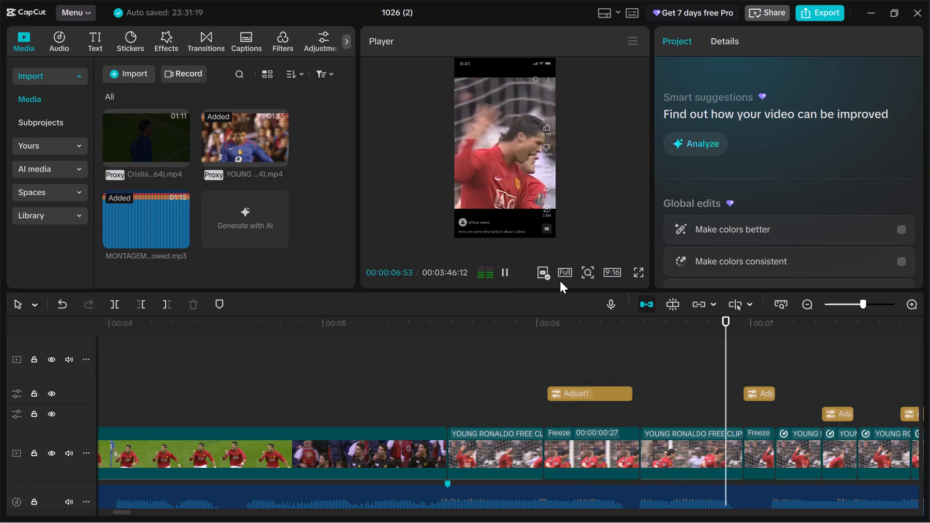
Watch the edit in full screen from the beginning, rewinding once to rewatch the freeze-frame sequence, and return to the editor.
click(634, 274)
drag(411, 462, 336, 477)
drag(415, 449, 381, 461)
drag(412, 460, 377, 464)
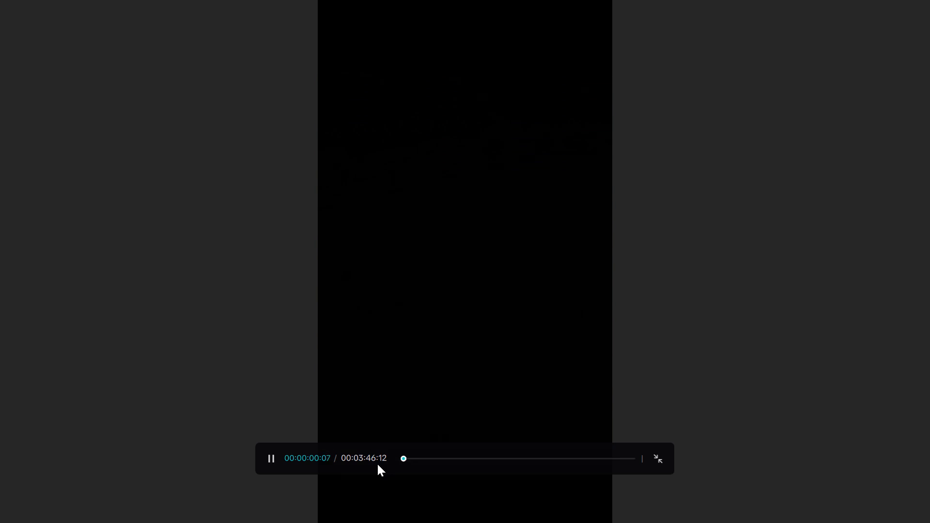
key(space)
key(space)
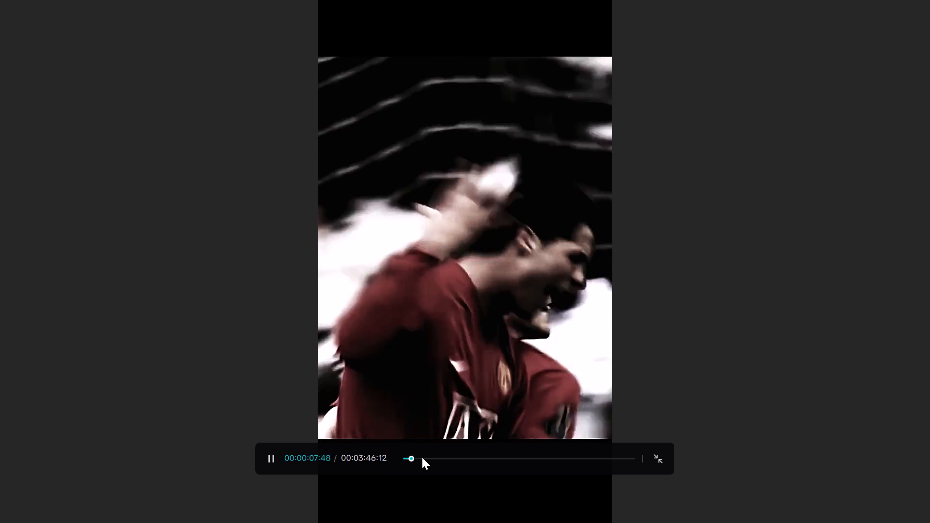
drag(420, 457, 387, 471)
click(384, 467)
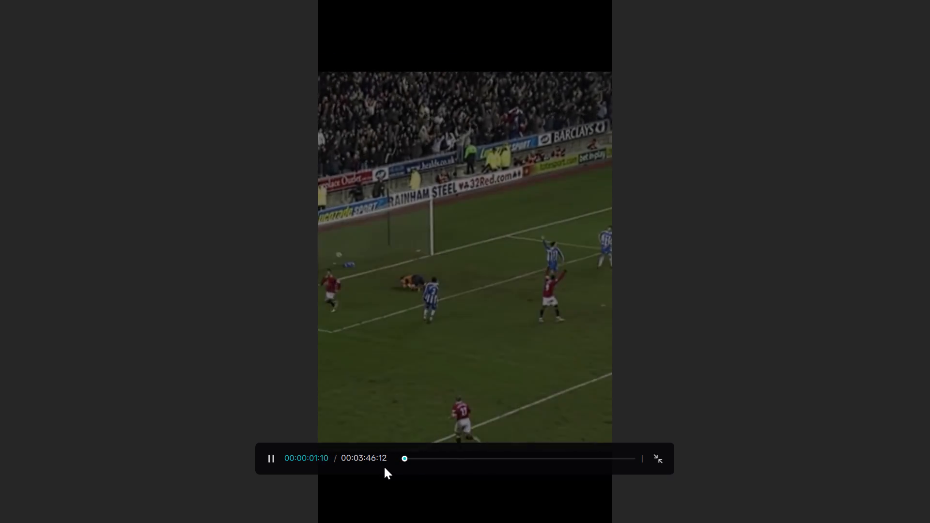
key(space)
key(space)
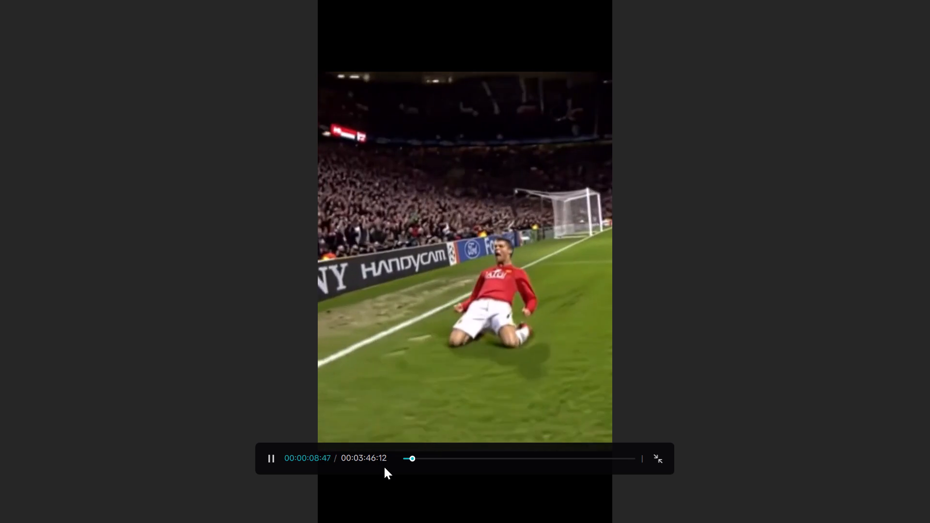
key(Escape)
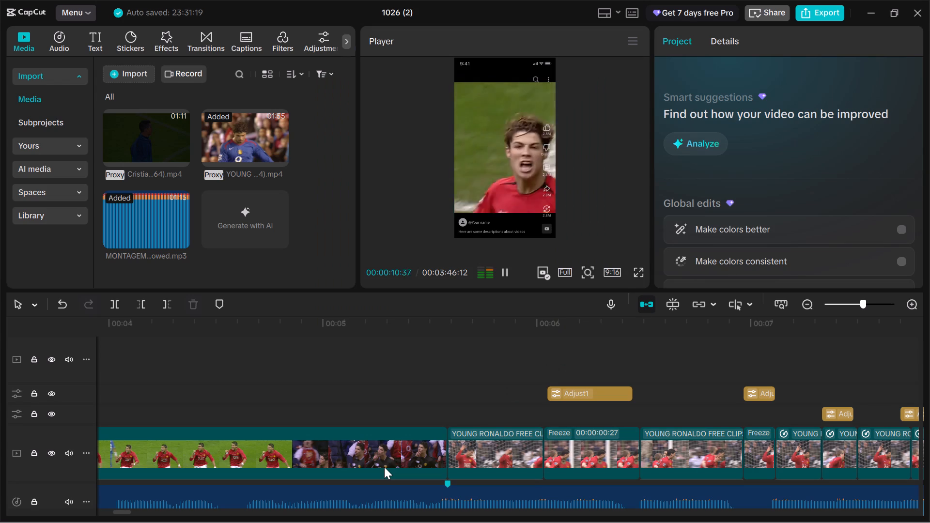
Replay the transition from the last short clip into the knee-slide clips from about 00:00:07:40, checking its timing and speed.
scroll(586, 451, left, 3)
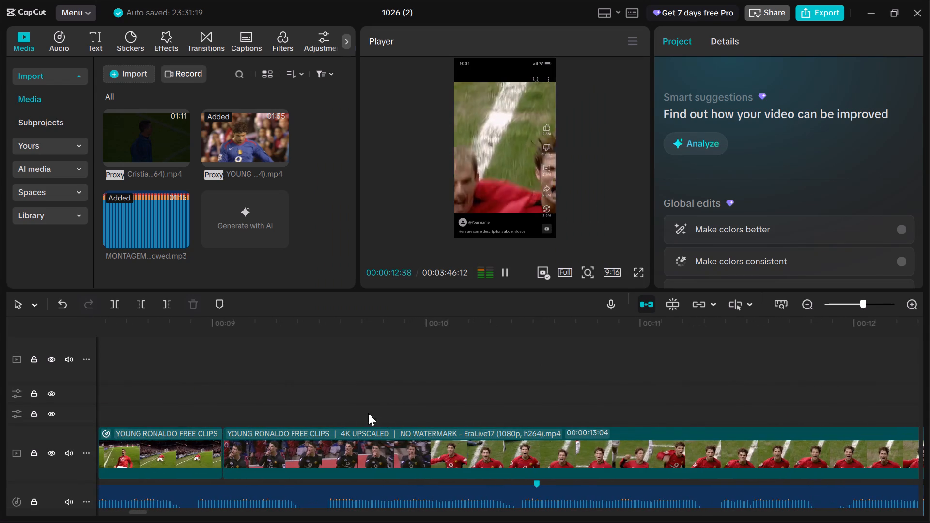
click(347, 407)
scroll(341, 400, right, 1)
click(342, 459)
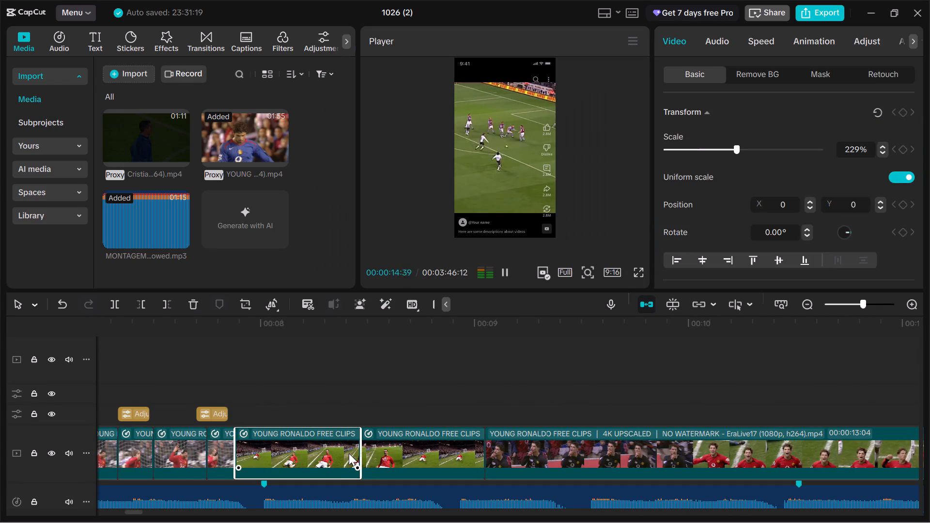
click(389, 434)
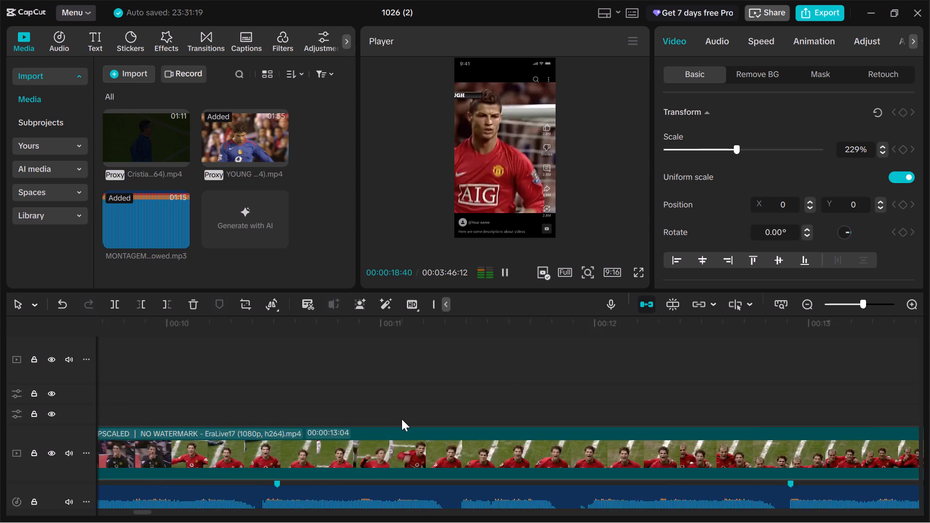
click(357, 442)
scroll(380, 430, right, 1)
click(469, 383)
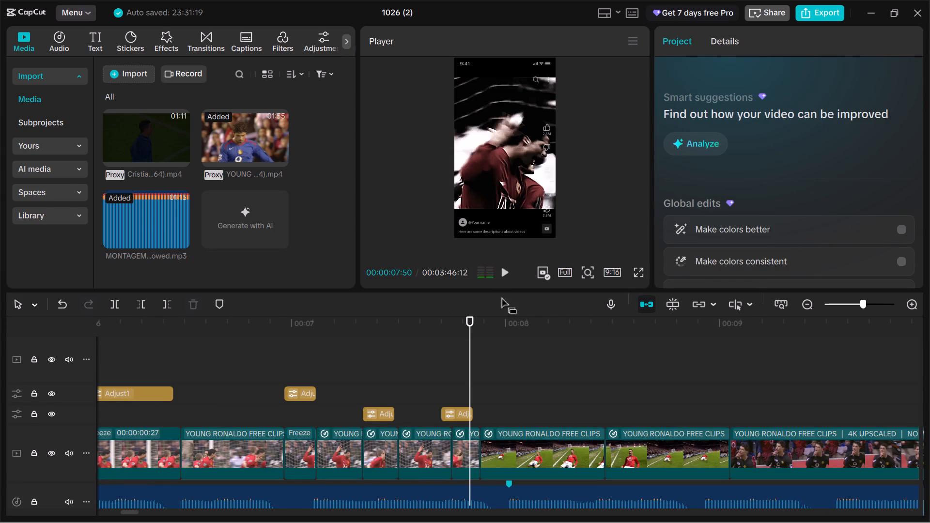
click(507, 273)
click(507, 273)
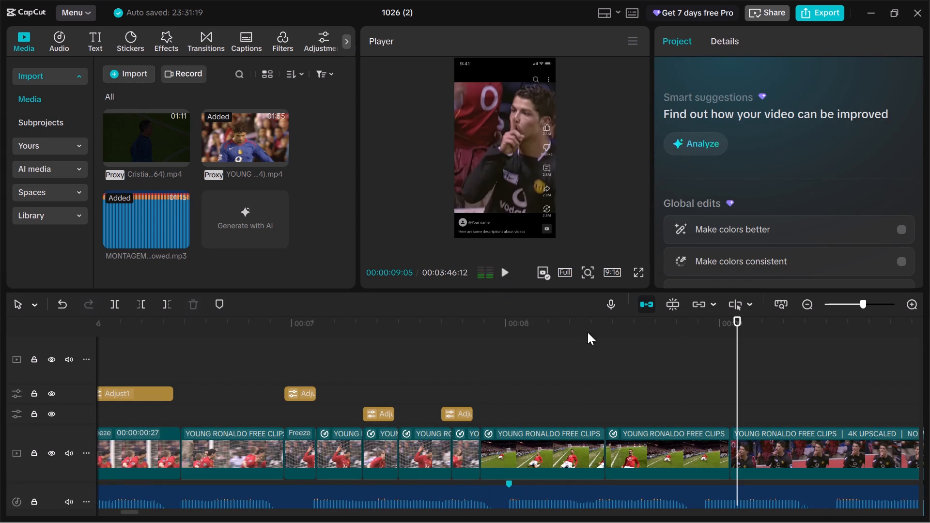
drag(734, 387, 533, 404)
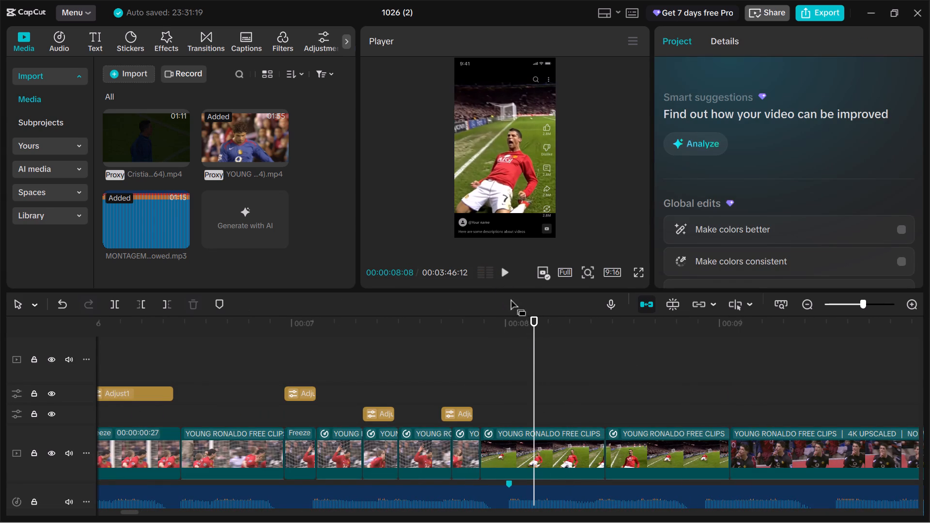
drag(535, 348, 429, 369)
click(510, 276)
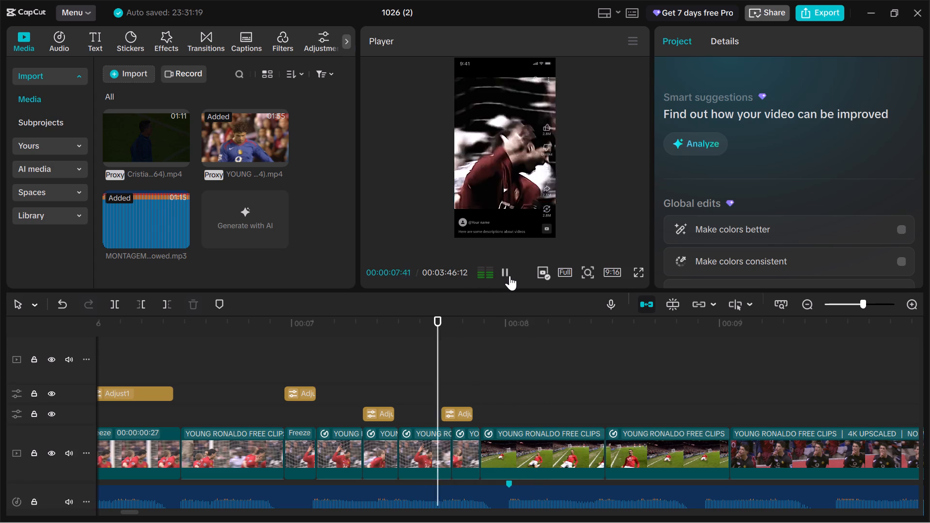
drag(726, 359, 692, 374)
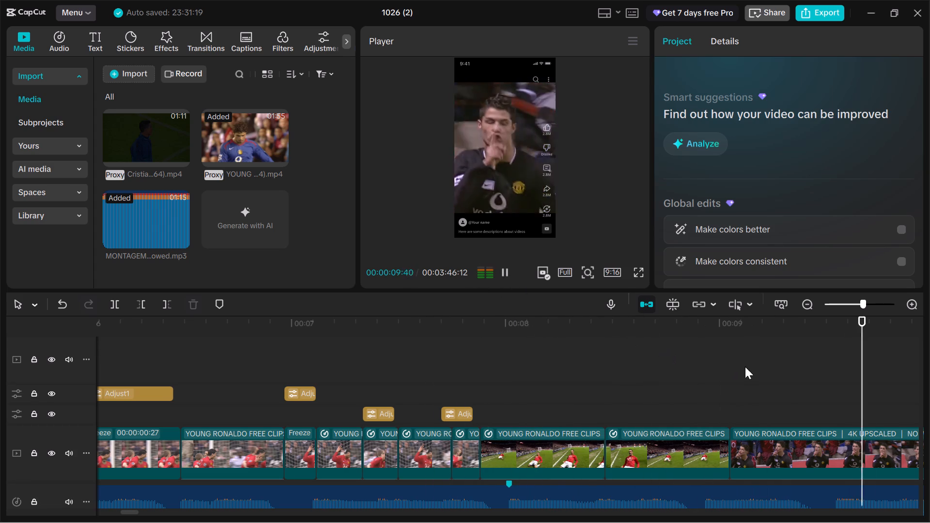
click(502, 364)
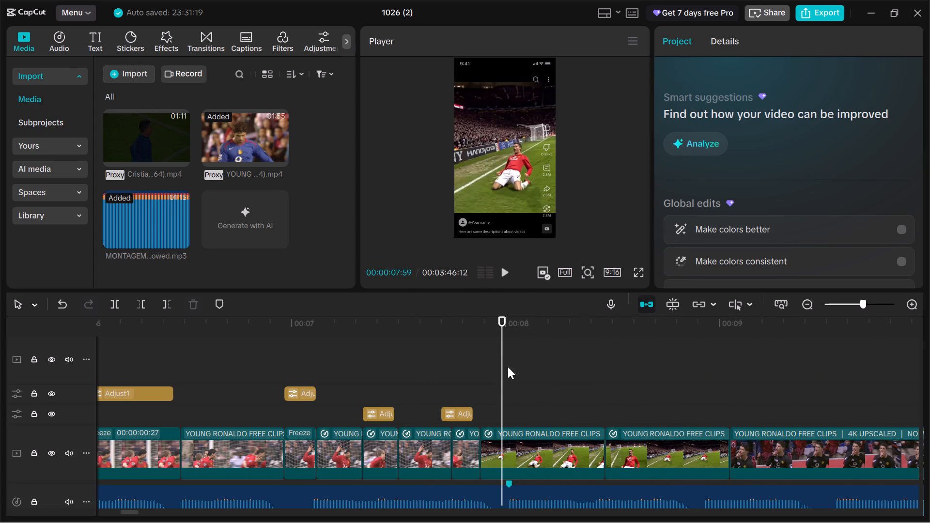
Raise both sides of the last speed-curve point on the first knee-slide clip, with the incoming side at about 5.5x.
click(538, 455)
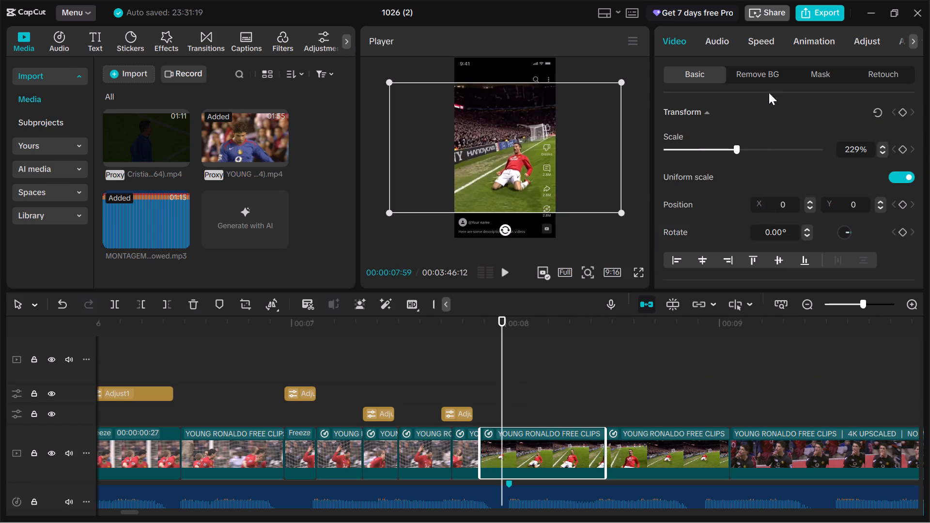
scroll(773, 203, down, 2)
click(755, 46)
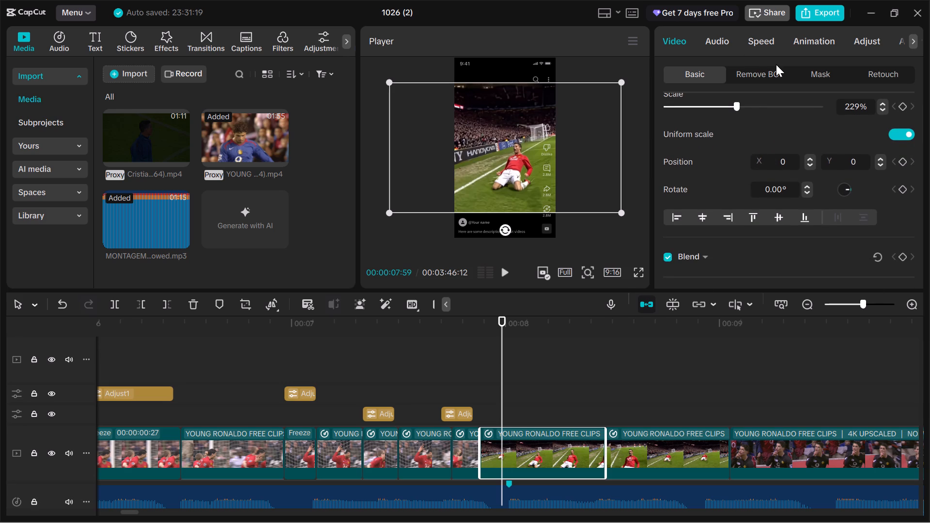
click(770, 42)
scroll(771, 132, down, 13)
scroll(779, 169, up, 2)
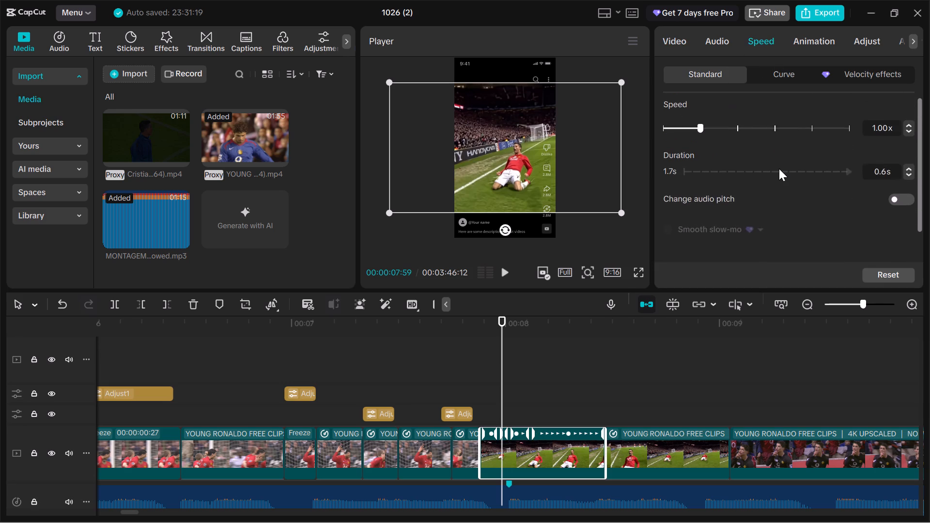
scroll(779, 169, up, 1)
click(784, 74)
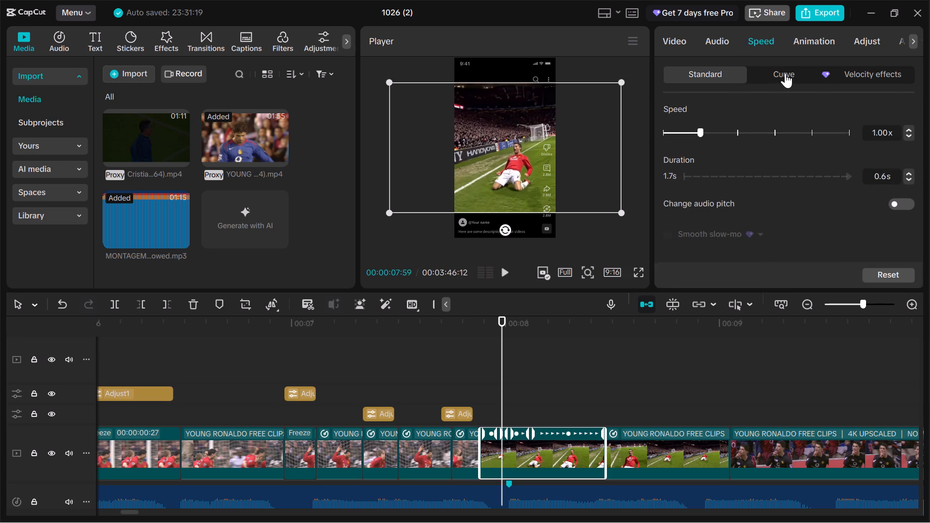
scroll(767, 175, down, 3)
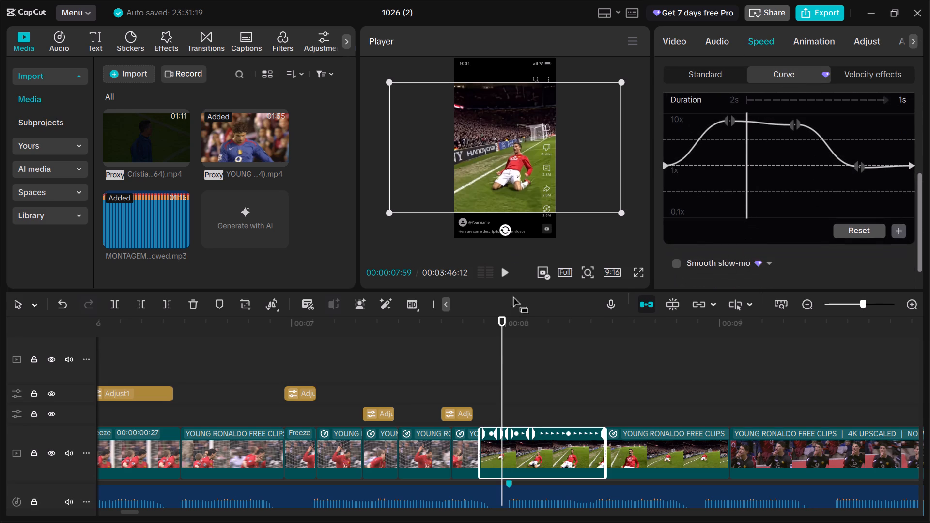
drag(505, 346, 475, 353)
click(506, 271)
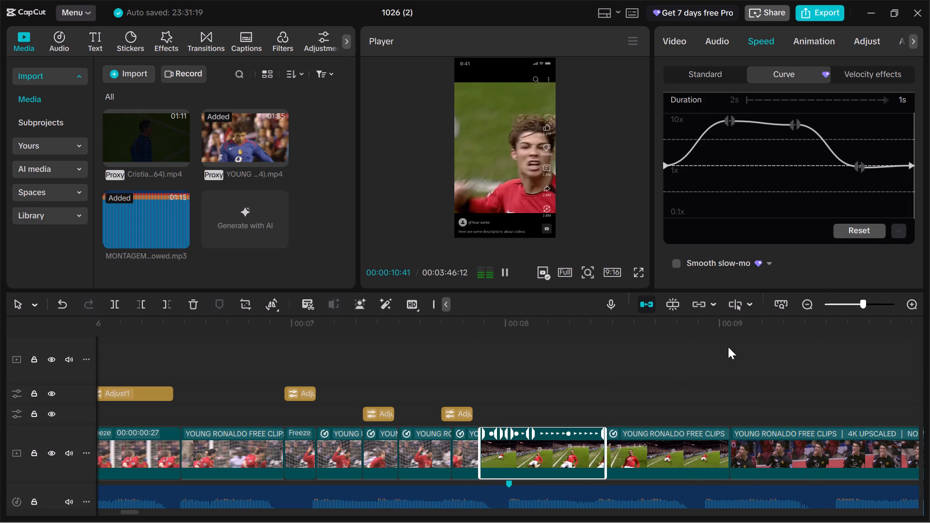
drag(857, 168, 856, 141)
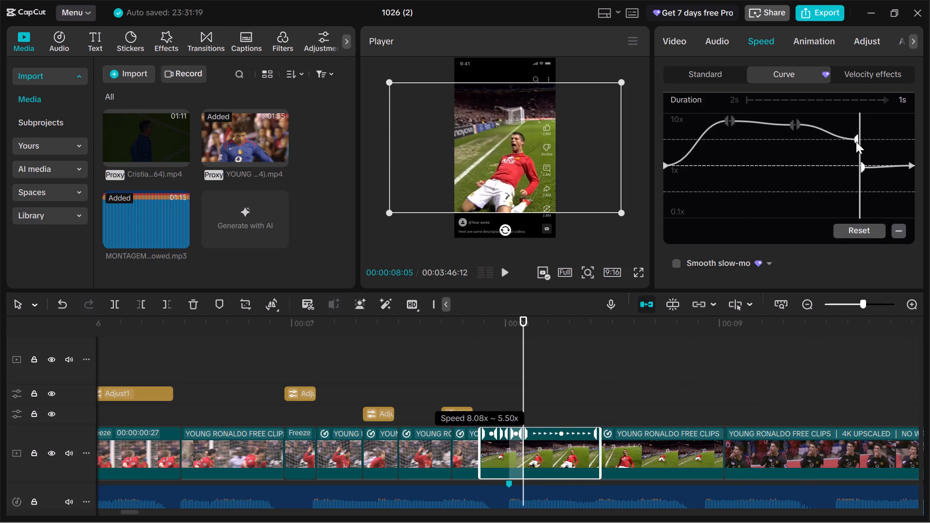
drag(856, 141, 854, 139)
drag(860, 164, 862, 142)
drag(865, 164, 865, 145)
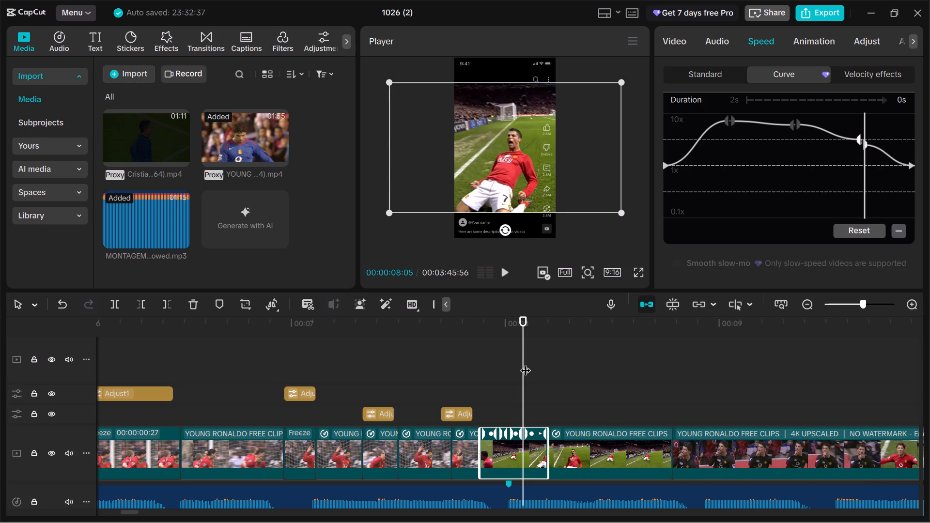
Replay the retimed first knee-slide clip from just before its start, at about 00:00:07:44 to 00:00:07:50, checking its pace.
drag(525, 363, 467, 366)
click(508, 267)
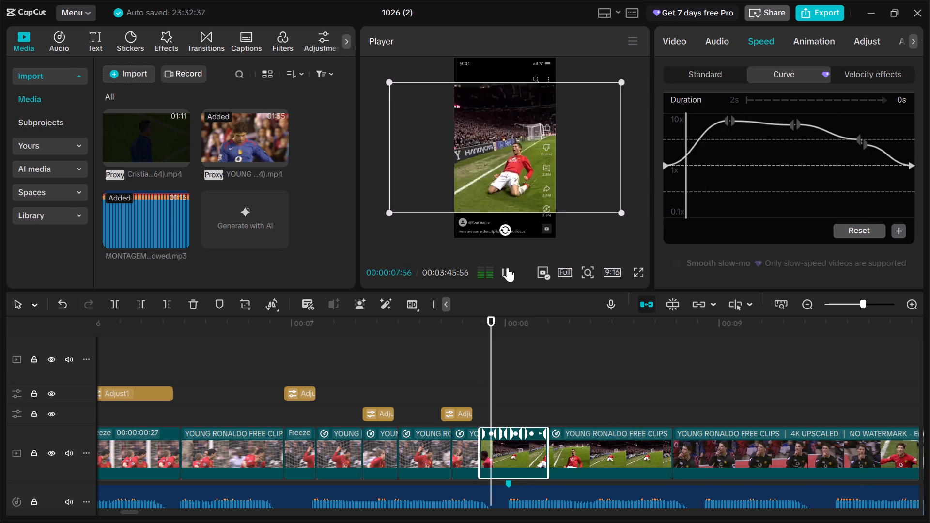
drag(856, 363, 833, 369)
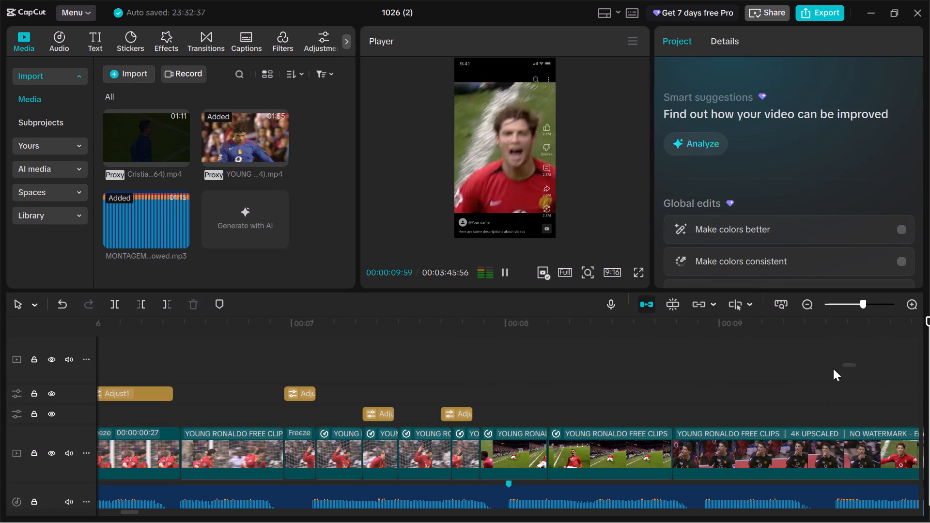
drag(833, 369, 781, 381)
click(449, 396)
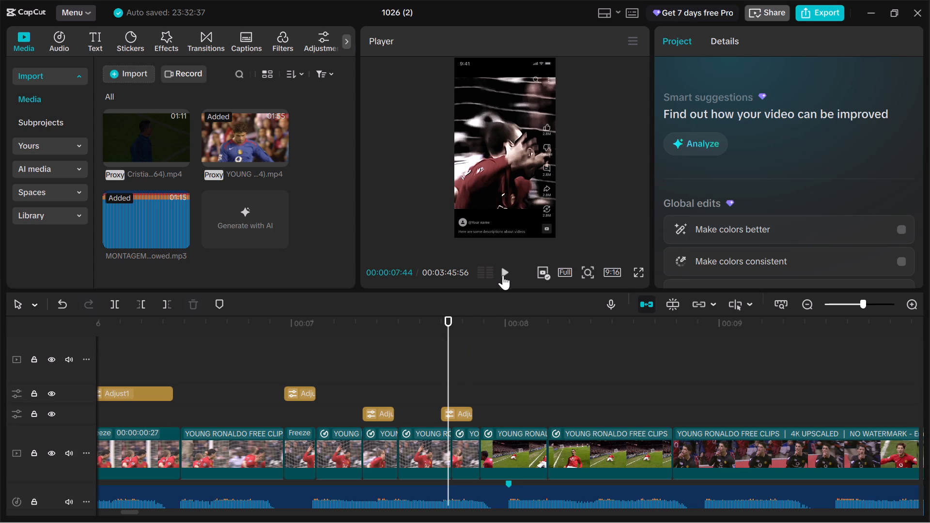
click(503, 274)
key(space)
key(space)
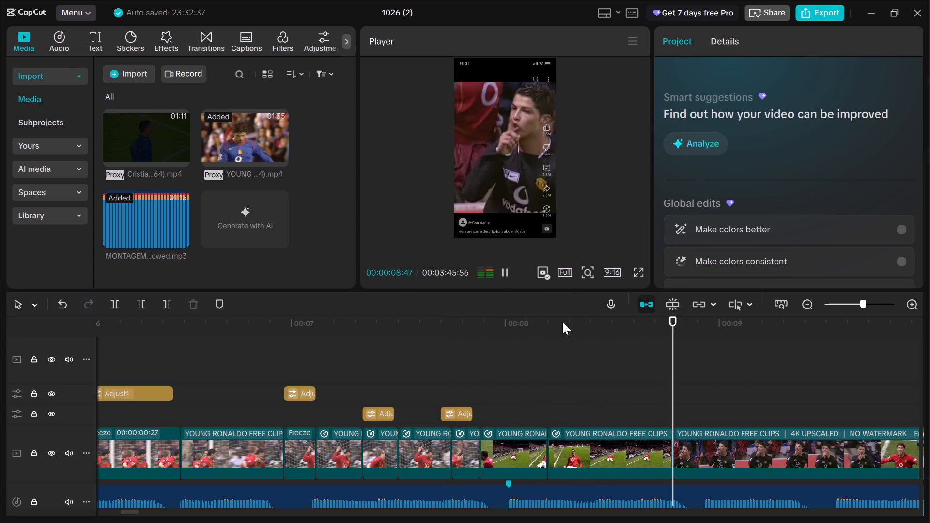
click(465, 328)
key(space)
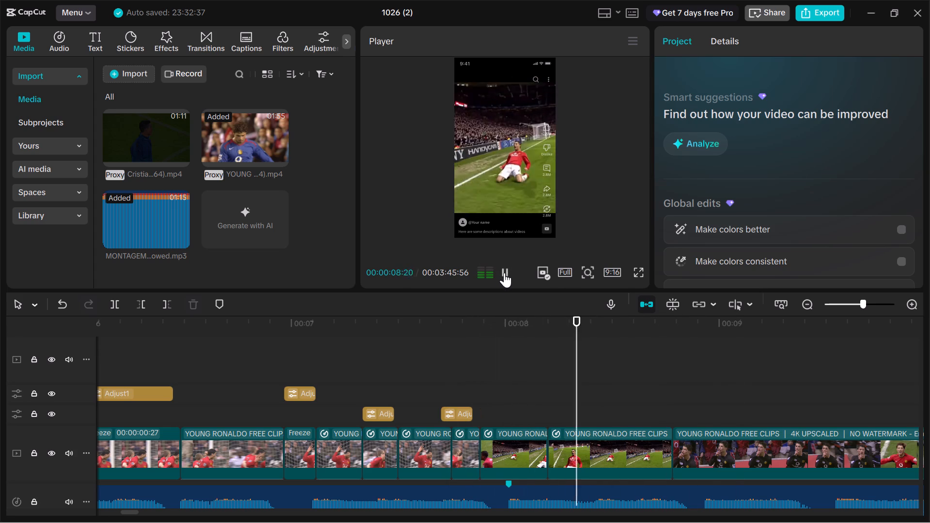
key(space)
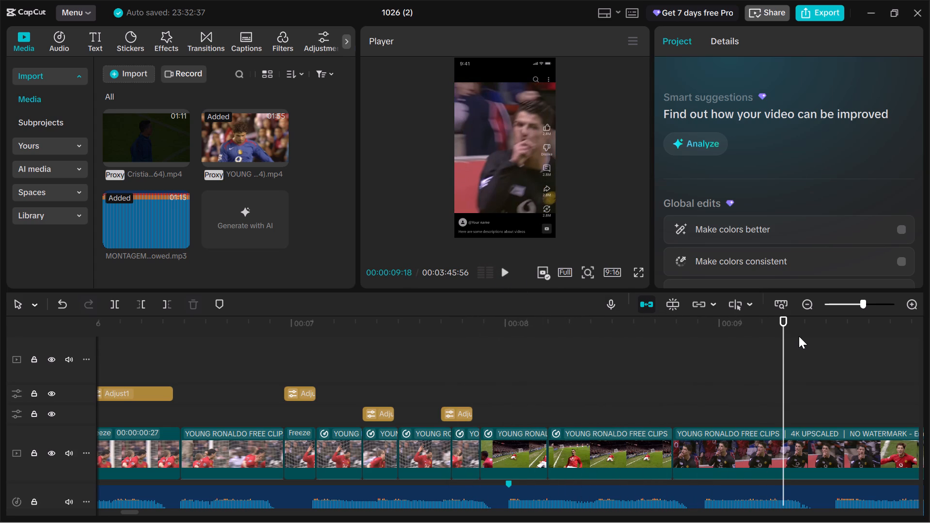
Replay the cut into the knee-slide clips again from about 00:00:07:51 to check it against the music.
drag(785, 345, 487, 363)
key(space)
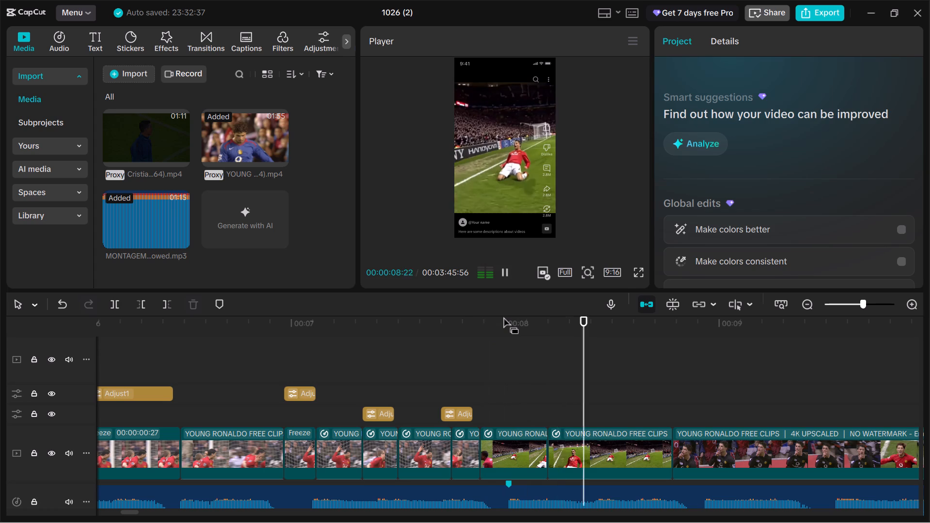
key(space)
drag(609, 344, 478, 358)
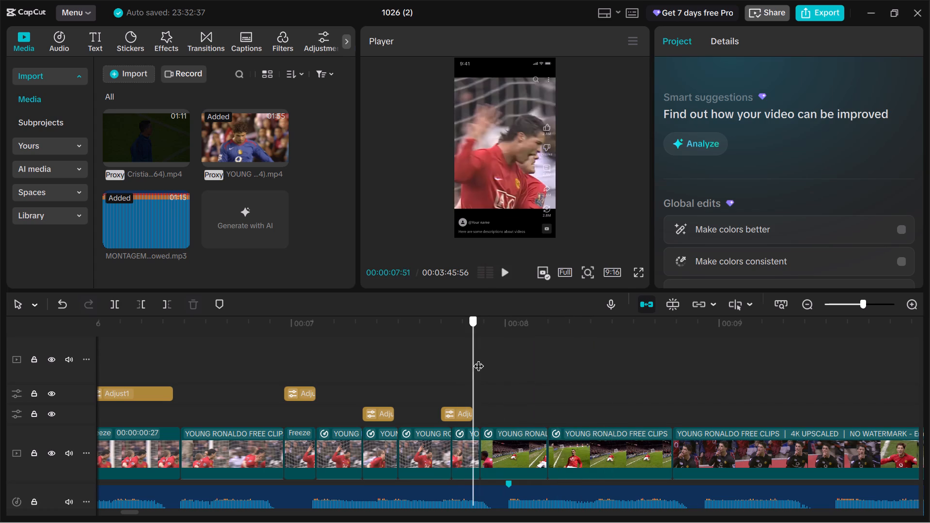
drag(478, 358, 479, 358)
key(space)
key(space)
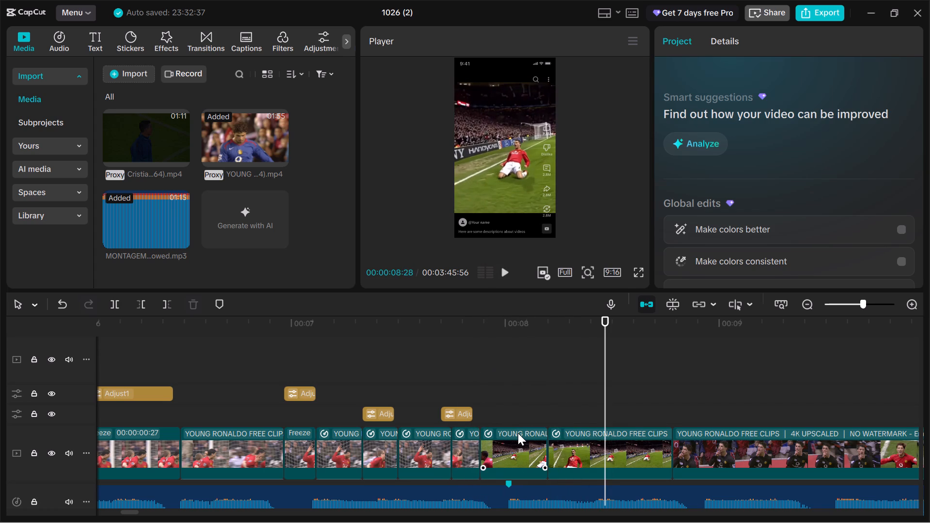
Scrub through the first knee-slide clip between about 00:00:07:54 and 00:00:08:07 and replay it to examine its motion against the beat.
click(518, 433)
drag(604, 402, 596, 403)
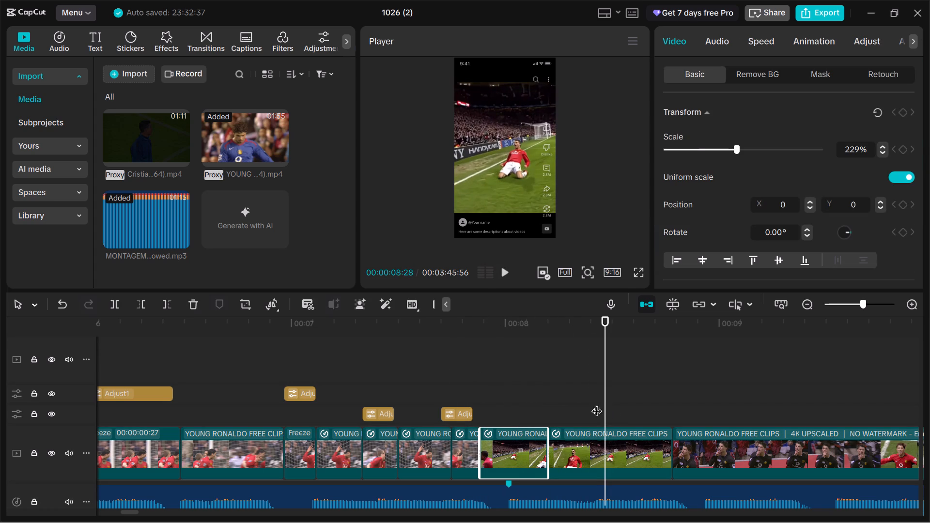
drag(596, 403, 501, 406)
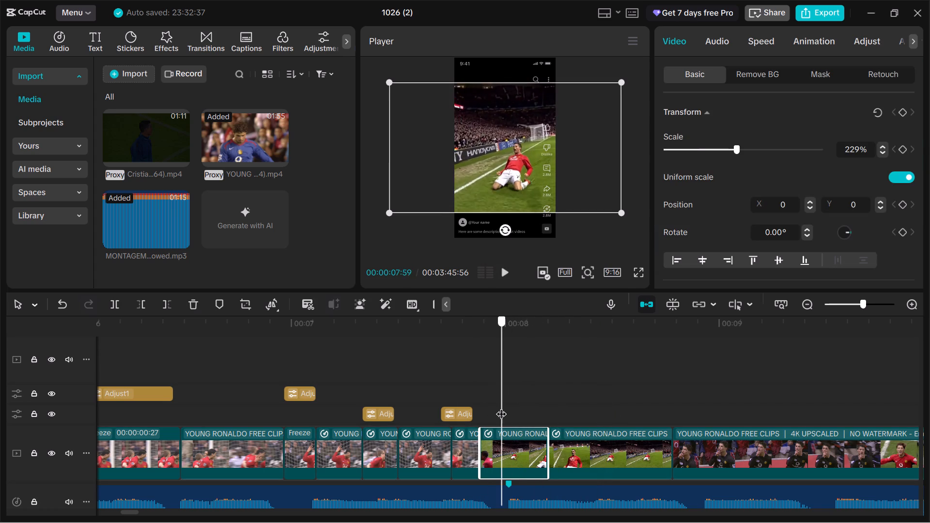
drag(501, 406, 487, 391)
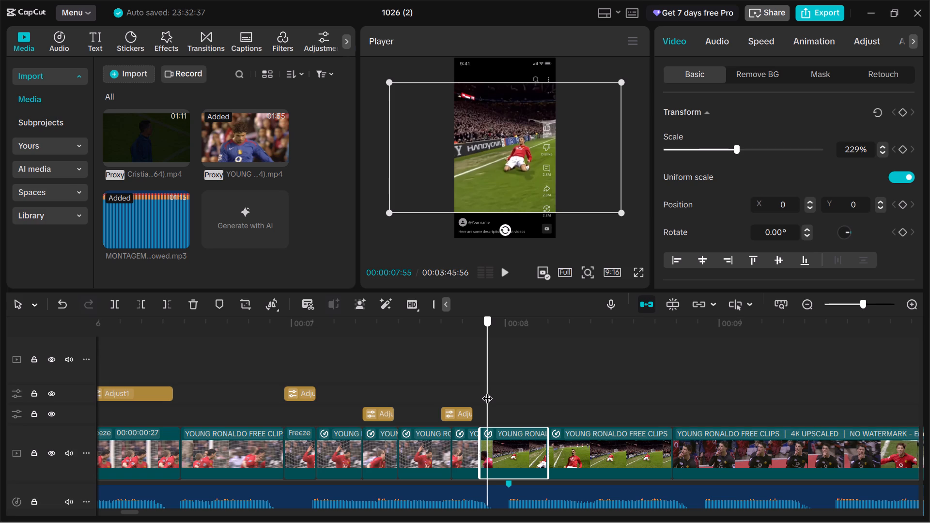
drag(487, 391, 529, 390)
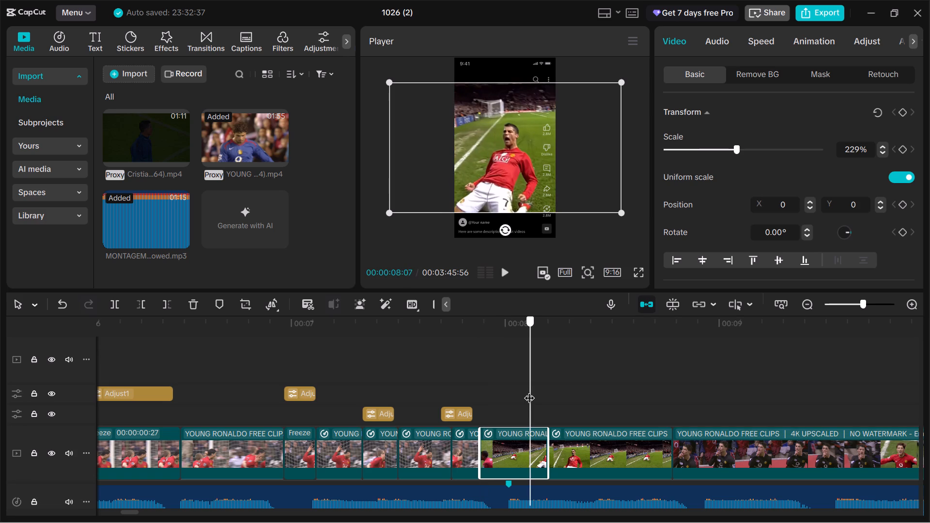
drag(529, 390, 511, 390)
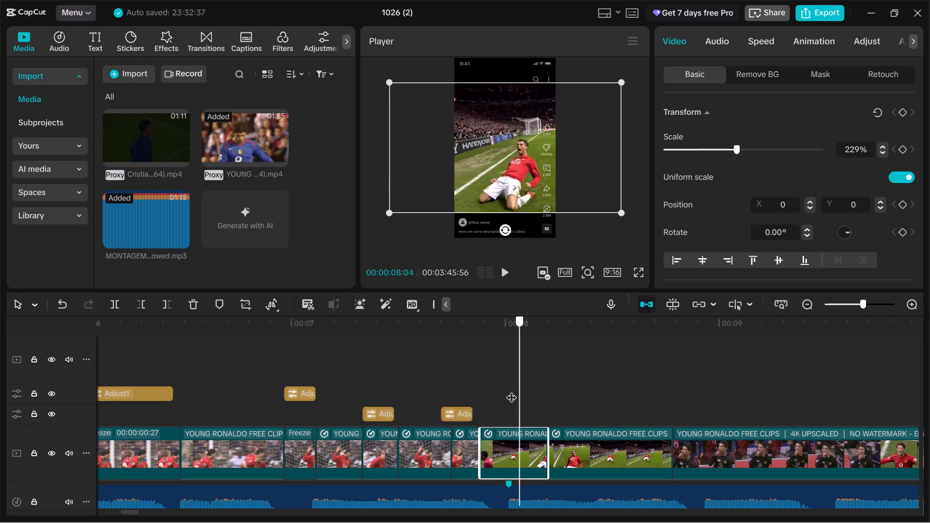
drag(511, 390, 483, 388)
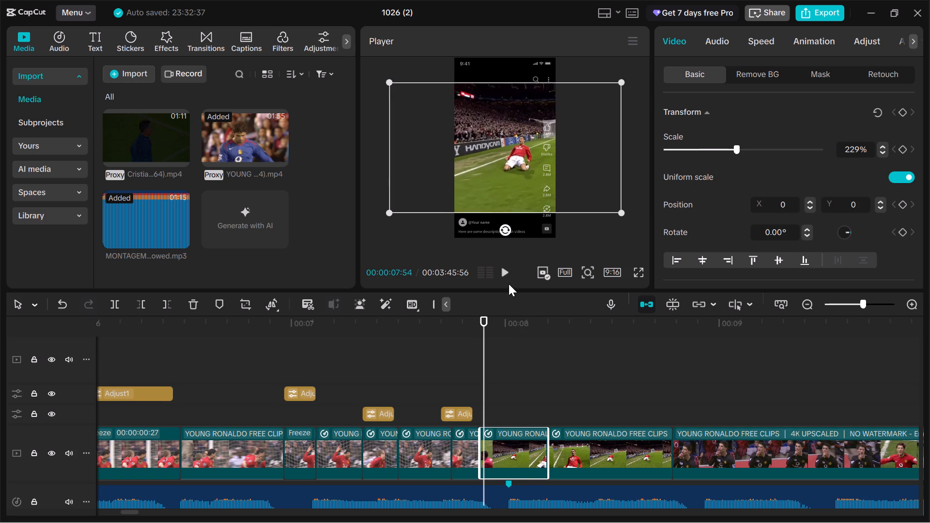
click(508, 274)
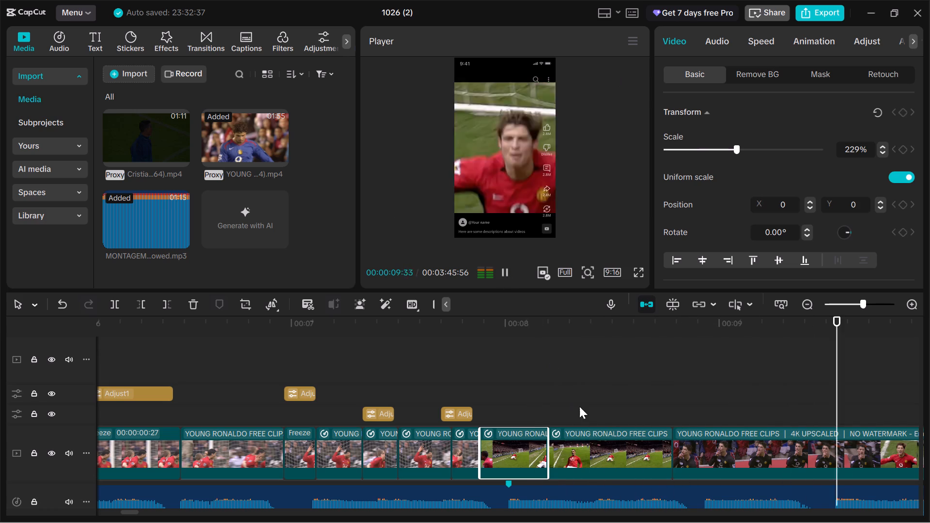
click(516, 384)
drag(515, 383, 494, 388)
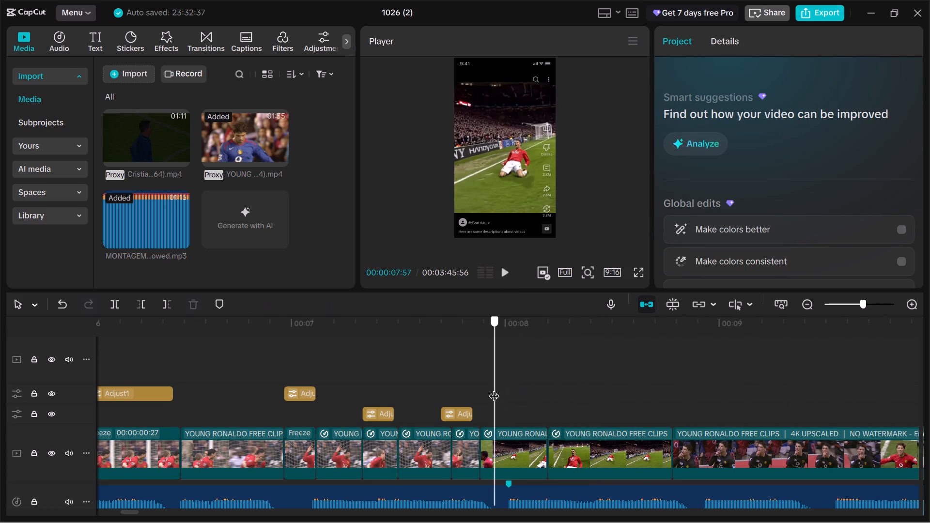
drag(494, 388, 521, 386)
Trim two frames off the end of the first knee-slide clip, ending it at about 00:00:08:10.
click(525, 456)
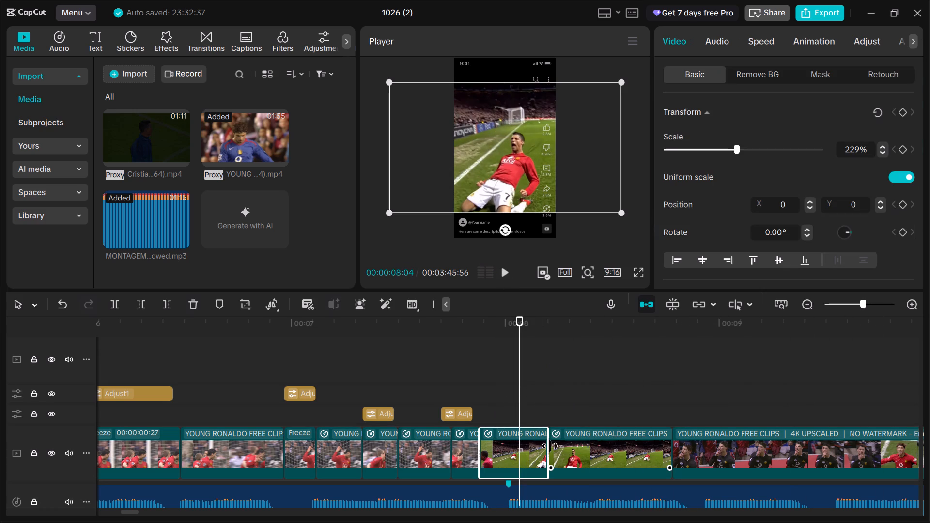
drag(549, 446, 537, 447)
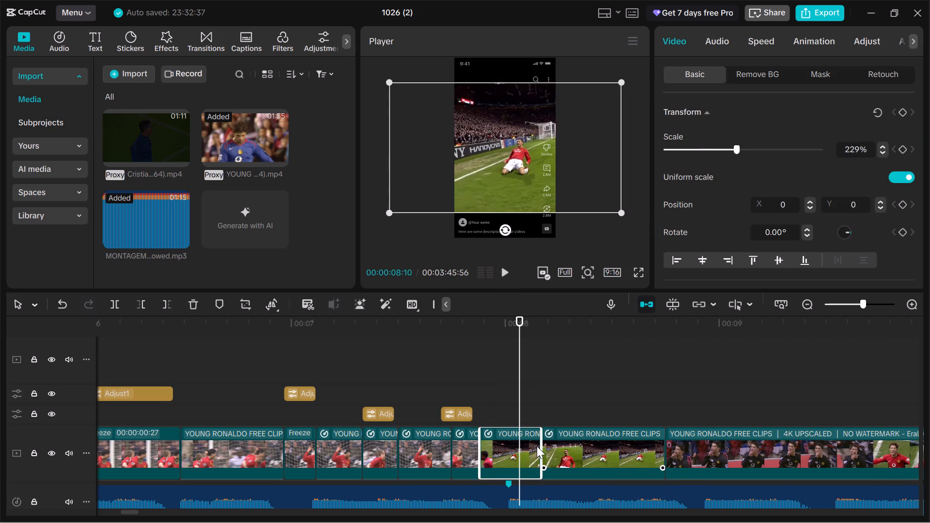
Replay the trimmed knee-slide clip from about 00:00:07:56 to check the timing of its new end.
drag(520, 389, 503, 394)
click(507, 266)
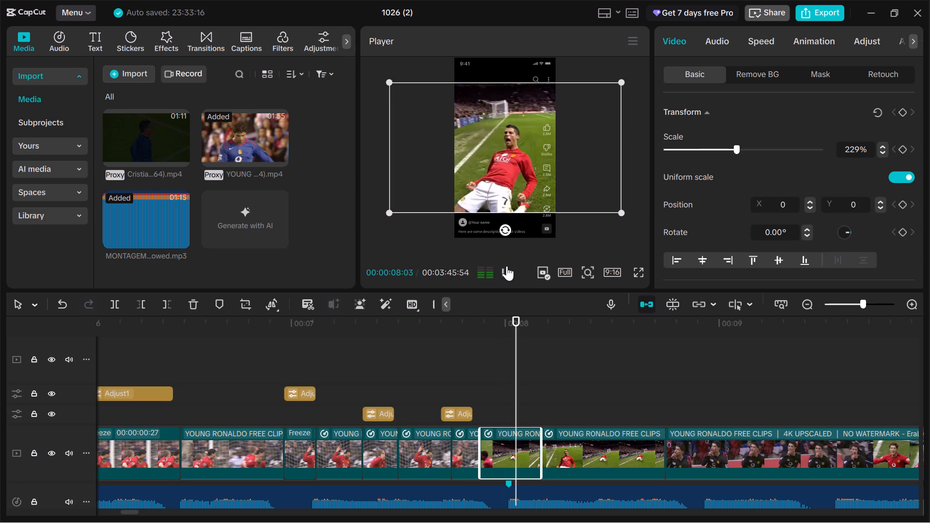
click(490, 363)
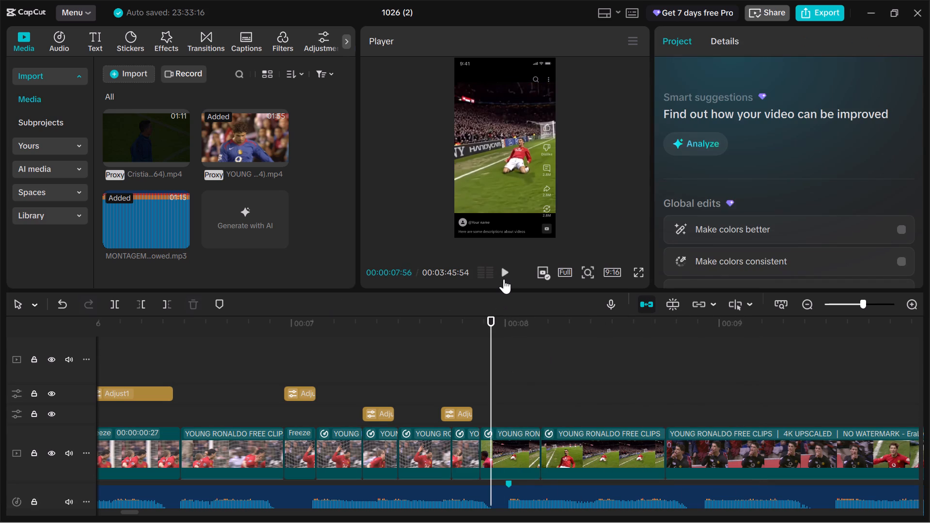
click(504, 279)
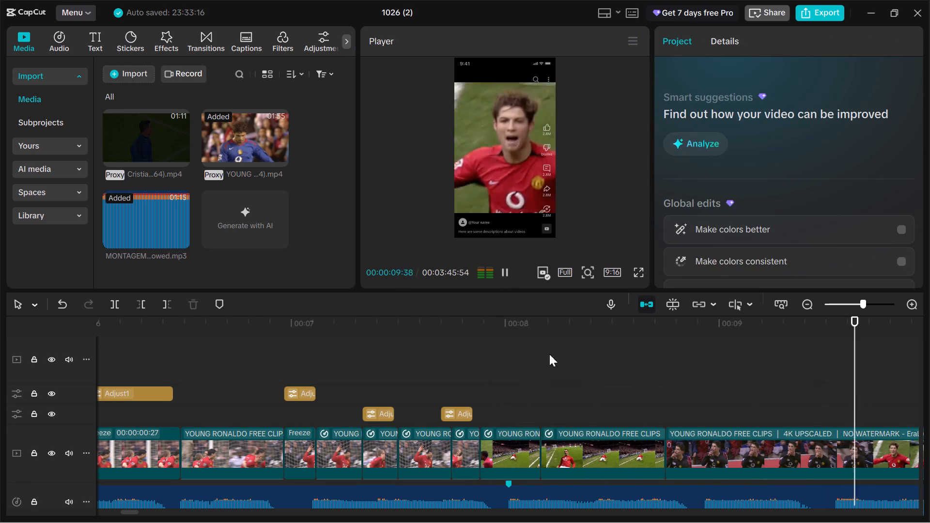
click(520, 360)
drag(520, 365, 490, 371)
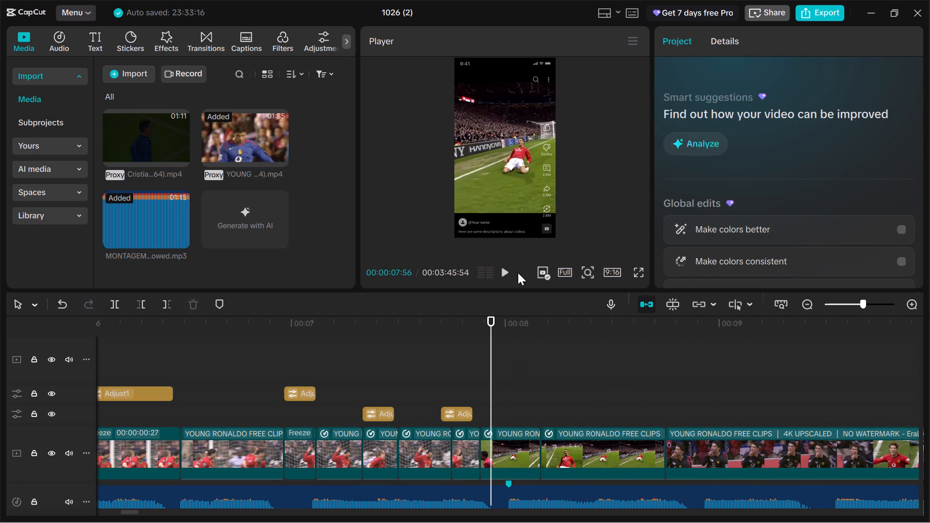
double_click(512, 271)
Examine the cut between the two knee-slide clips frame by frame around 00:00:08:08 to 00:00:08:10.
drag(580, 369, 527, 389)
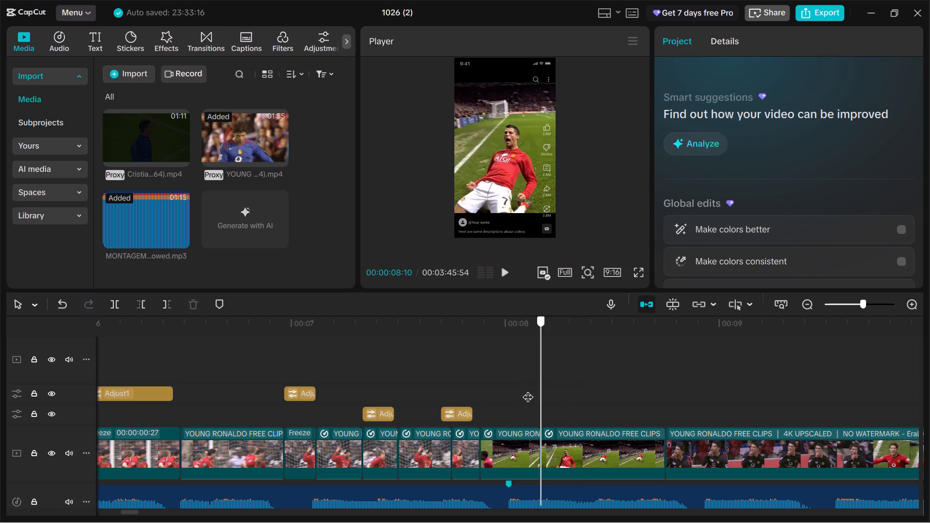
drag(527, 389, 530, 389)
click(530, 389)
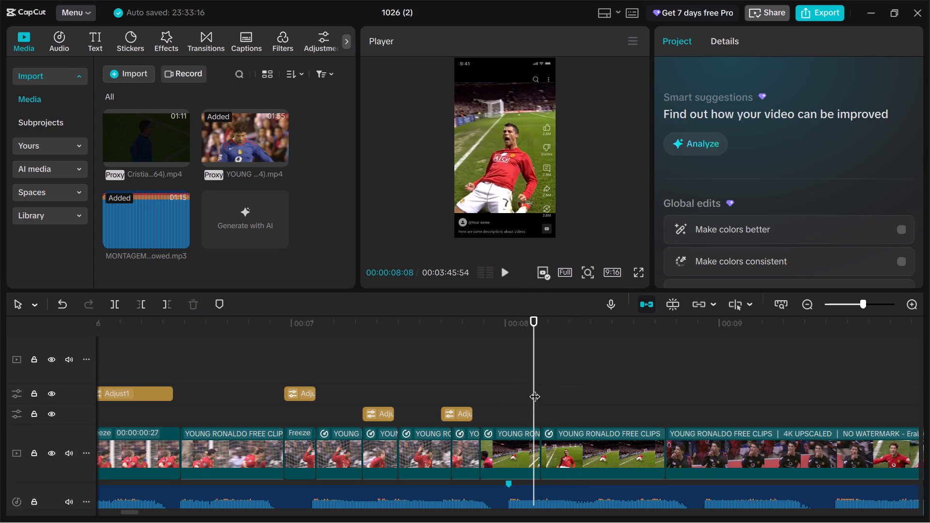
ctrl+scroll(534, 389, up, 7)
drag(533, 385, 538, 387)
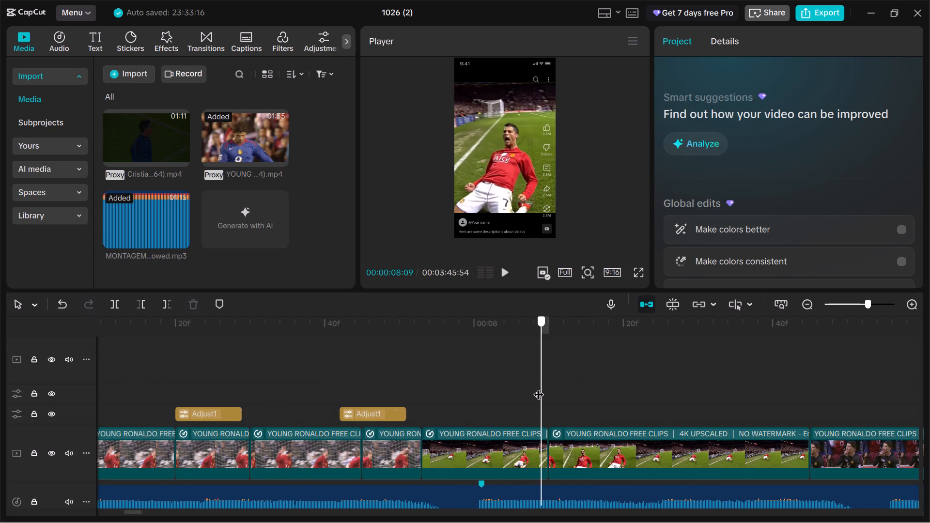
drag(538, 387, 543, 387)
click(543, 385)
Insert a freeze frame from the first knee-slide clip at 00:00:08:09.
click(476, 436)
click(280, 307)
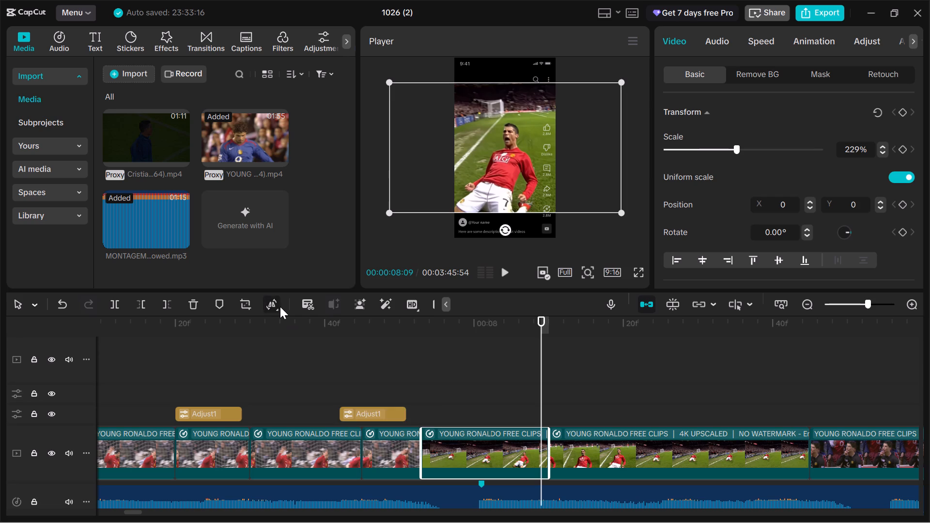
click(278, 295)
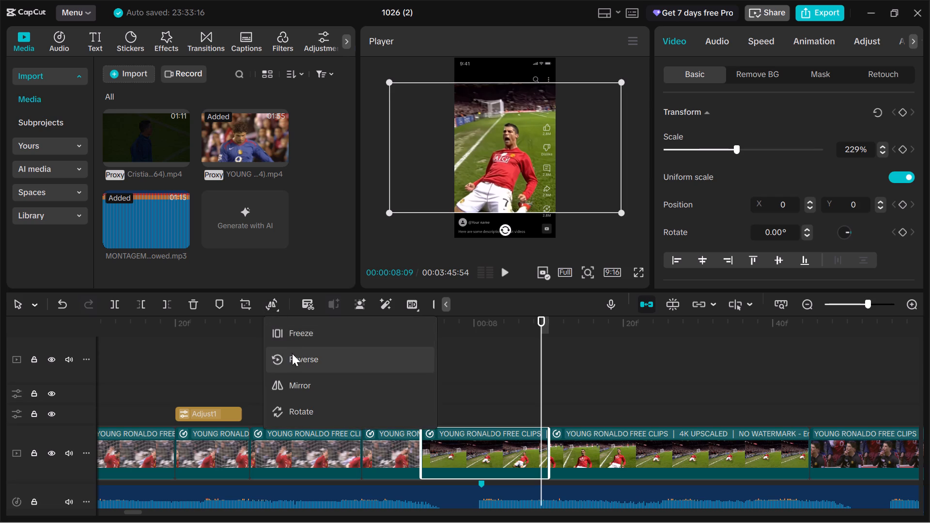
click(295, 330)
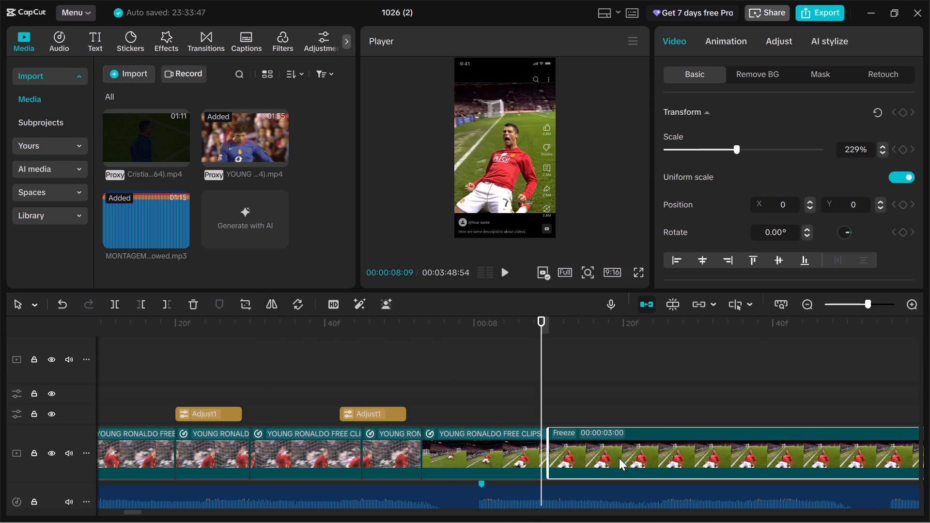
Shorten the new knee-slide freeze frame to about 5 frames by trimming its end.
scroll(628, 447, left, 5)
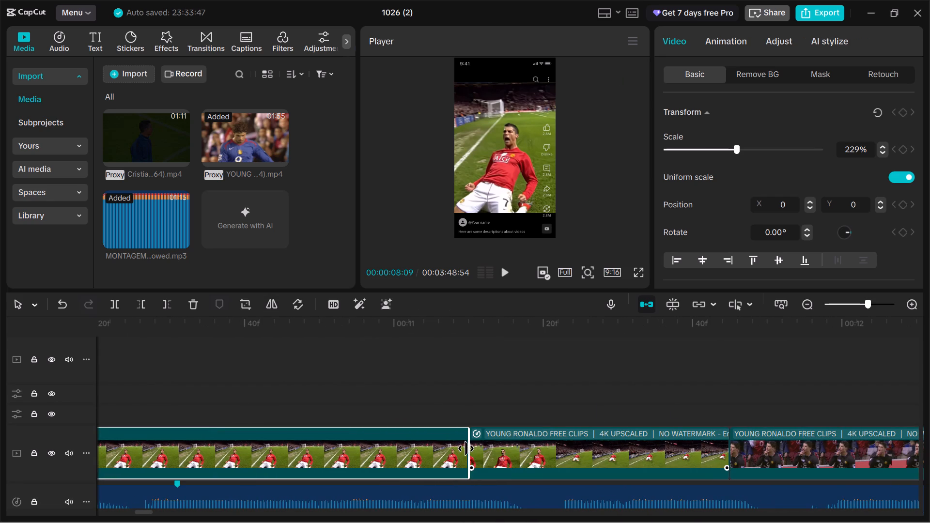
drag(467, 448, 195, 469)
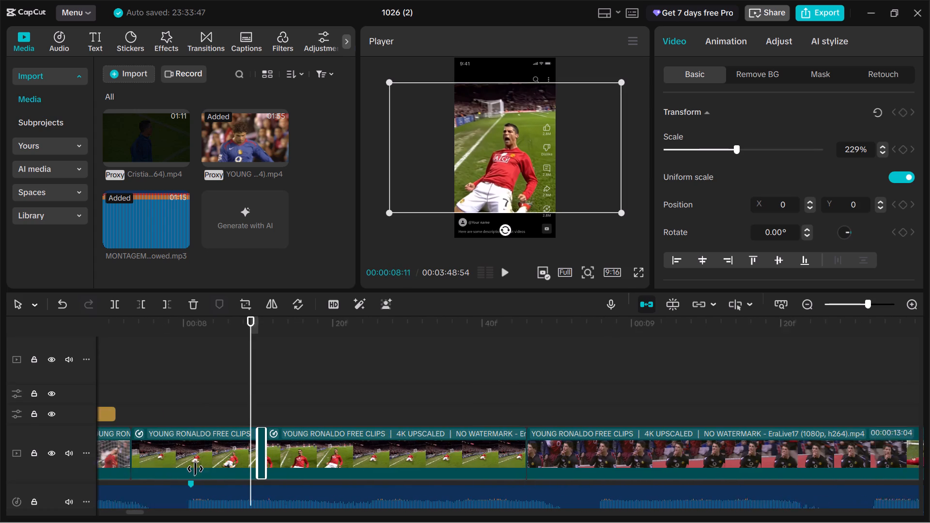
drag(195, 469, 365, 468)
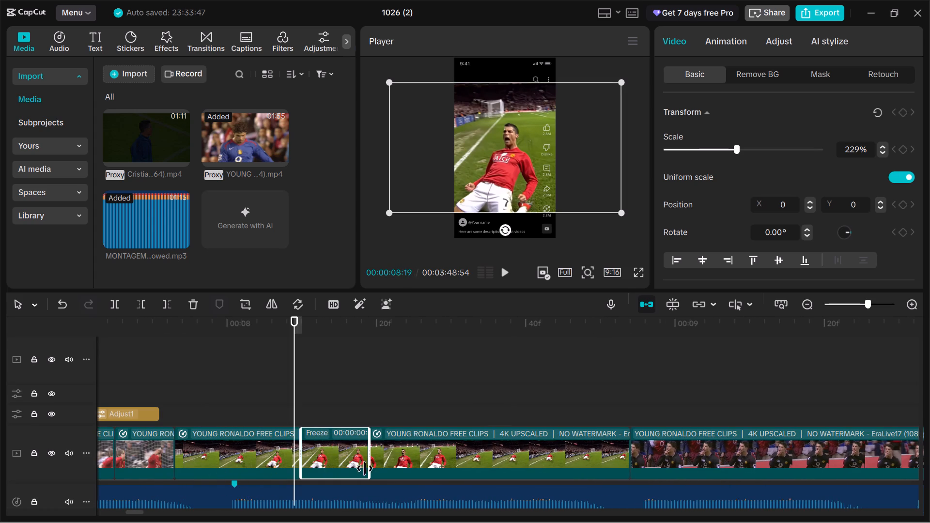
drag(365, 468, 337, 468)
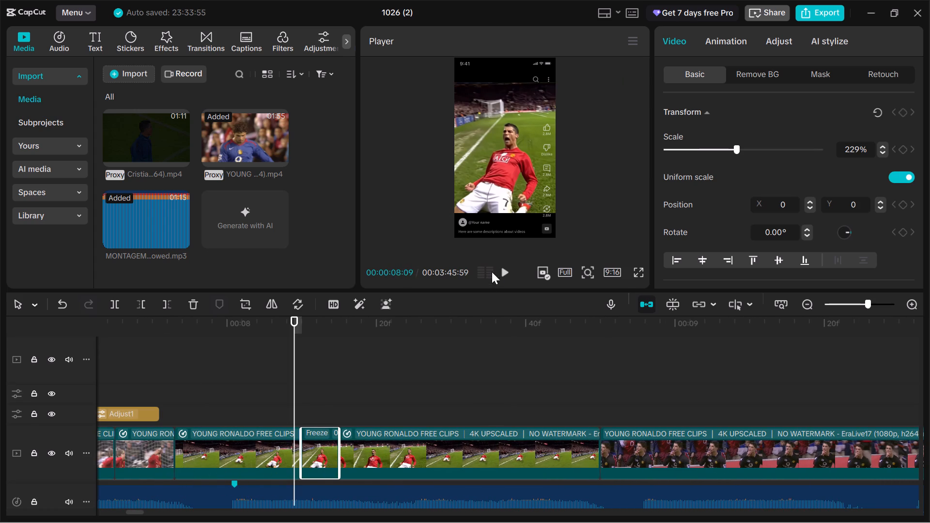
Replay the first knee-slide clip and its short freeze frame to check their timing against the music.
double_click(498, 269)
drag(443, 381, 270, 386)
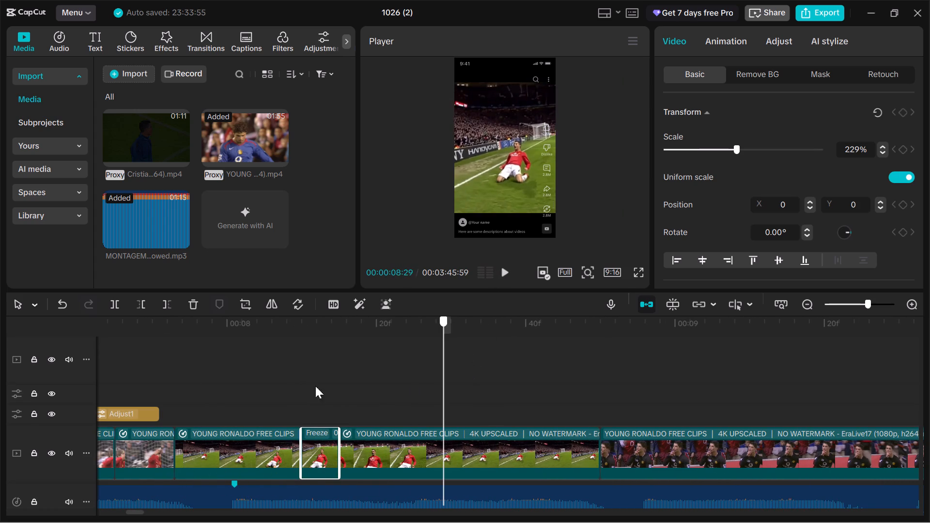
drag(270, 386, 199, 390)
click(503, 276)
click(503, 276)
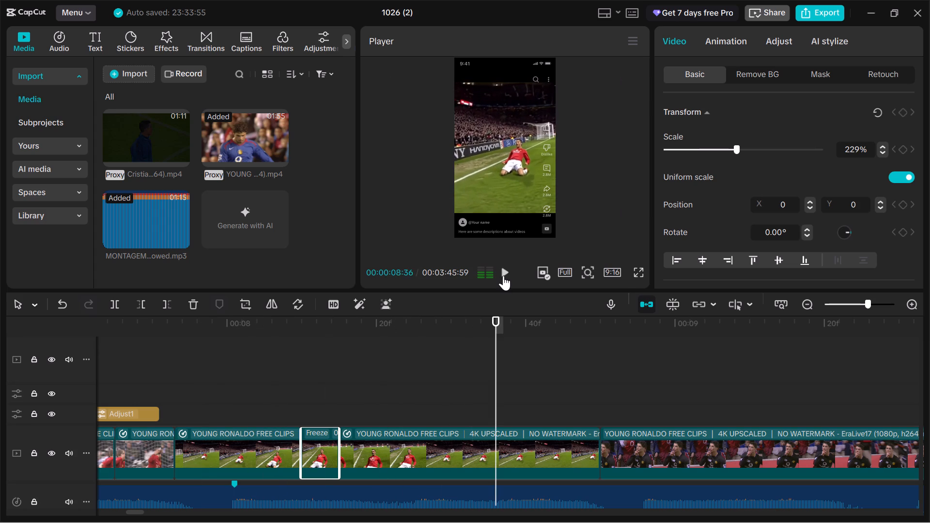
Lengthen the knee-slide freeze frame to 00:00:00:18 by extending its end.
drag(337, 448, 359, 448)
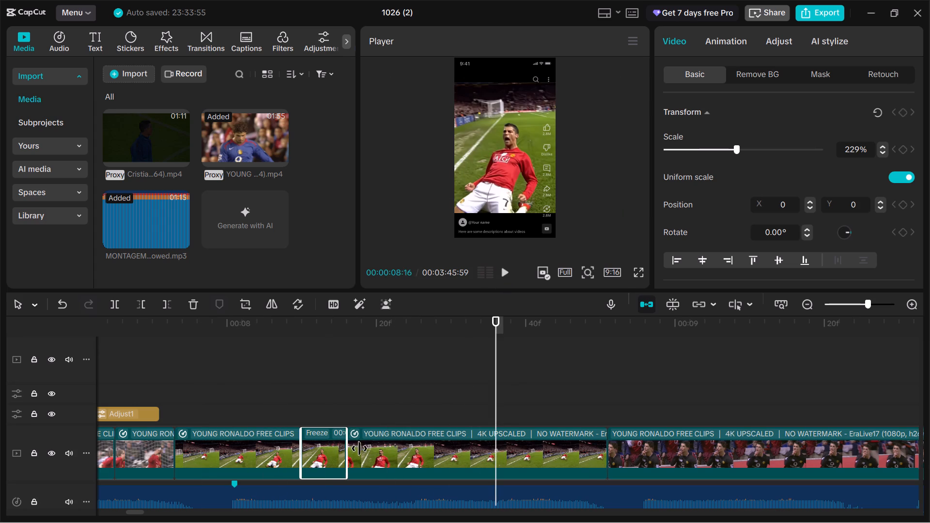
drag(359, 448, 433, 443)
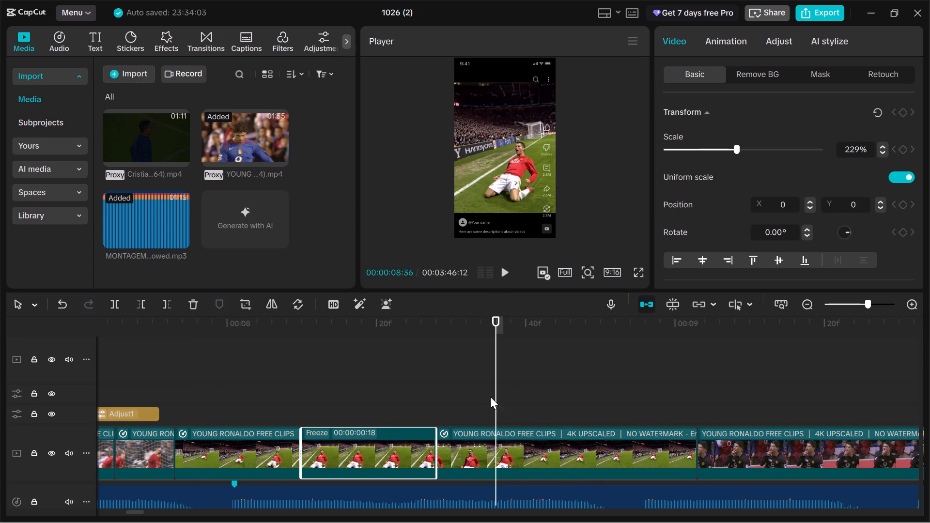
Replay the knee-slide section repeatedly from about 00:00:07:53 to check how the lengthened freeze frame fits the beat.
drag(495, 393, 175, 411)
click(509, 269)
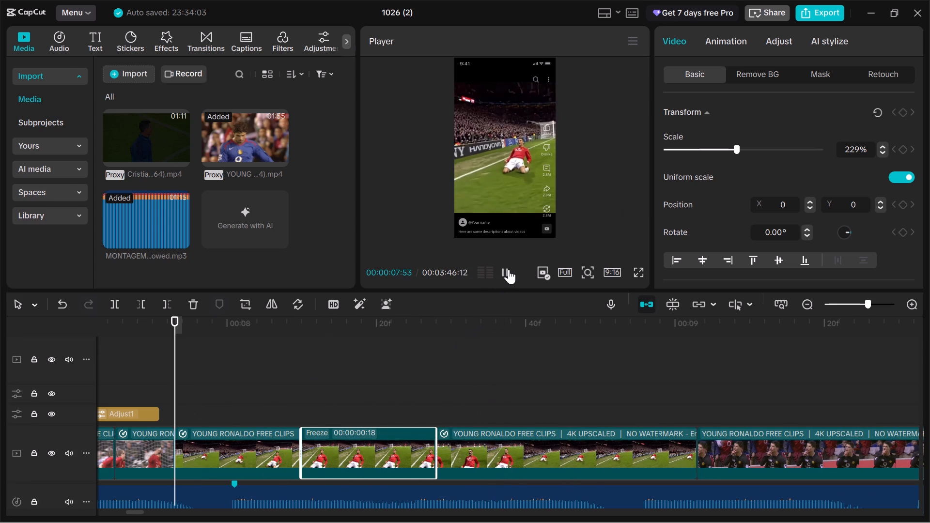
key(space)
key(space)
key(space)
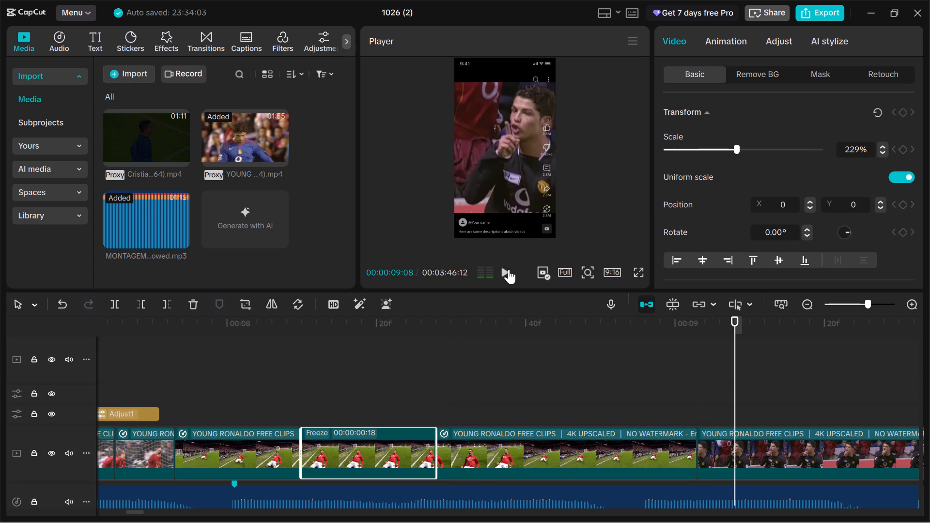
drag(737, 366, 278, 380)
key(space)
key(space)
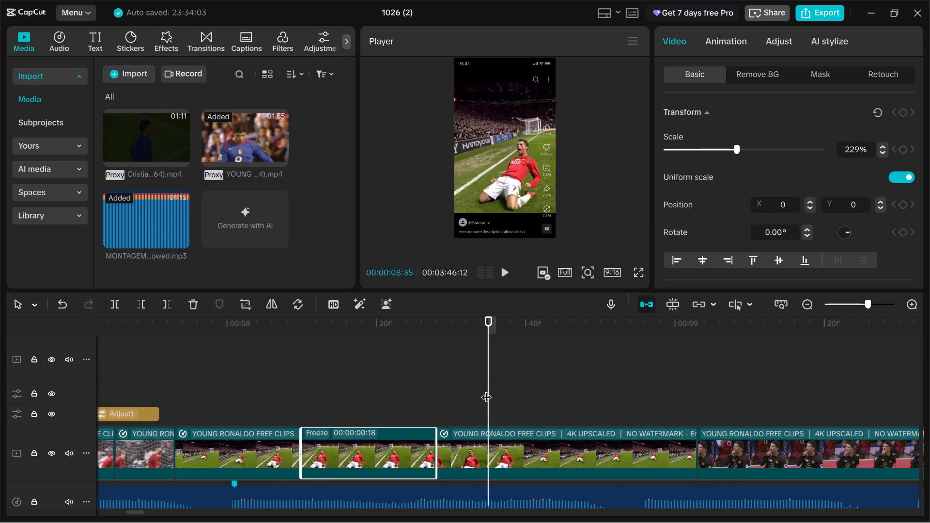
drag(486, 389, 177, 366)
key(space)
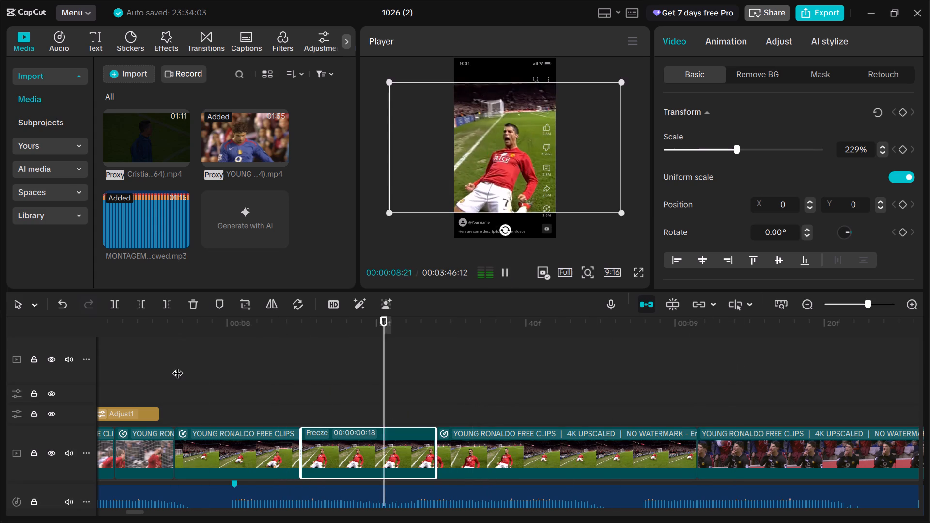
key(space)
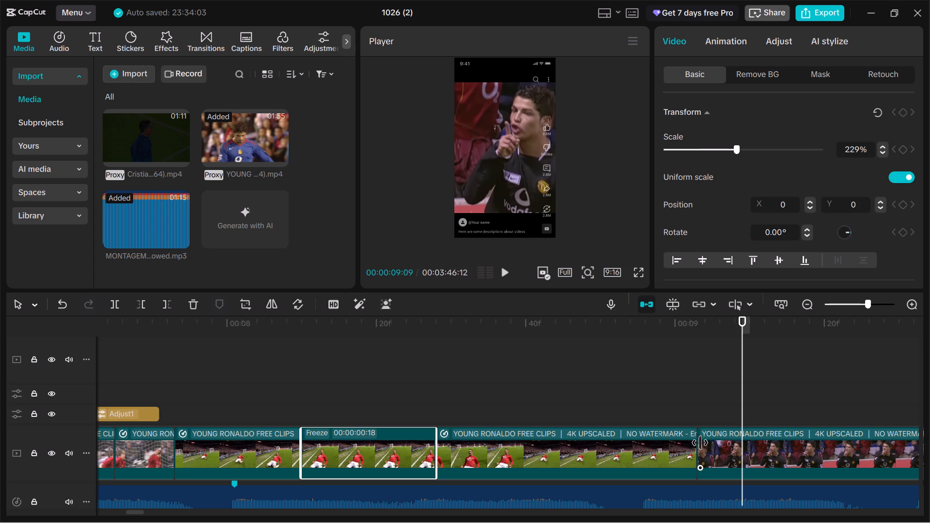
Scrub and replay between about 00:00:07:55 and 00:00:09:04 to examine the freeze frame and second knee-slide clip against the music.
click(675, 390)
drag(667, 387, 589, 391)
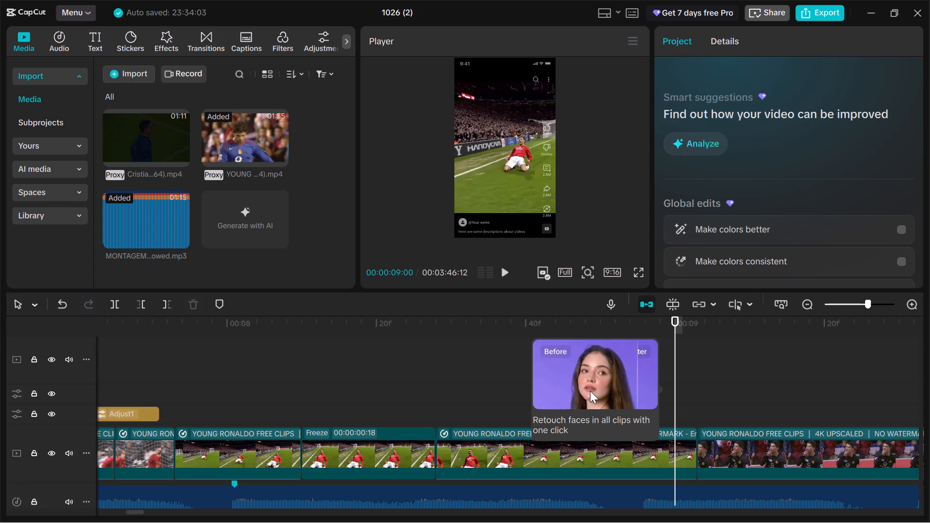
drag(673, 367, 294, 390)
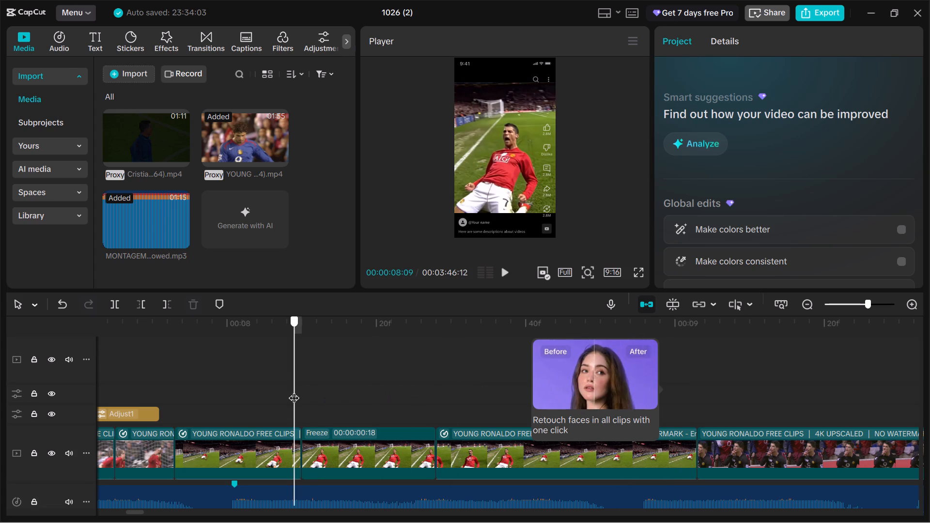
click(507, 268)
click(507, 268)
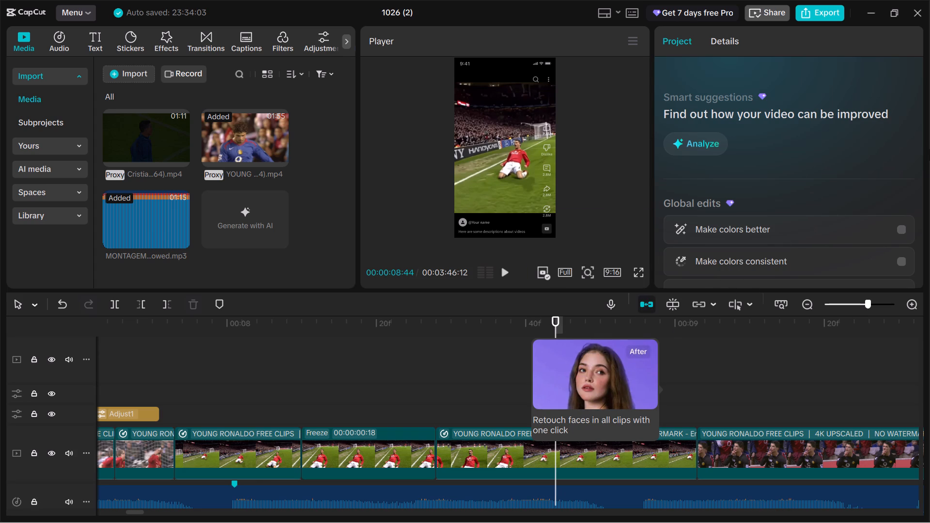
drag(919, 146, 926, 240)
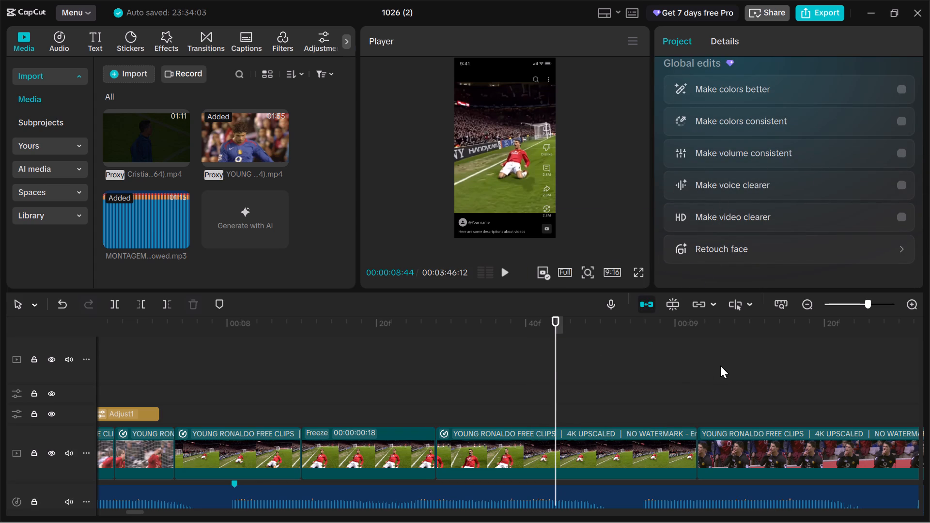
drag(555, 357, 479, 370)
click(506, 275)
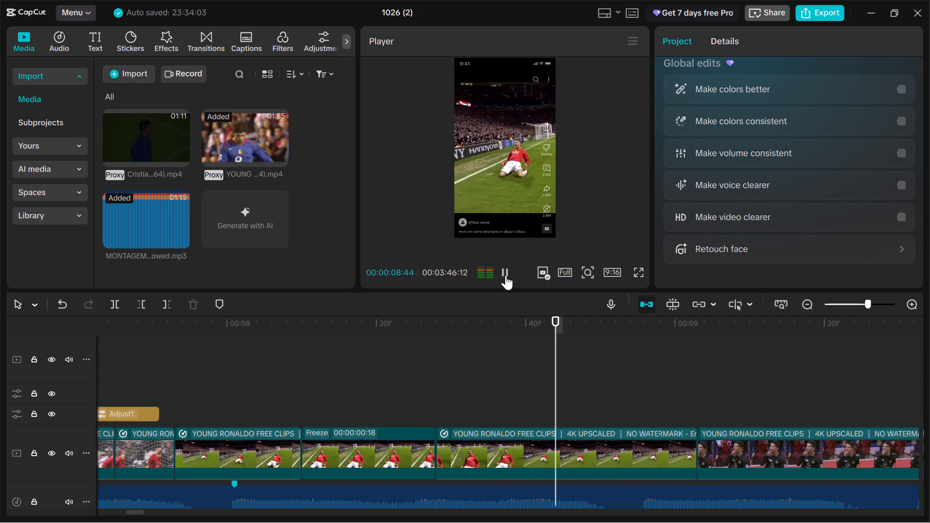
click(506, 275)
click(719, 37)
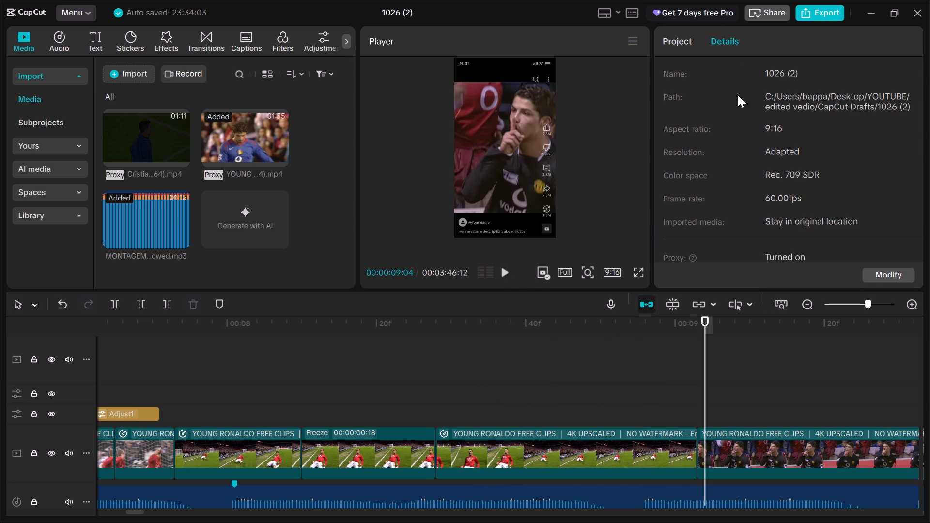
drag(705, 349, 330, 360)
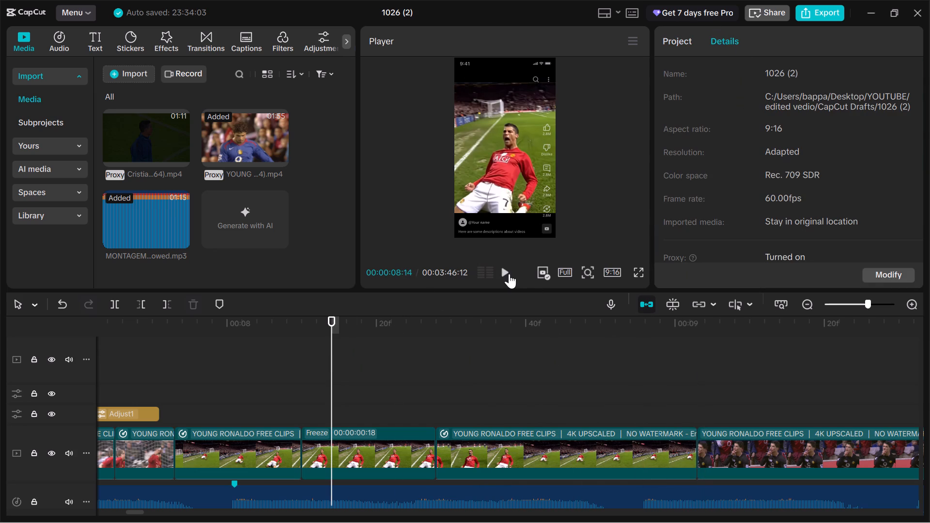
key(space)
key(space)
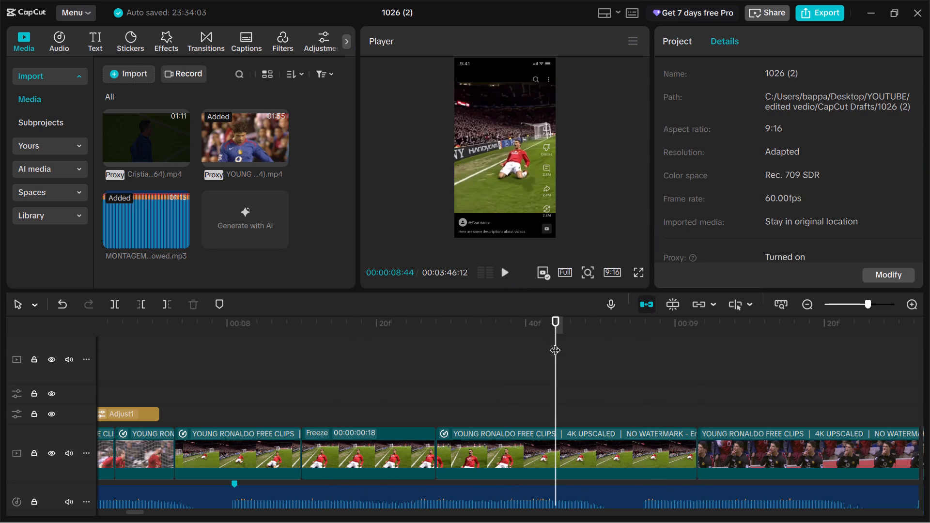
drag(555, 342, 192, 376)
key(space)
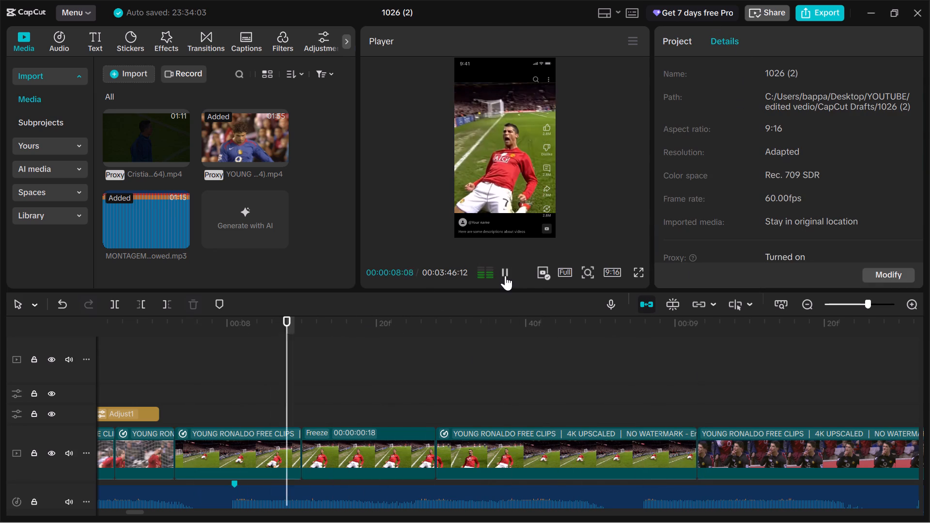
key(space)
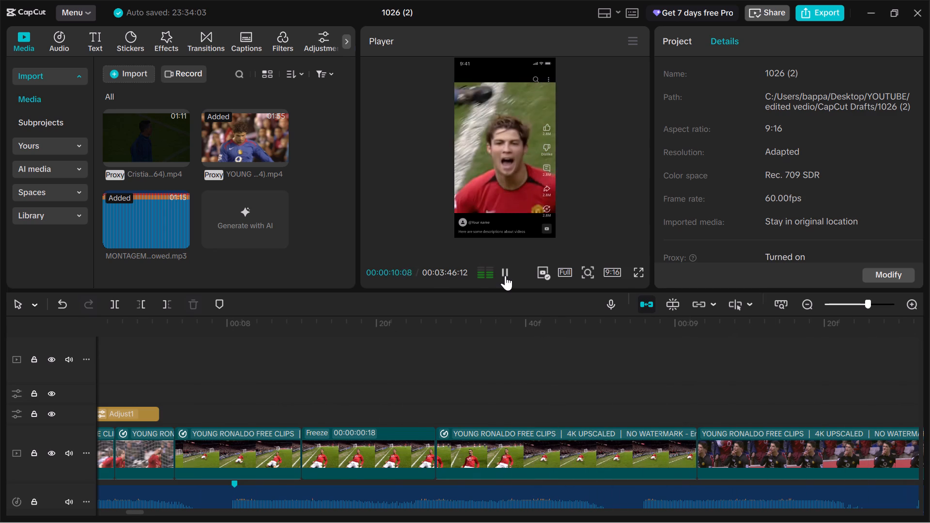
Scrub and replay from about 00:00:06:59 to 00:00:09:40 to check how the Adjust1 segments, freeze frames and following clips match the music.
drag(361, 381, 461, 388)
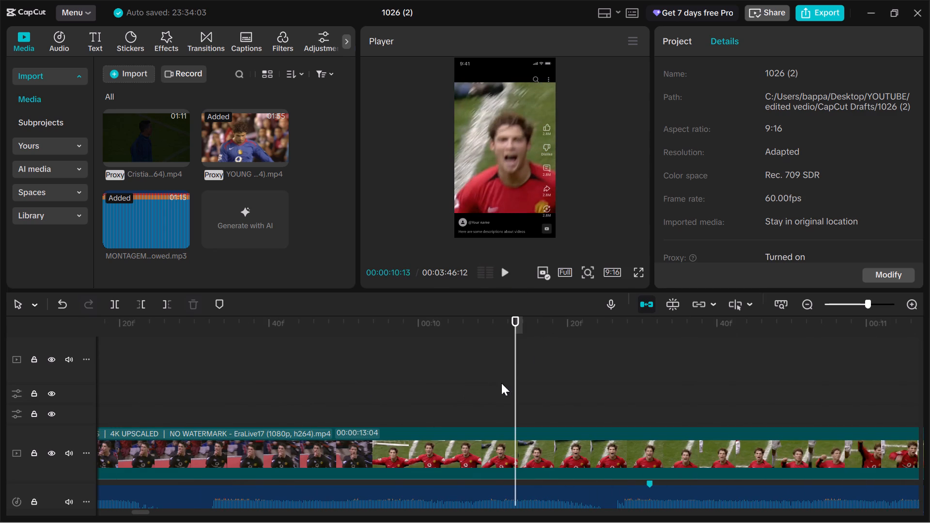
drag(515, 384, 415, 386)
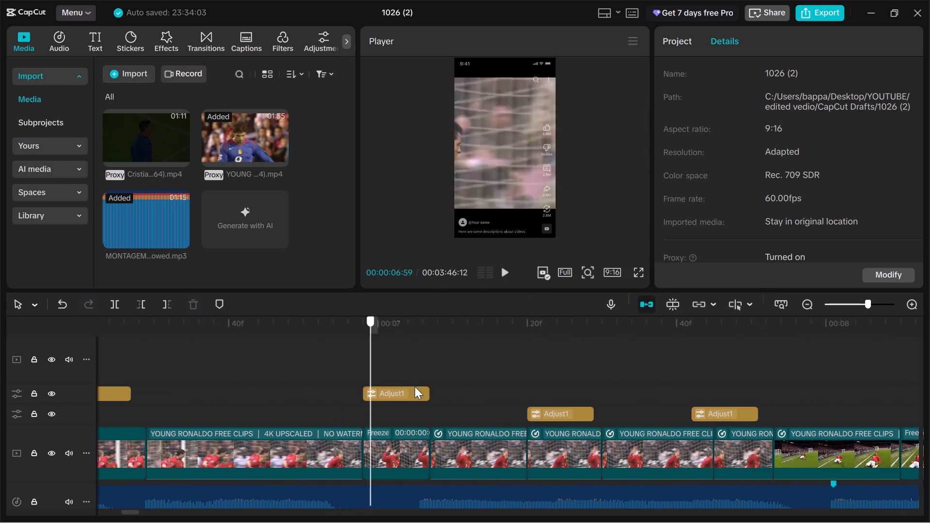
drag(415, 386, 461, 368)
click(505, 271)
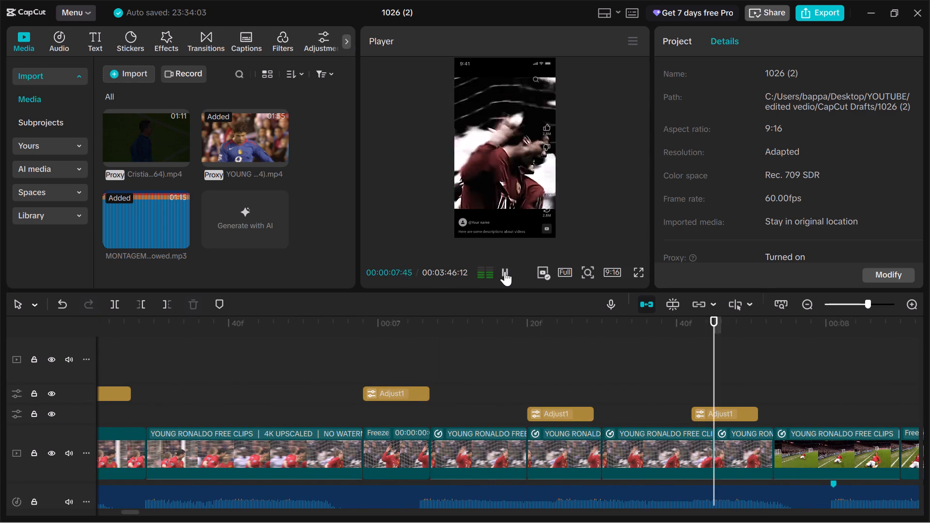
key(space)
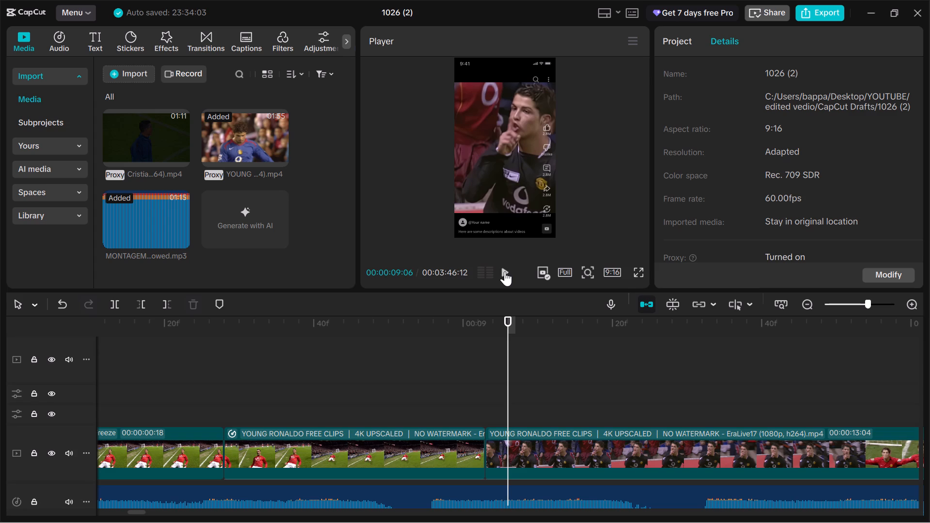
click(505, 267)
click(505, 267)
drag(760, 355, 753, 357)
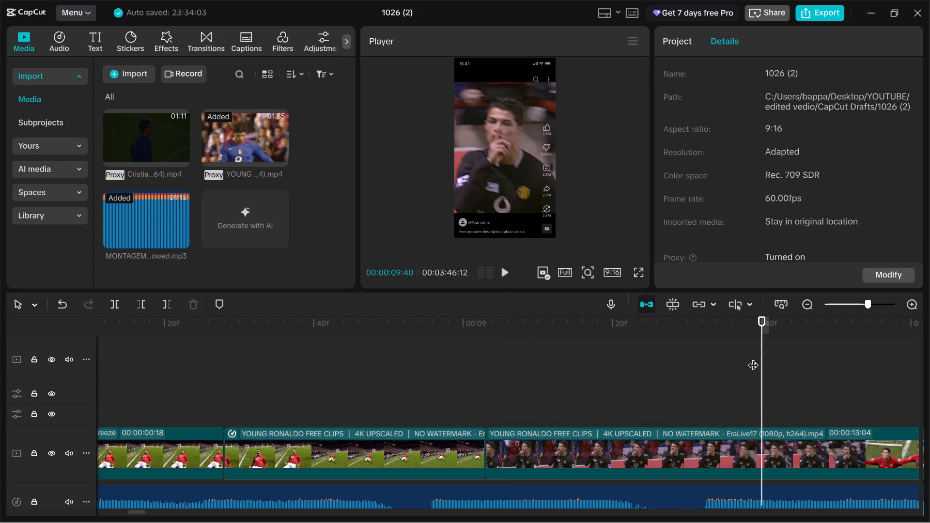
Replay the knee-slide clip and its freeze frame from several points between about 00:00:07:43 and 00:00:08:15 to examine their timing.
drag(753, 357, 417, 396)
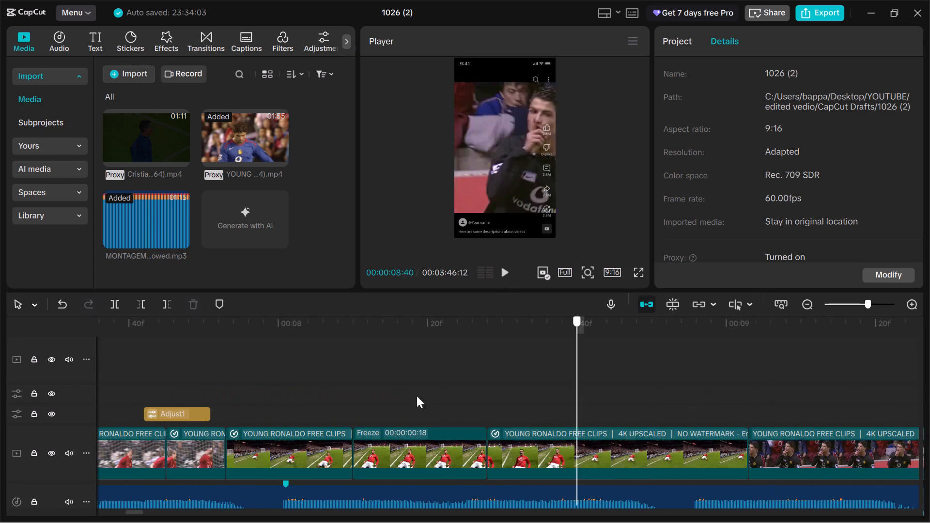
drag(417, 396, 184, 372)
click(507, 277)
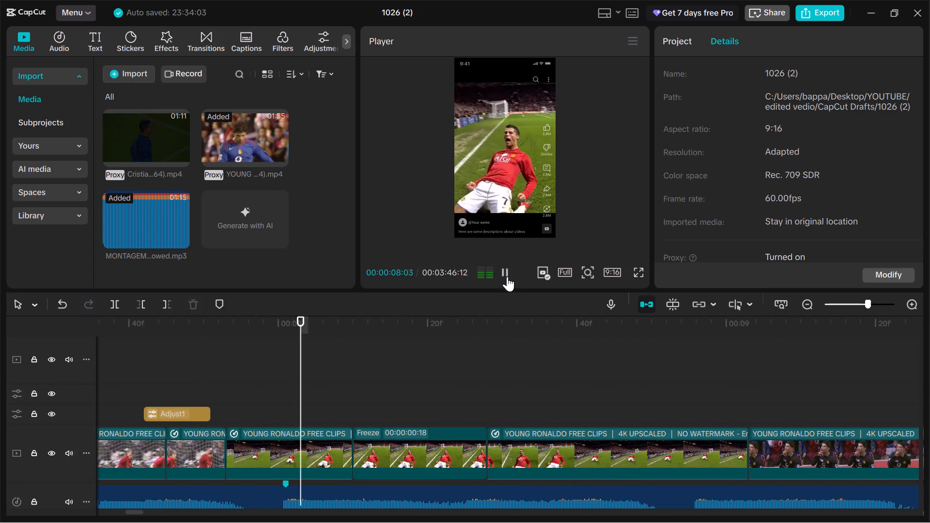
click(154, 361)
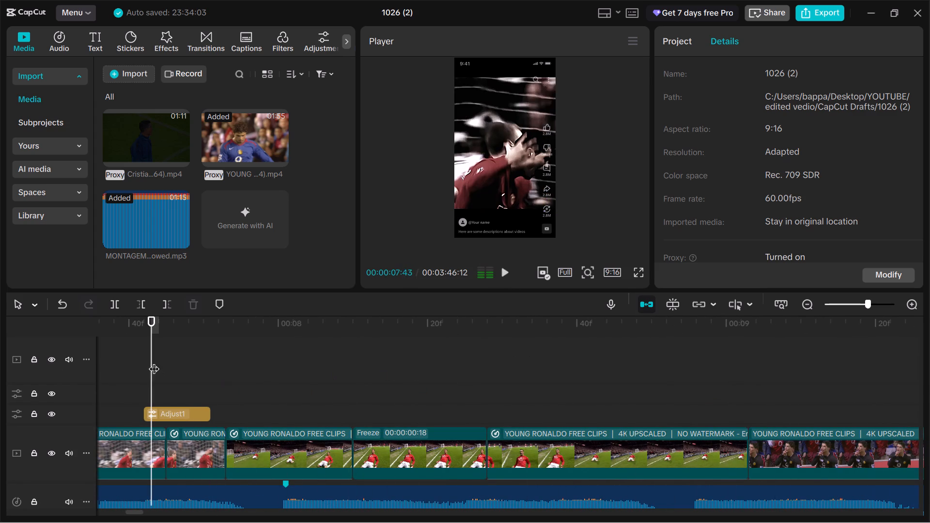
click(508, 275)
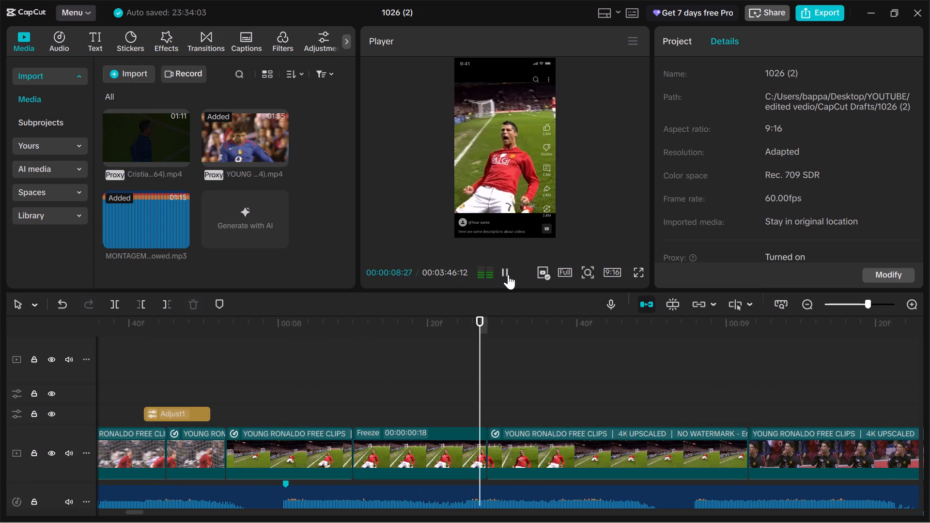
click(394, 371)
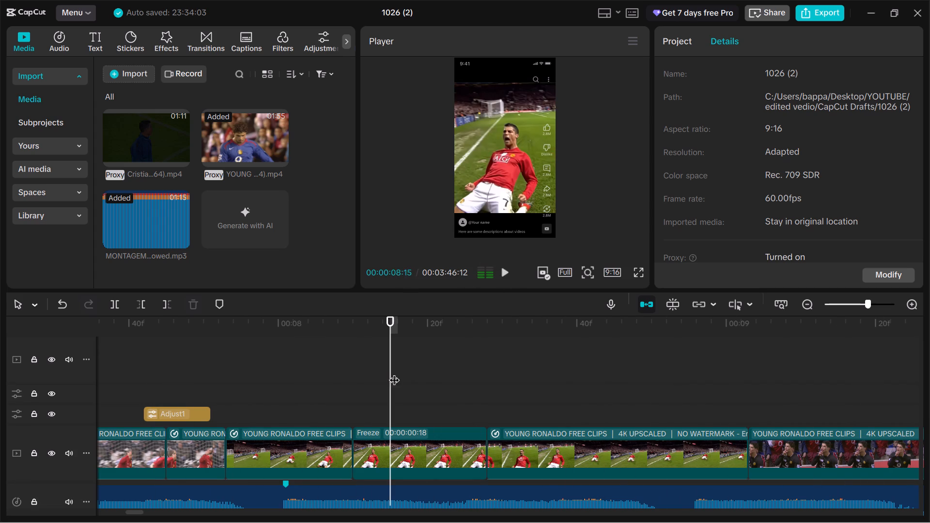
key(space)
key(space)
drag(511, 376, 328, 391)
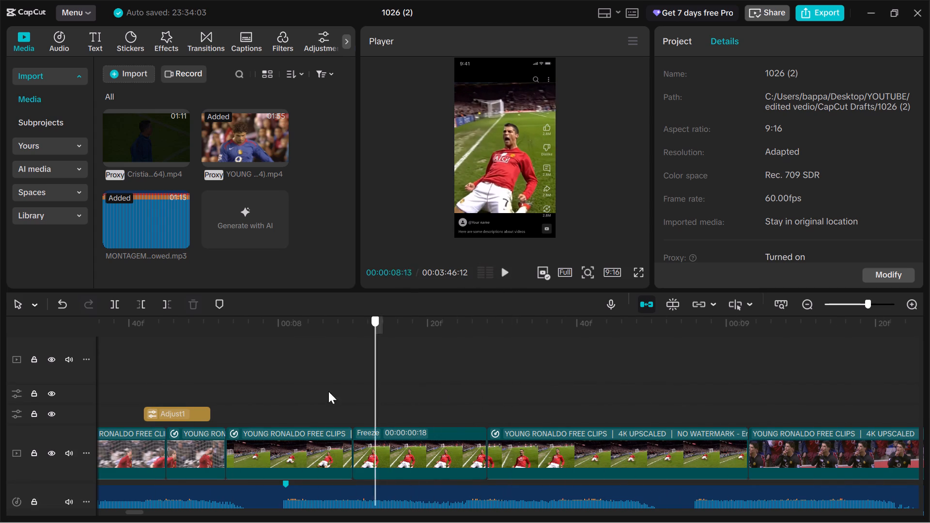
drag(328, 391, 220, 393)
double_click(512, 275)
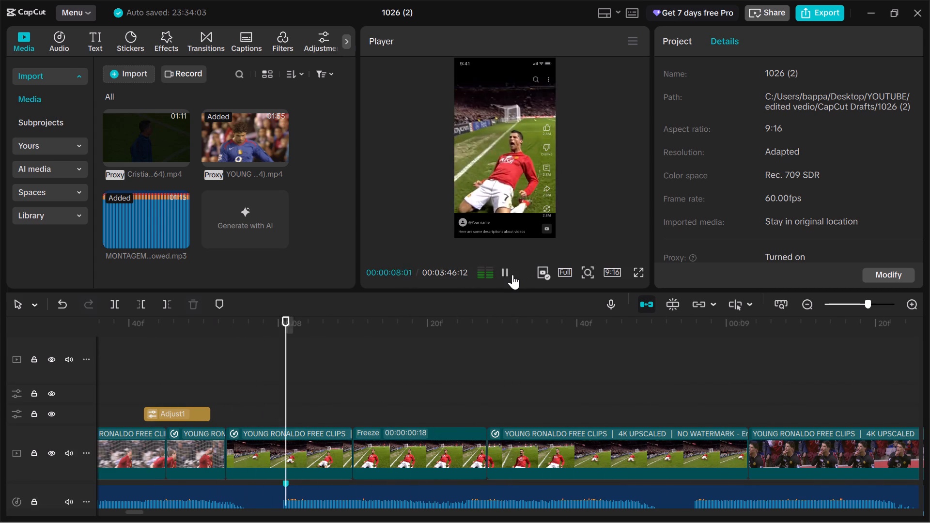
drag(355, 355, 239, 386)
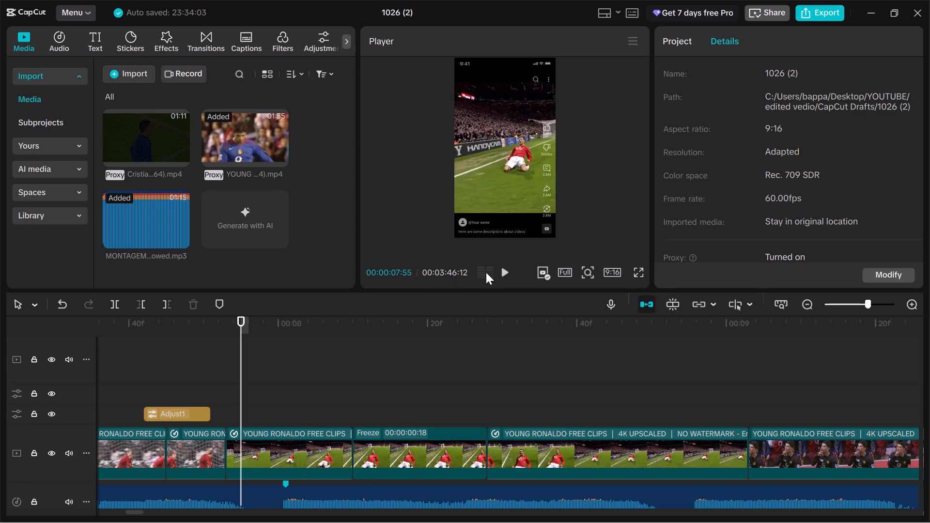
click(511, 273)
click(511, 273)
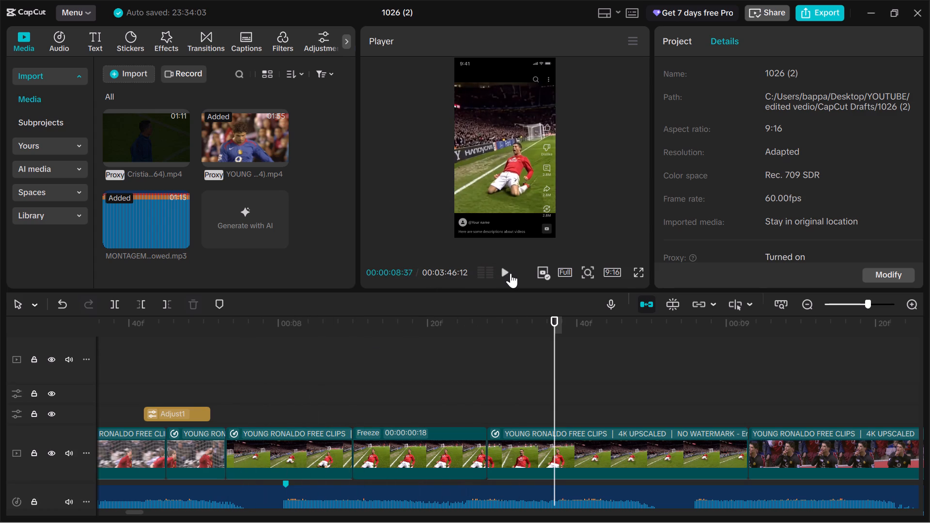
Replay from the Adjust1 segment near 00:00:07:46 into the knee-slide freeze frame to examine the transition against the beat.
scroll(511, 273, down, 1)
drag(555, 328, 188, 369)
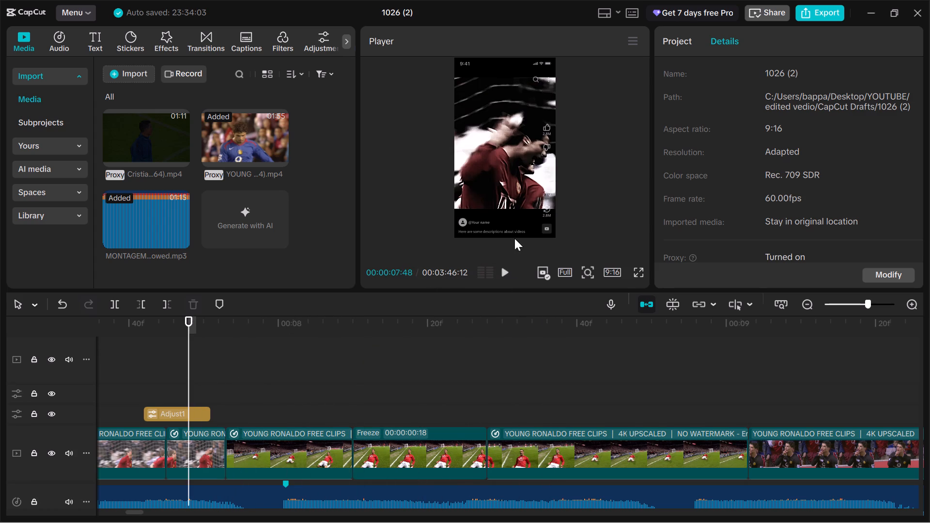
click(511, 271)
click(508, 269)
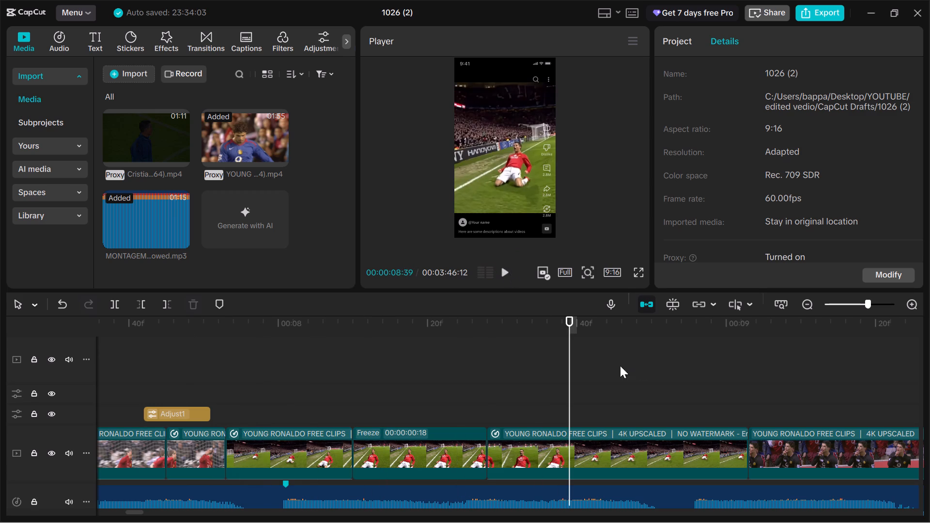
drag(573, 364, 175, 360)
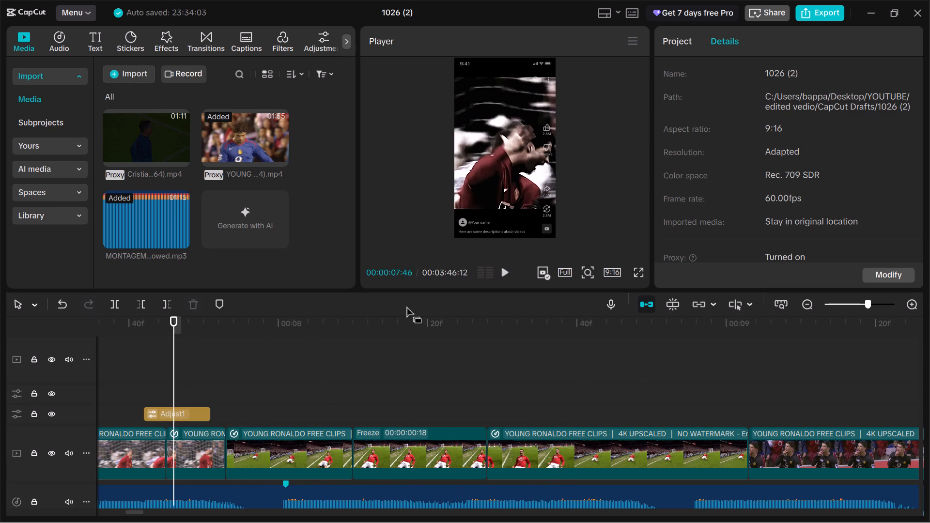
key(space)
key(space)
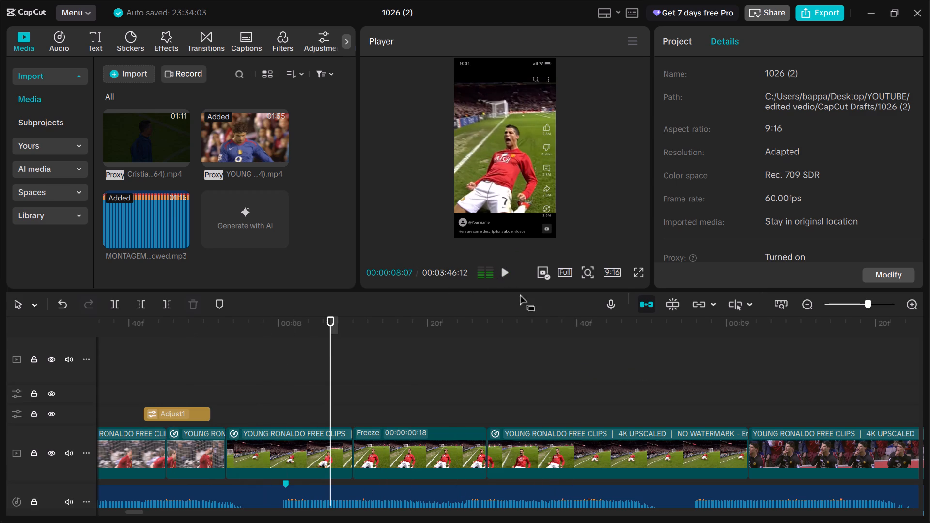
drag(332, 349, 225, 361)
key(space)
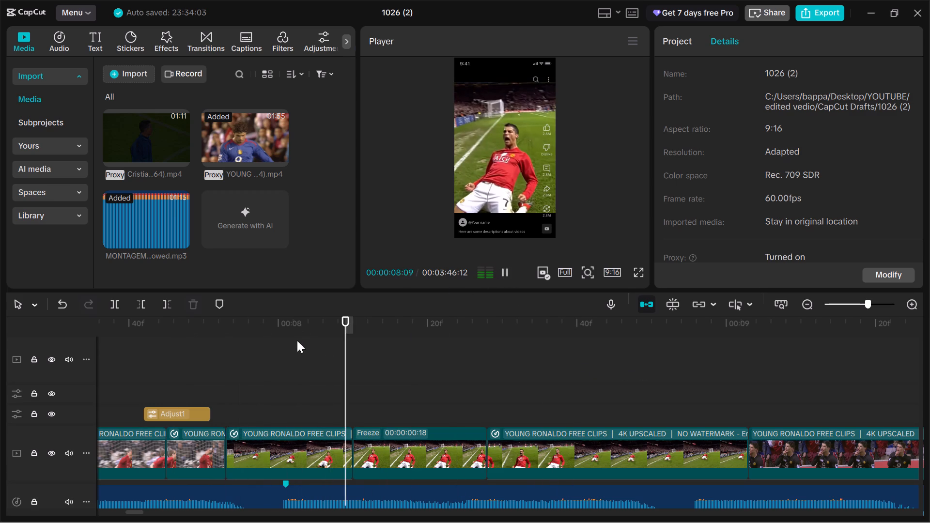
key(space)
drag(521, 382, 358, 414)
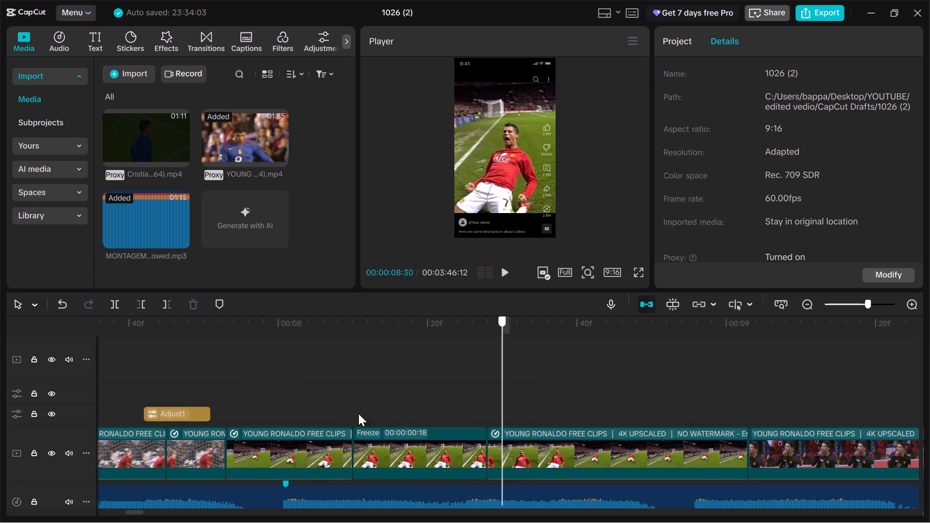
drag(358, 414, 162, 409)
key(space)
key(space)
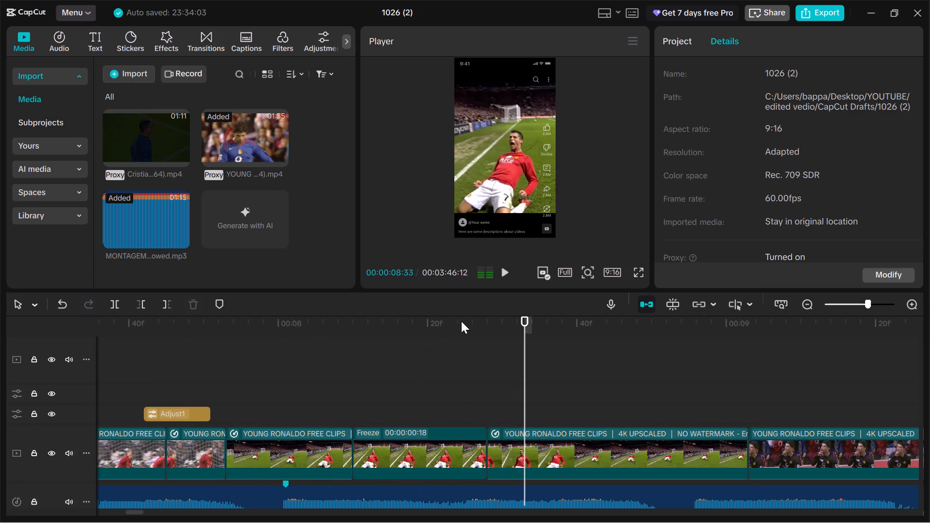
Copy the Adjust1 segment near 00:00:07:42 and place the copy over the start of the knee-slide freeze frame, beginning about 00:00:08:06.
click(283, 446)
click(201, 413)
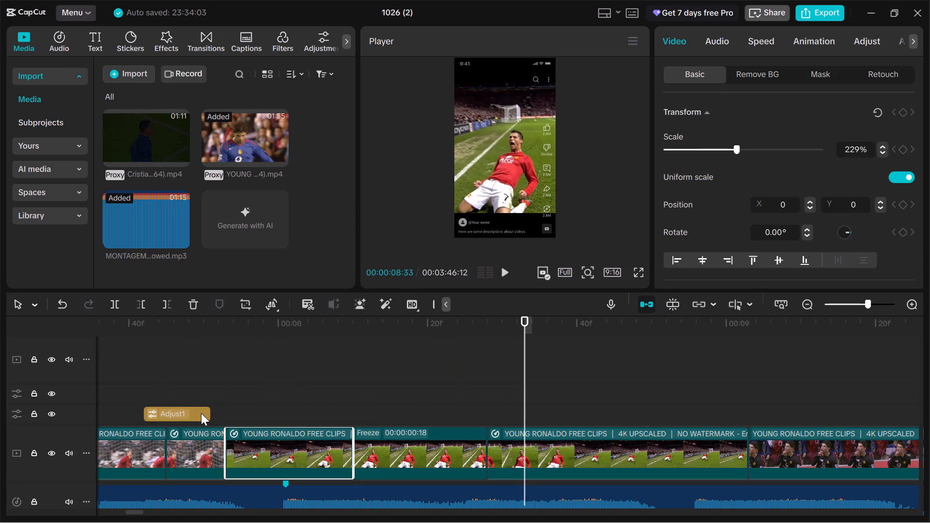
click(201, 413)
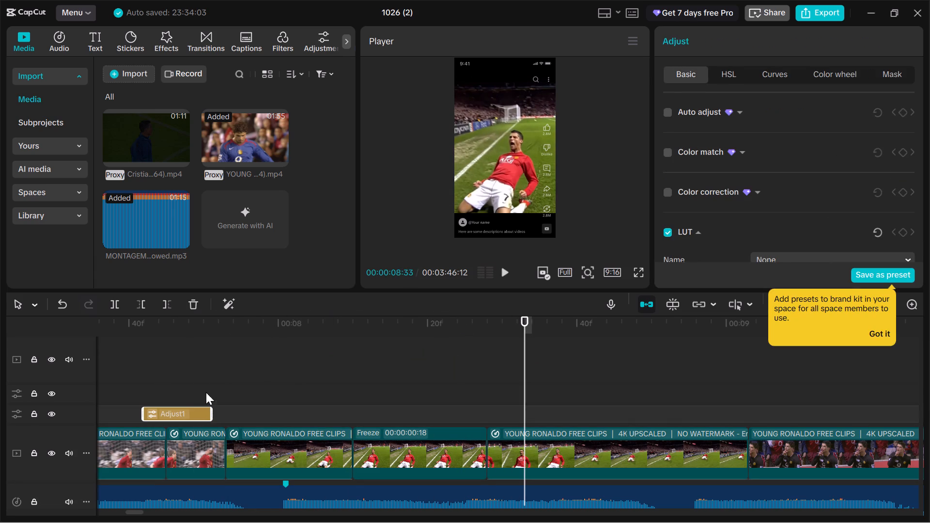
click(198, 375)
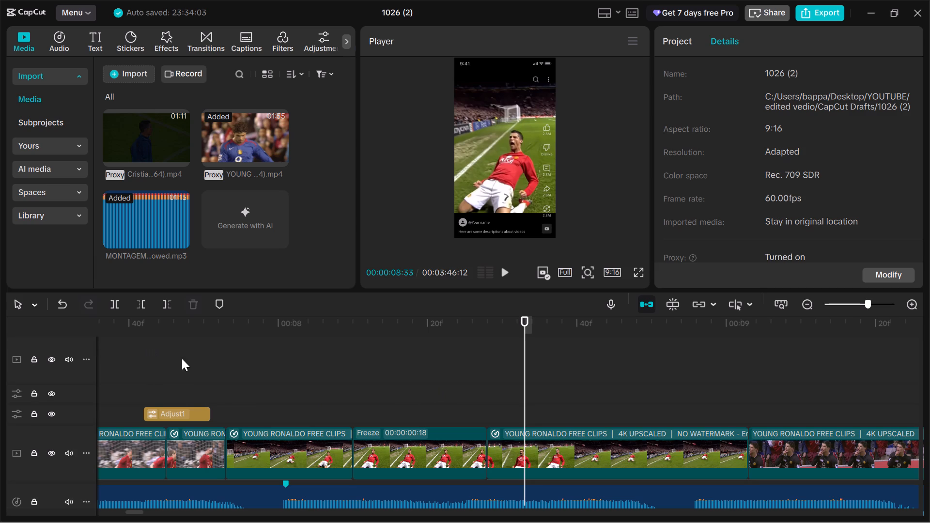
click(183, 360)
drag(522, 399, 177, 374)
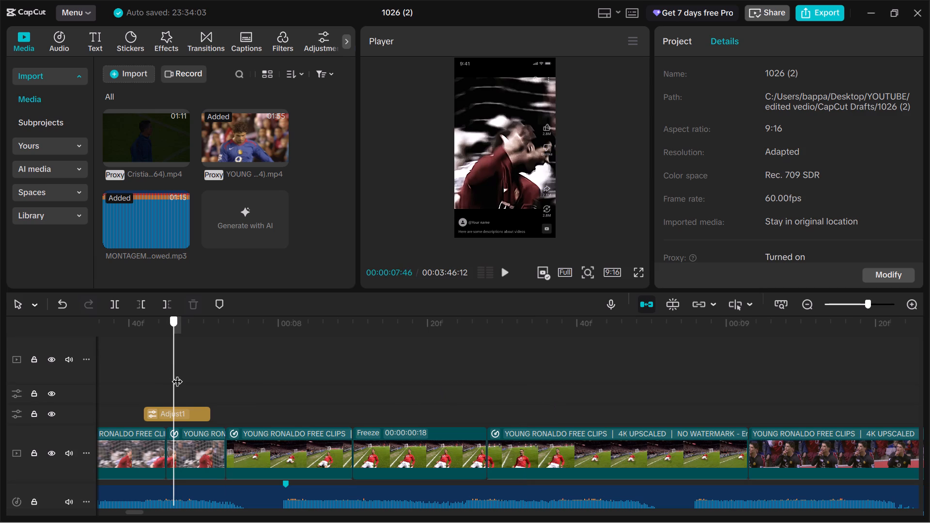
drag(177, 374, 193, 381)
click(179, 409)
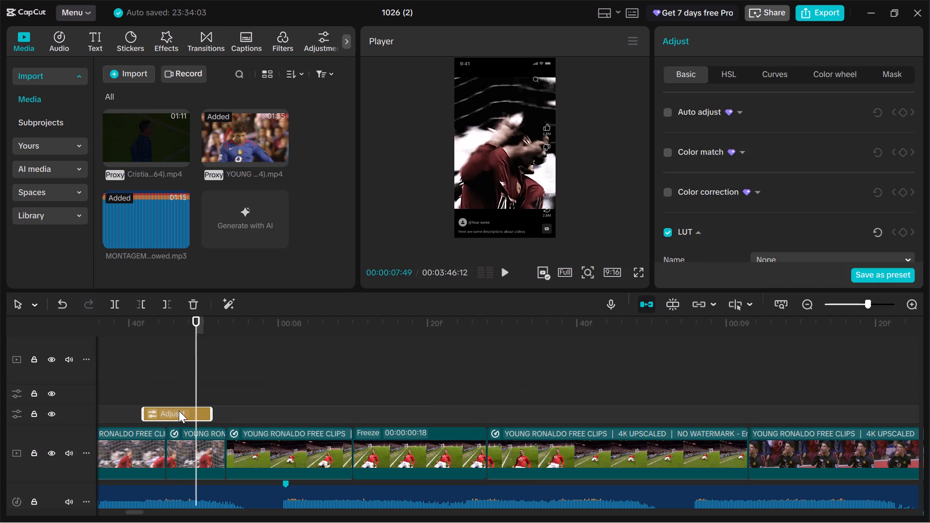
key(ctrl+c)
click(352, 407)
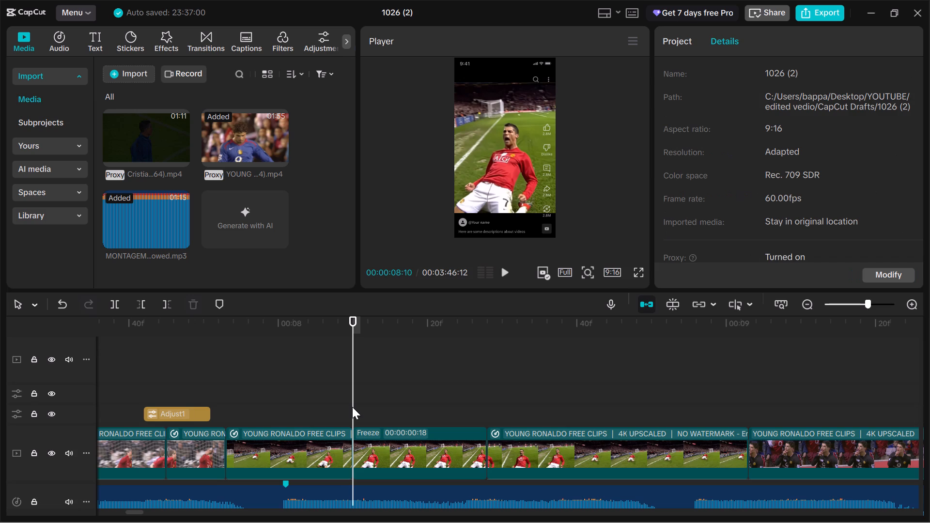
key(ctrl+b)
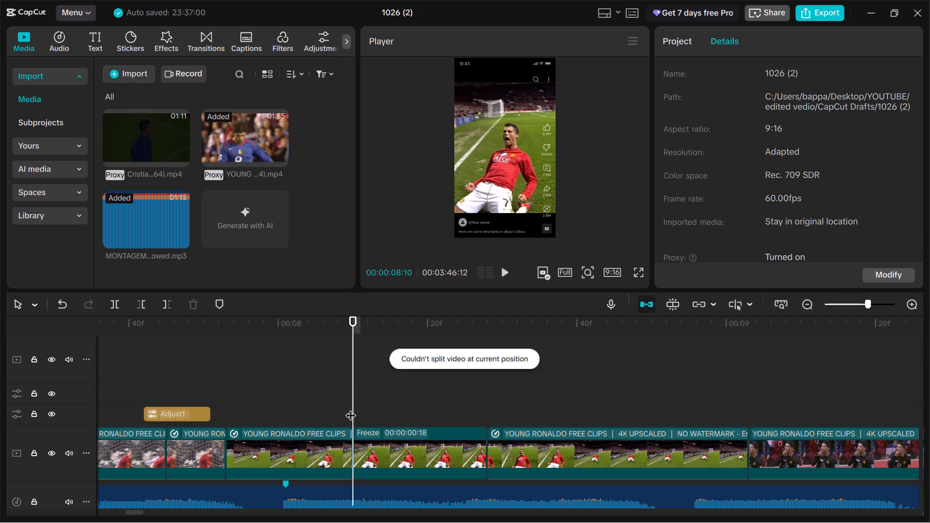
key(ctrl+v)
drag(364, 410, 335, 414)
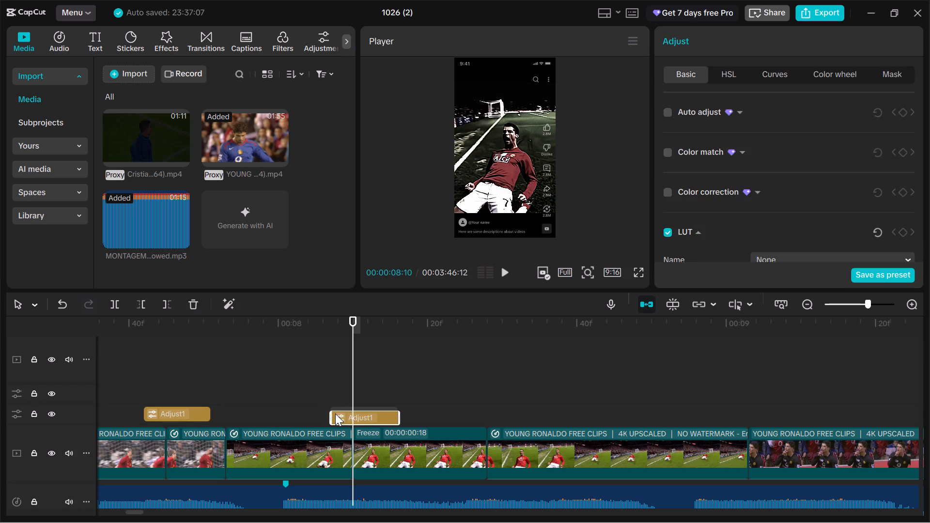
drag(335, 414, 335, 413)
Replay the knee-slide section from before 00:00:08 to check the copied Adjust1 effect's timing against the music.
drag(354, 389, 353, 389)
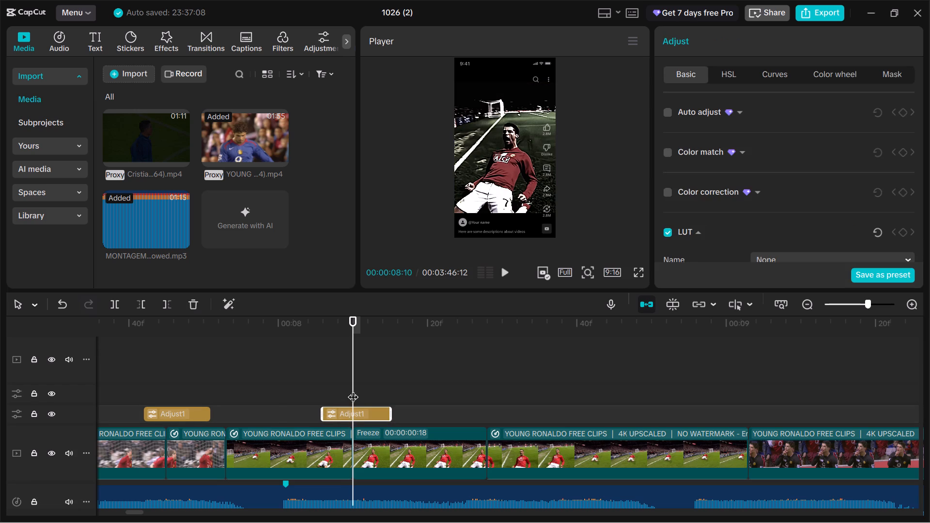
drag(353, 389, 275, 392)
click(502, 276)
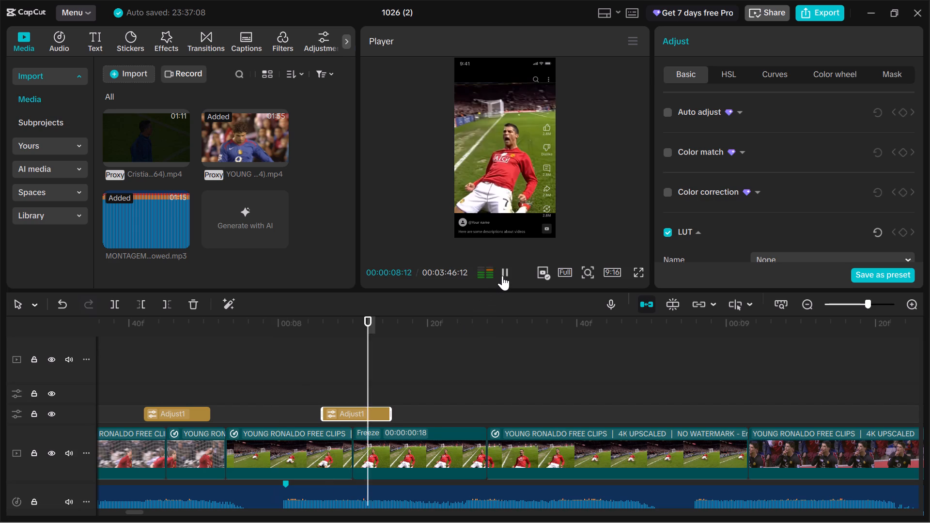
click(502, 276)
drag(606, 371, 257, 393)
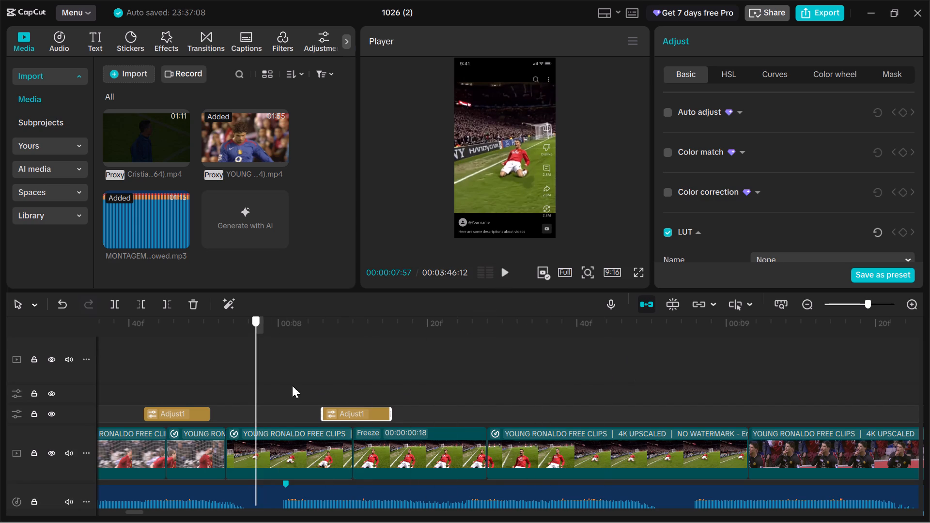
click(506, 278)
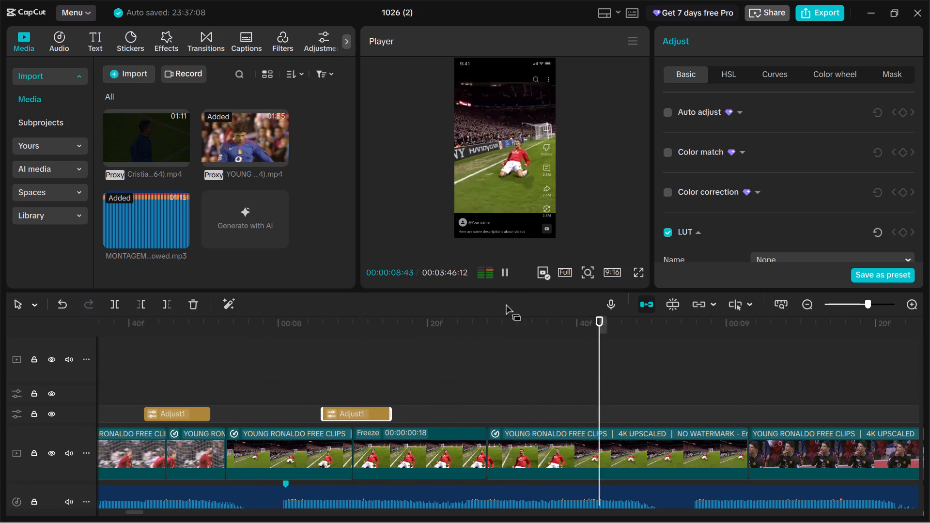
Lower the Adjust1 segment over the knee-slide freeze frame's start to Highlight 27 and Contrast about 36.
click(290, 403)
click(330, 383)
drag(328, 386, 351, 393)
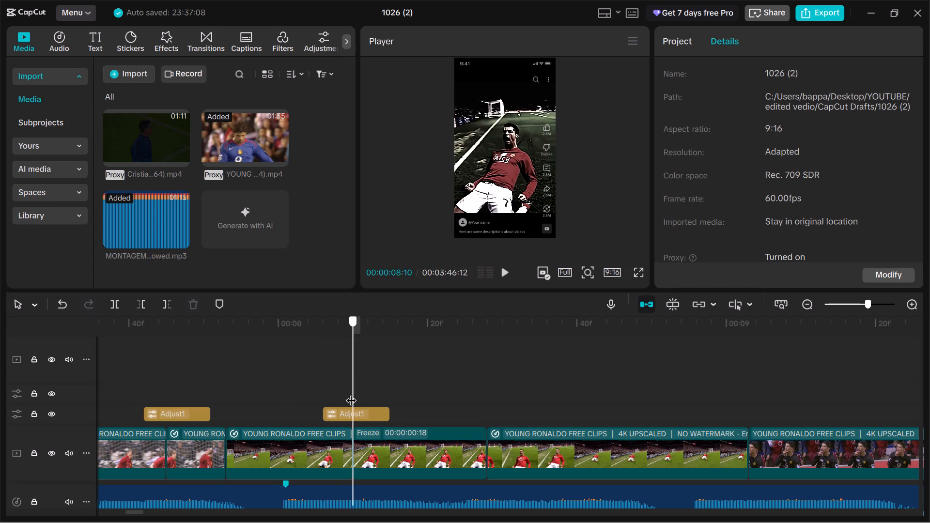
drag(351, 393, 355, 394)
click(357, 411)
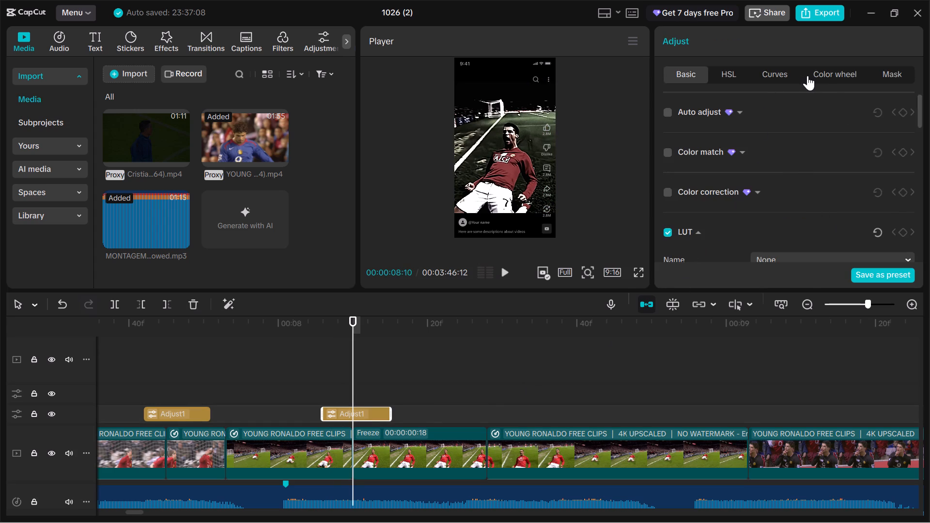
drag(922, 117, 923, 163)
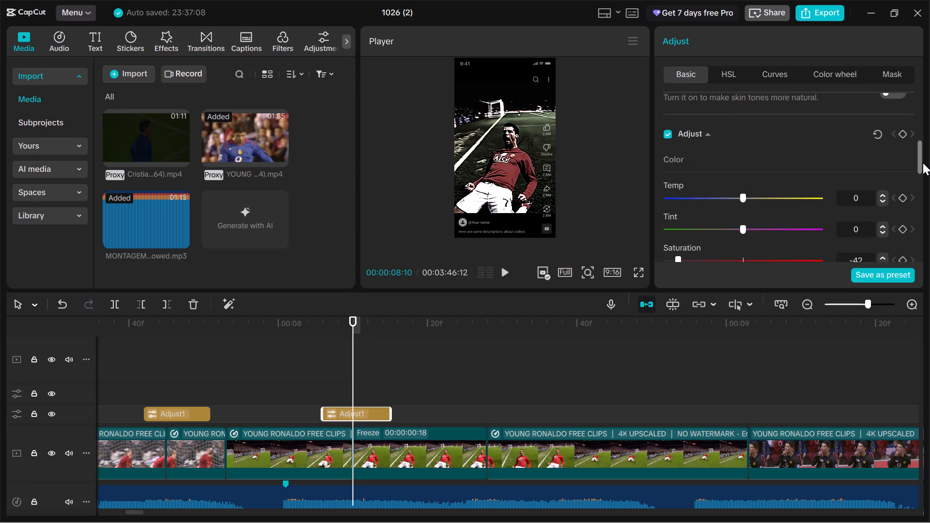
drag(923, 163, 921, 202)
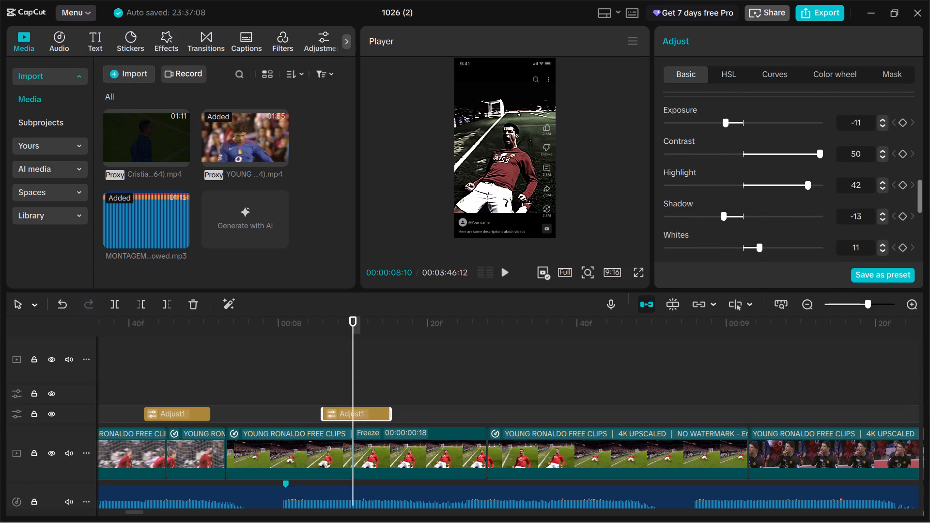
drag(809, 187, 763, 204)
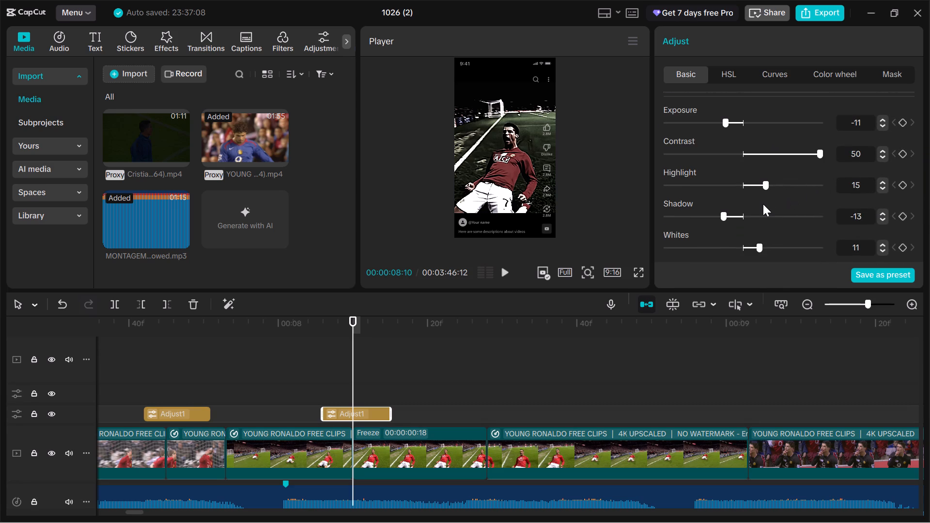
drag(763, 204, 781, 188)
drag(818, 157, 812, 159)
drag(812, 159, 796, 160)
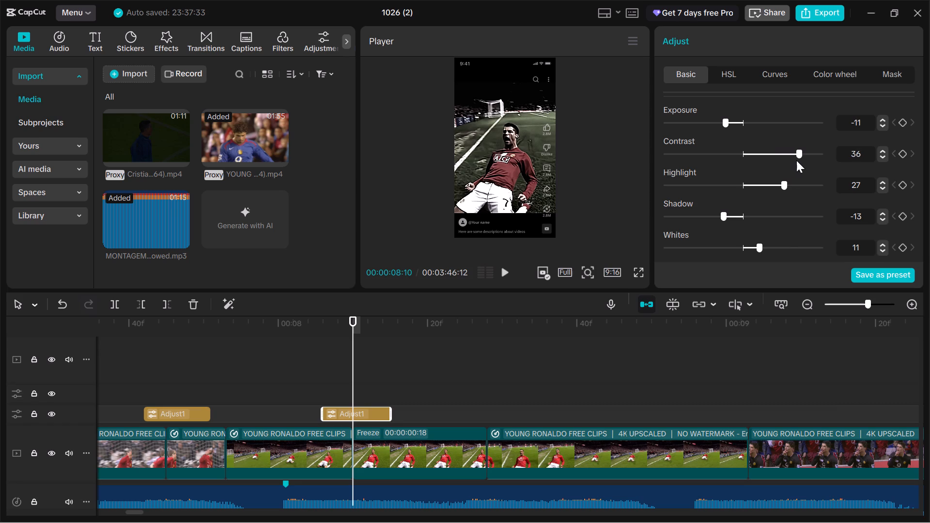
drag(796, 160, 799, 159)
Replay the knee-slide section from about 00:00:08:01 to examine the toned-down Adjust1 effect against the music.
click(407, 368)
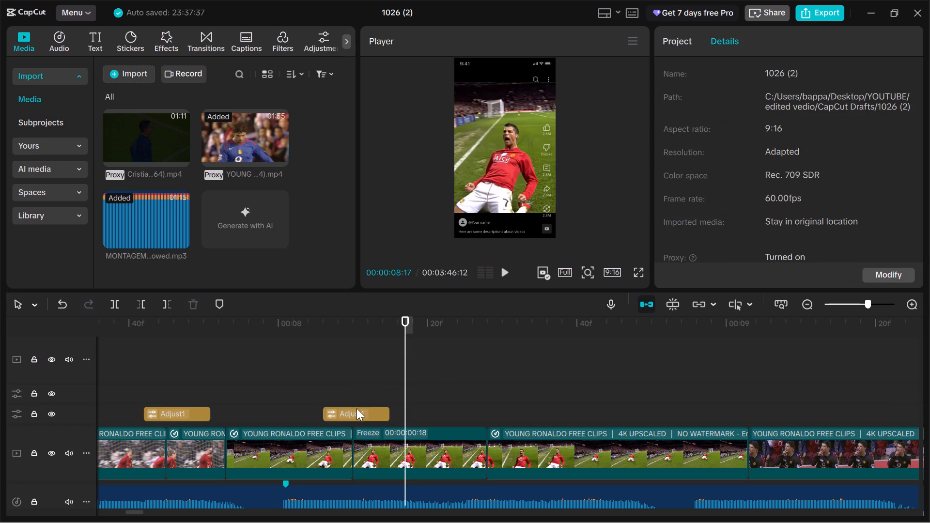
click(356, 408)
drag(410, 392, 287, 406)
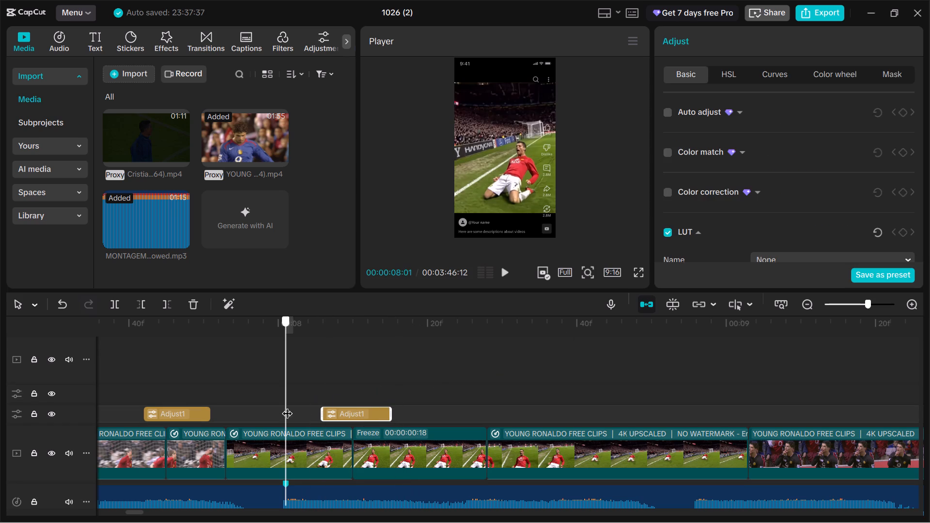
drag(287, 406, 288, 406)
click(501, 274)
key(space)
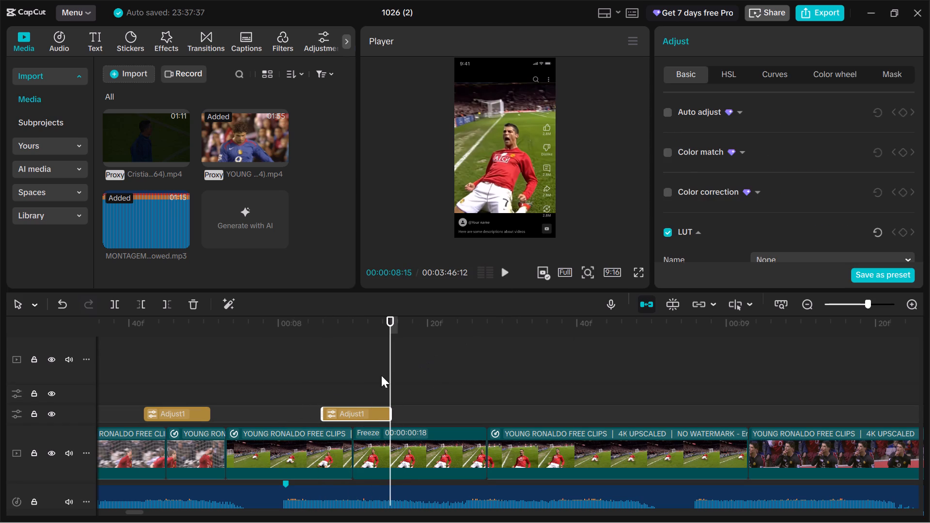
drag(381, 375, 358, 375)
drag(389, 374, 288, 383)
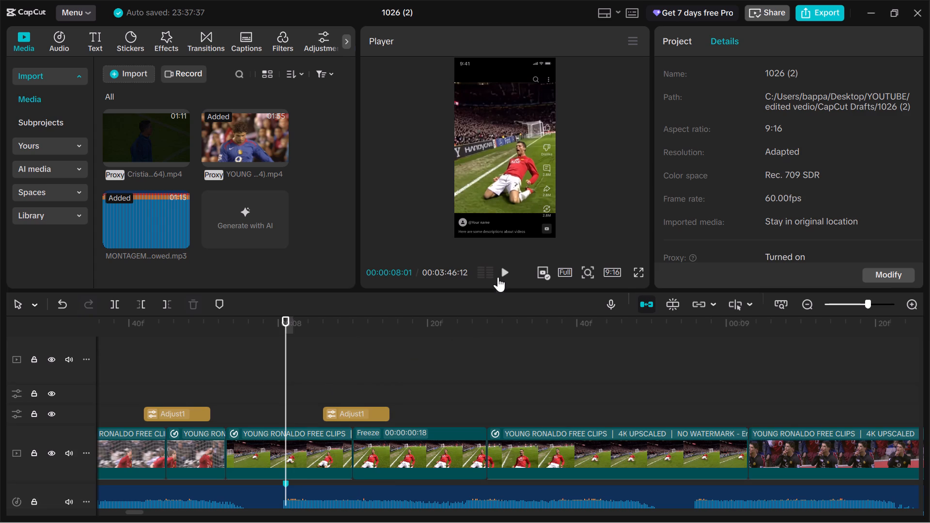
click(498, 275)
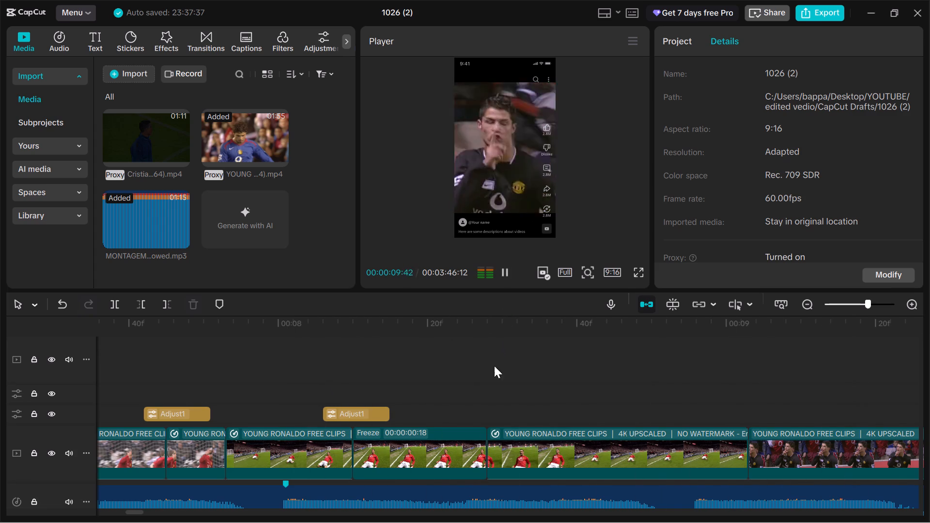
key(space)
Replay from several points between about 00:00:07:40 and 00:00:07:59 to examine the lead-in to the knee-slide freeze frame.
drag(511, 371, 163, 386)
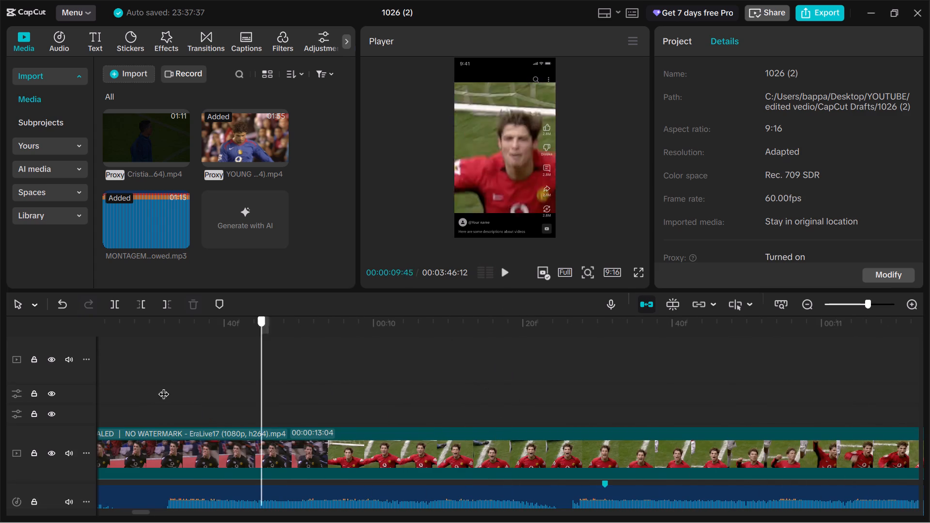
drag(163, 386, 553, 392)
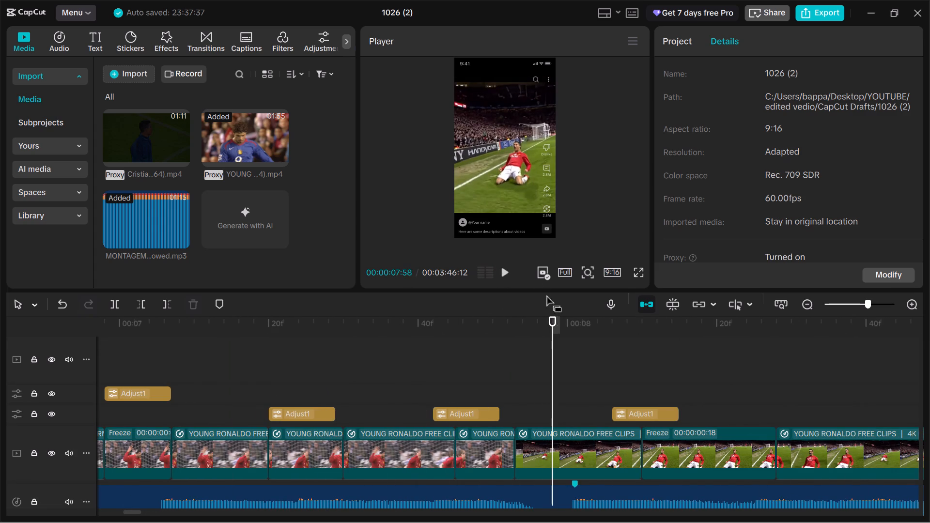
click(513, 272)
key(space)
key(space)
key(space)
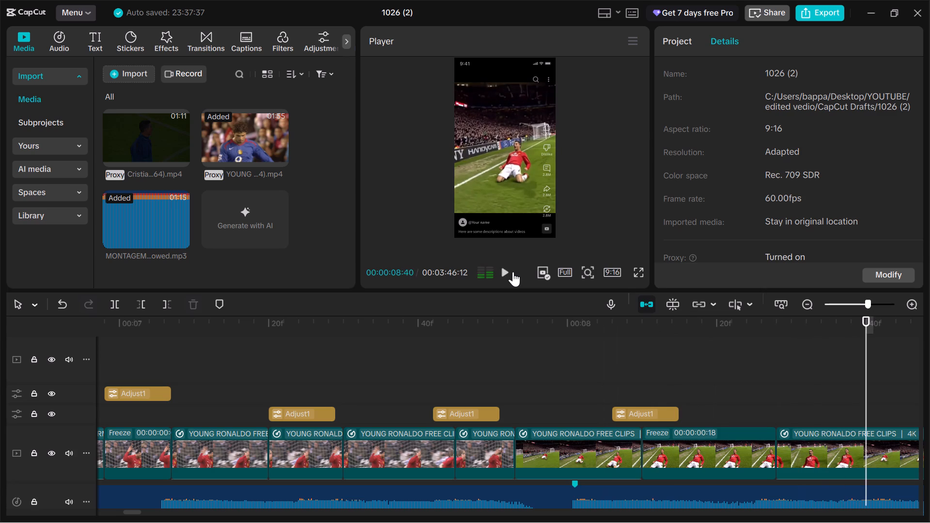
drag(870, 356, 563, 370)
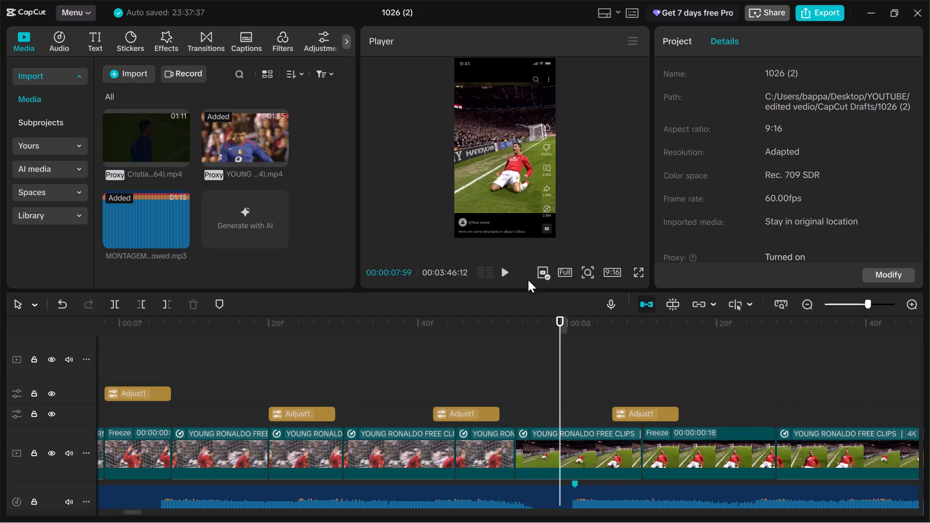
key(space)
key(space)
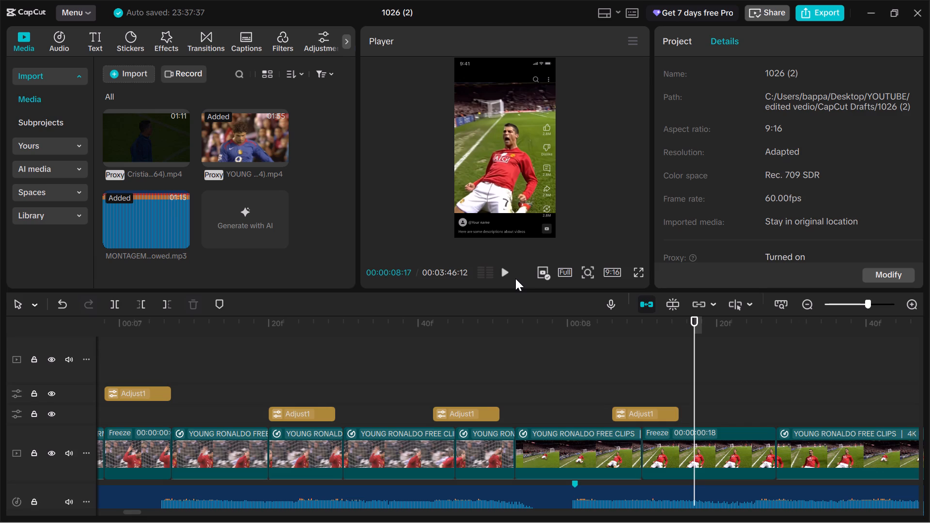
key(space)
click(415, 332)
key(space)
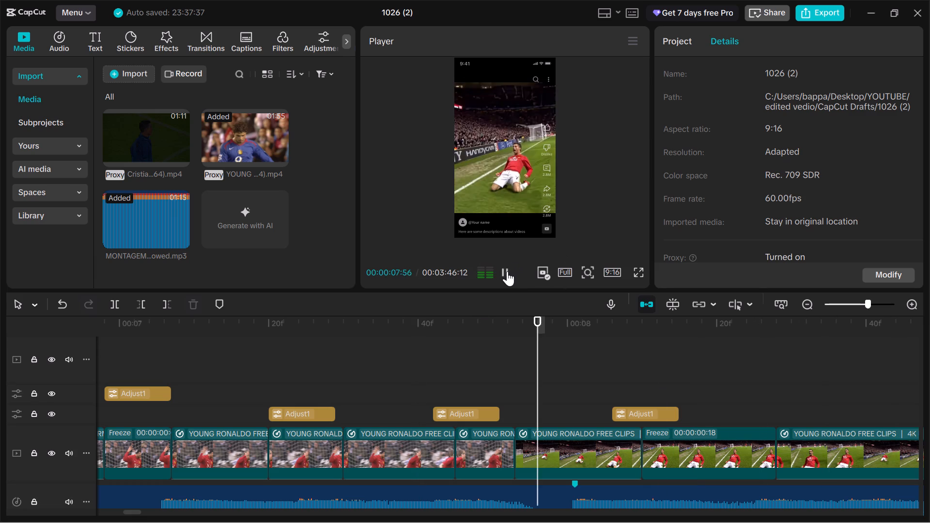
key(space)
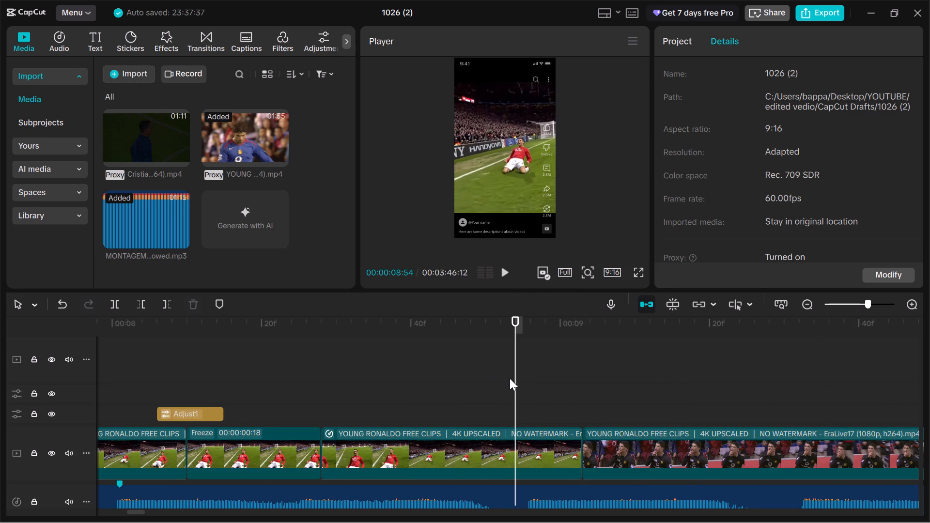
Replay the knee-slide clip and its freeze frame from points between about 00:00:07:55 and 00:00:08:03 to check the effect's timing.
drag(514, 380, 81, 359)
click(345, 354)
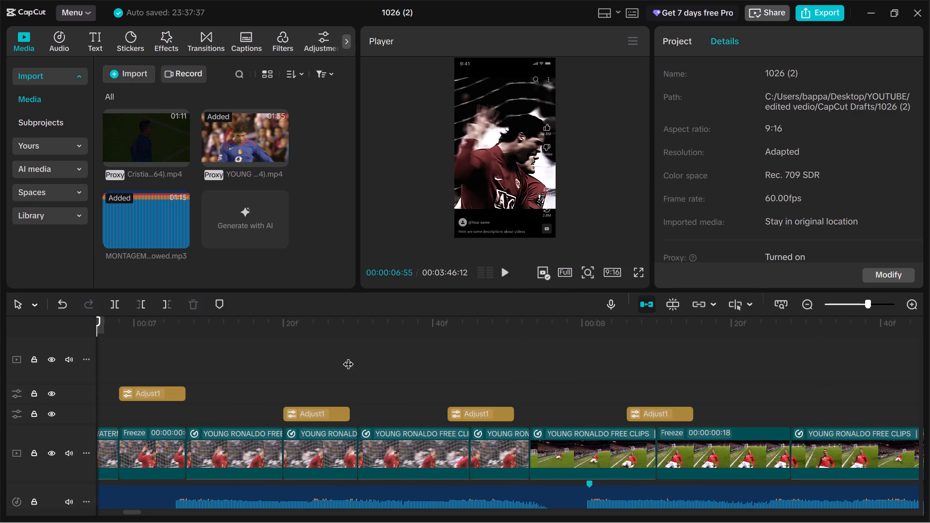
drag(343, 355, 521, 378)
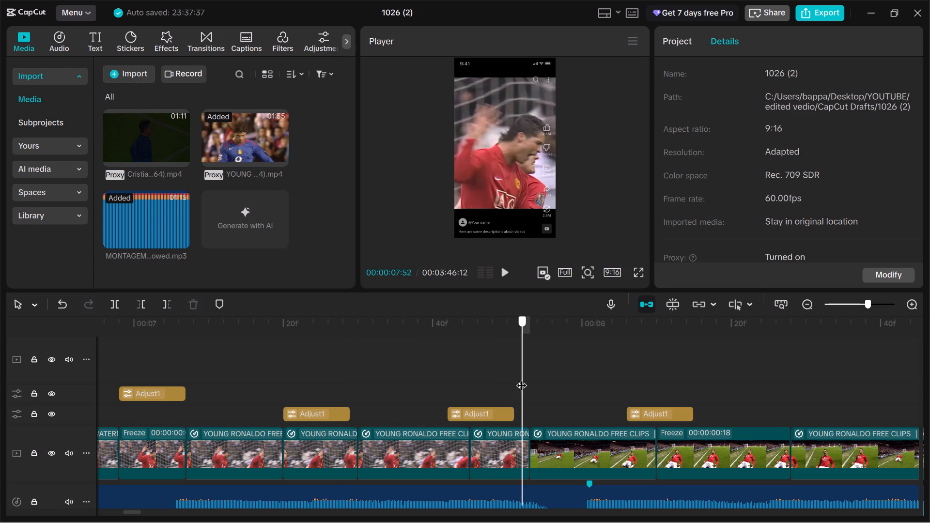
drag(521, 378, 542, 372)
key(space)
key(space)
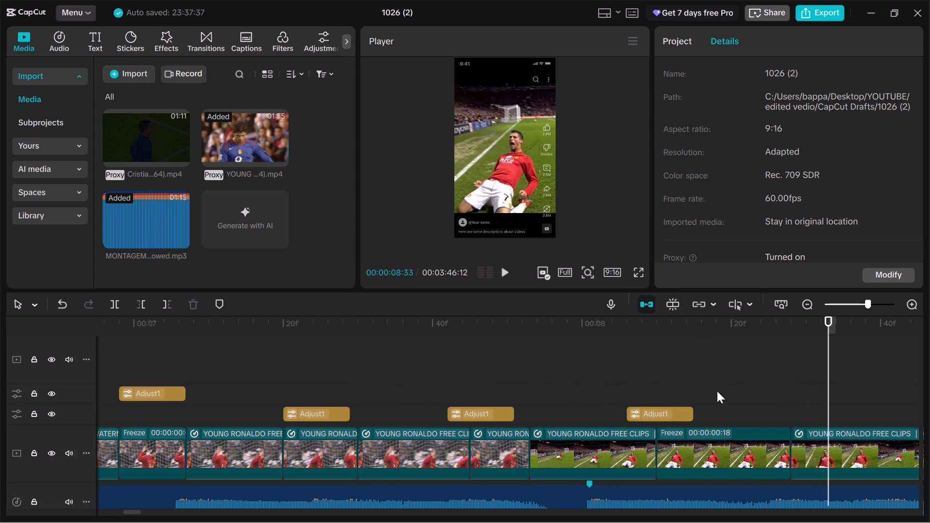
drag(830, 393, 573, 385)
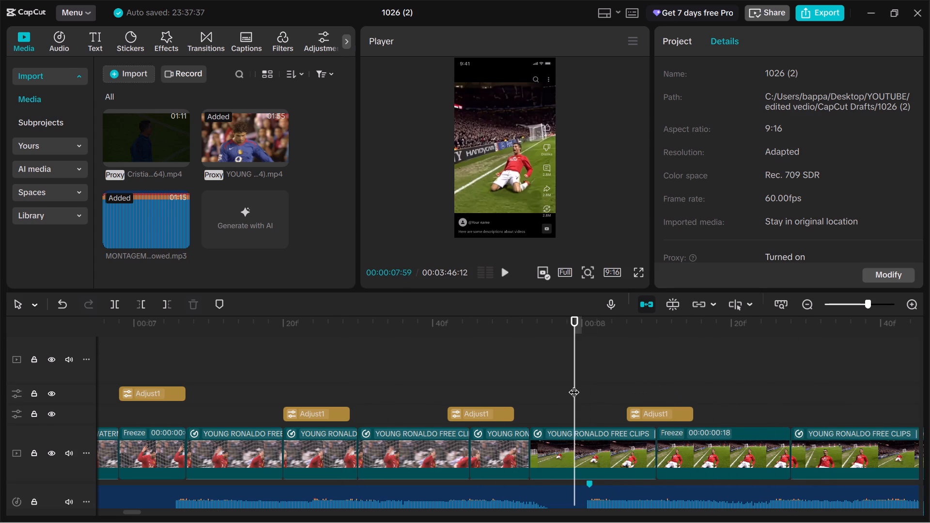
key(space)
key(space)
drag(821, 396, 803, 405)
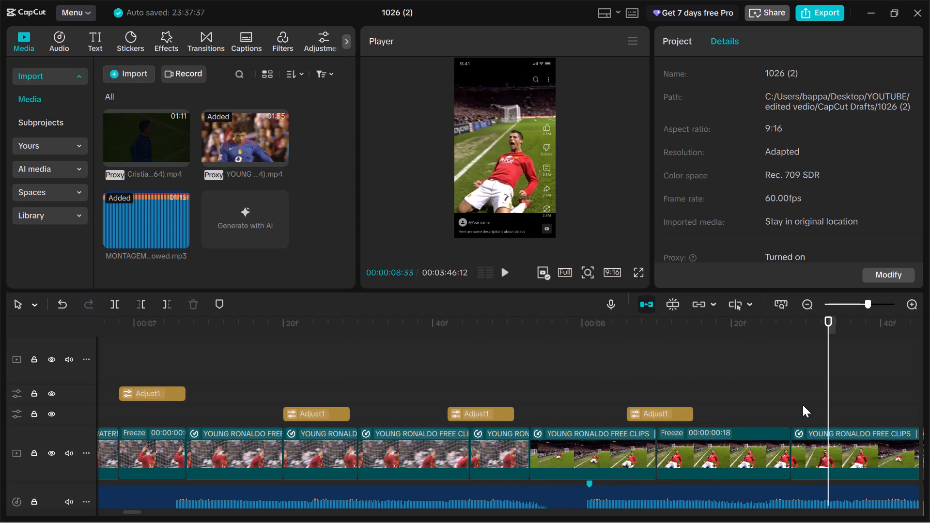
drag(803, 405, 811, 399)
drag(826, 396, 605, 403)
key(space)
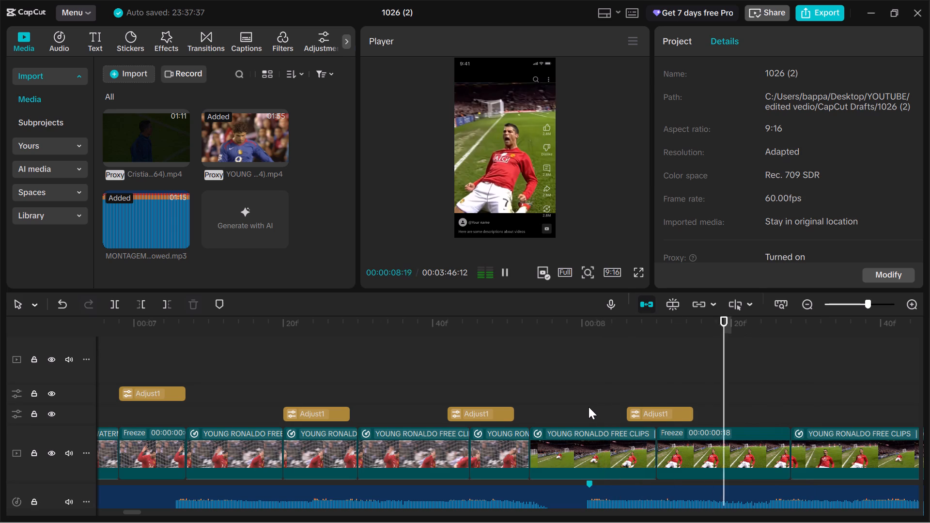
key(space)
Replay from about 00:00:07:56 through the freeze frame to examine where the Adjust1 effect falls against the beat.
drag(818, 412, 549, 393)
key(space)
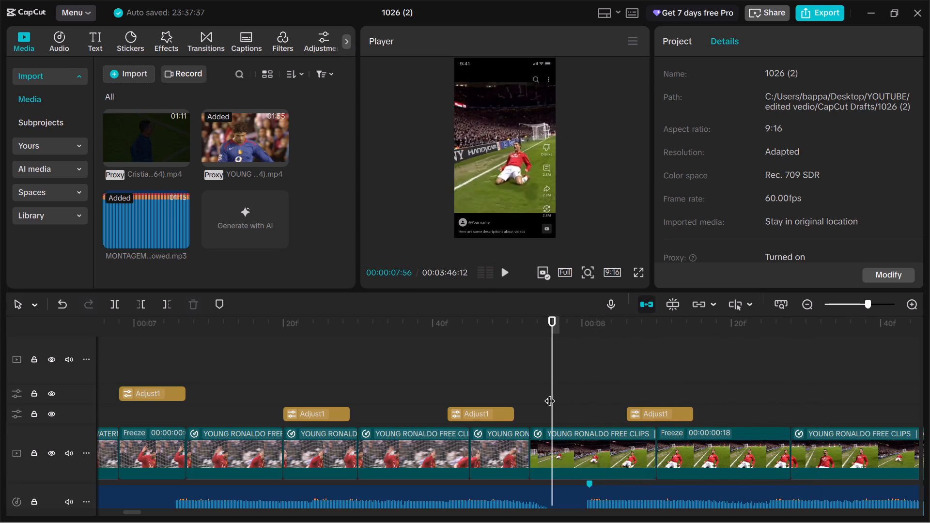
key(space)
drag(853, 403, 846, 407)
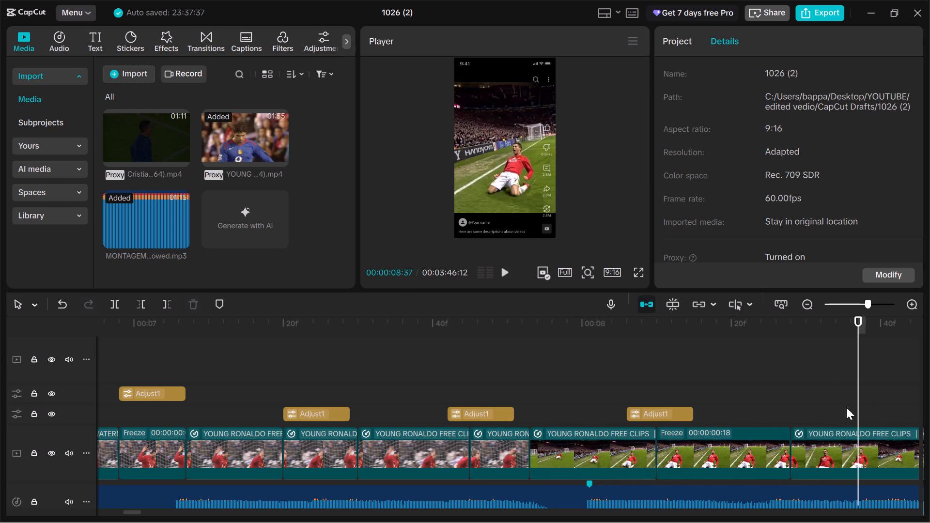
drag(846, 407, 524, 394)
drag(865, 392, 662, 398)
drag(662, 398, 668, 397)
drag(859, 395, 549, 382)
key(space)
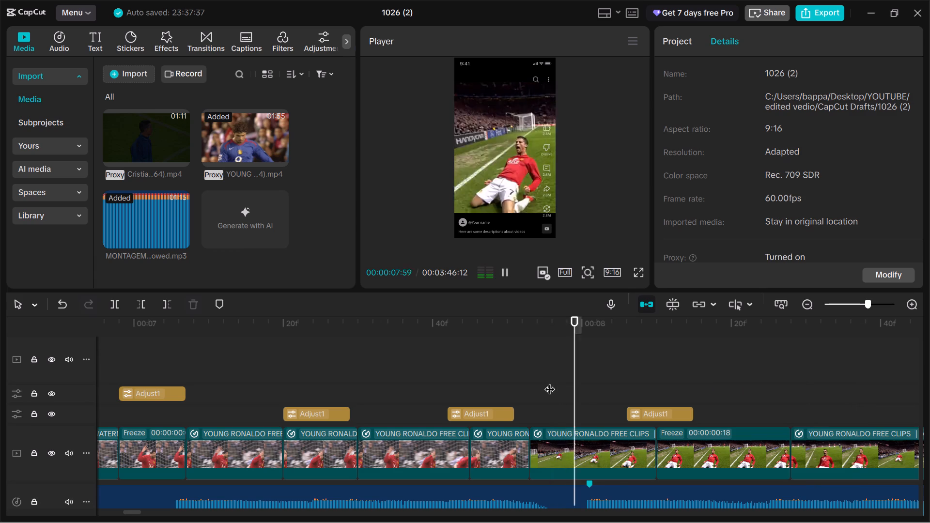
key(space)
Move the knee-slide Adjust1 segment so it begins exactly at the freeze frame's start, about 00:00:08:10.
drag(806, 393, 565, 387)
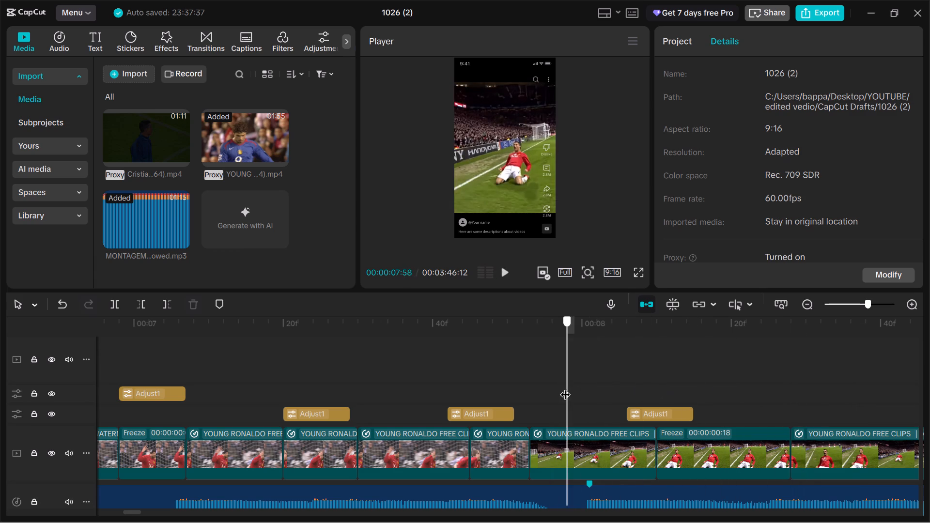
drag(572, 385, 594, 385)
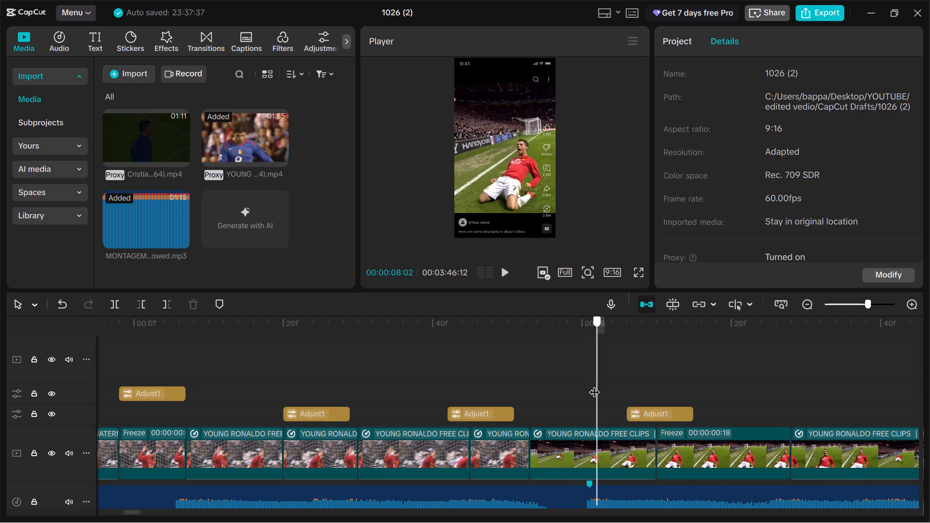
drag(594, 385, 627, 383)
click(653, 414)
drag(653, 413, 685, 420)
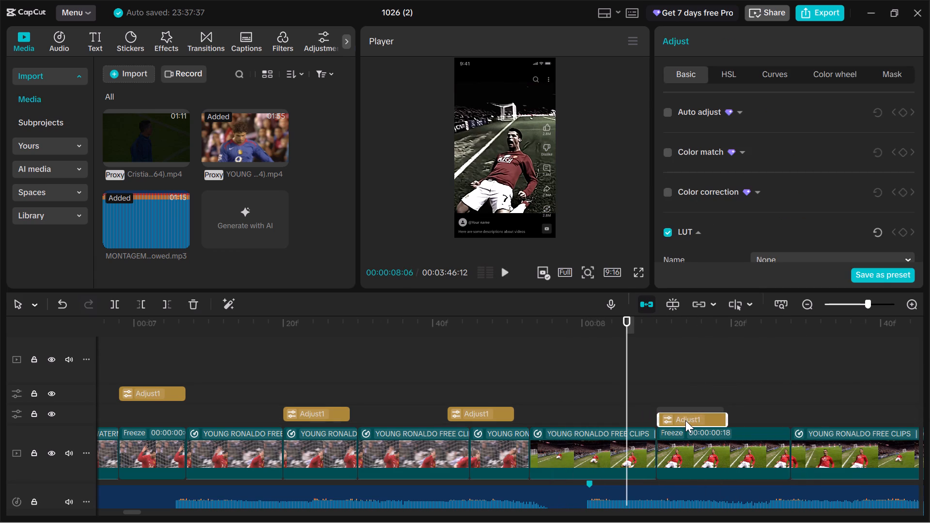
drag(685, 420, 684, 420)
click(645, 365)
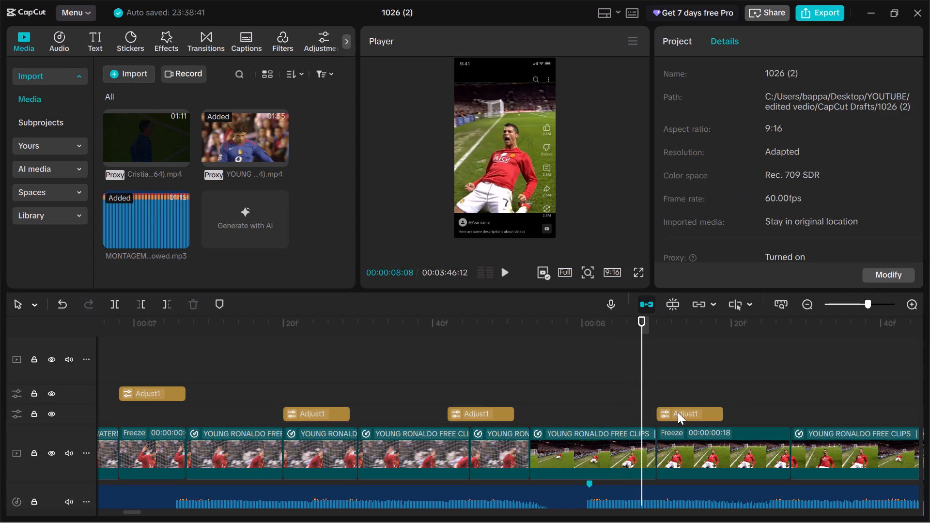
double_click(676, 415)
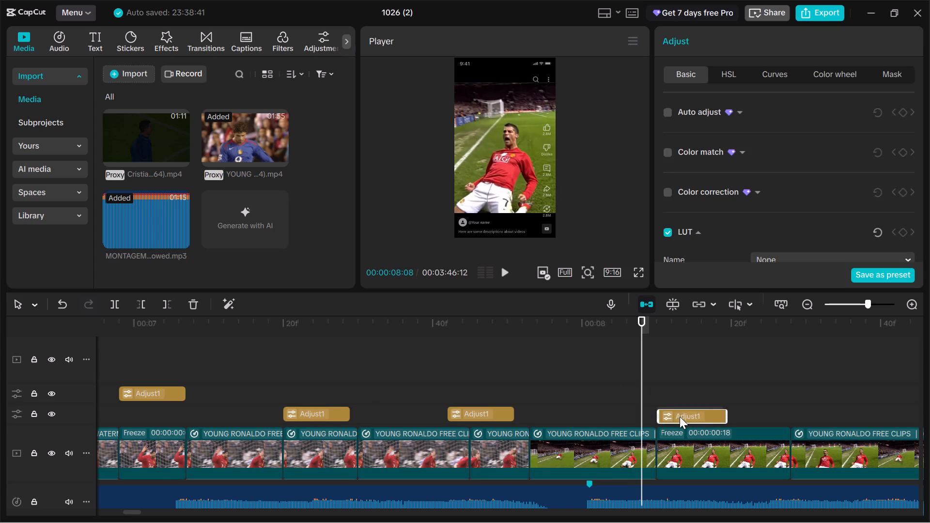
Nudge the knee-slide Adjust1 segment so its start lines up with the freeze frame's start, about 00:00:08:10.
drag(680, 416, 674, 420)
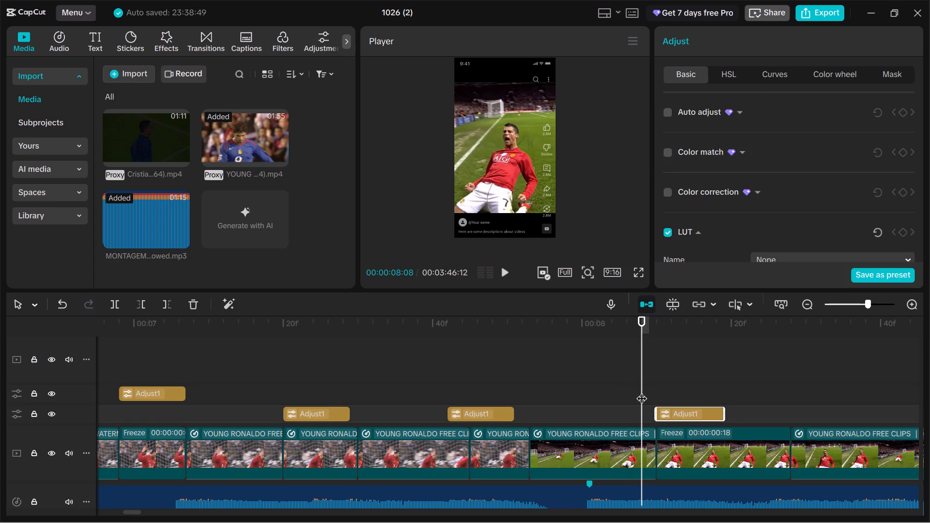
Replay and scrub the knee-slide clip and its freeze frame from points between about 00:00:07:56 and 00:00:08:08 to check the effect's timing.
key(space)
key(space)
drag(749, 385, 612, 391)
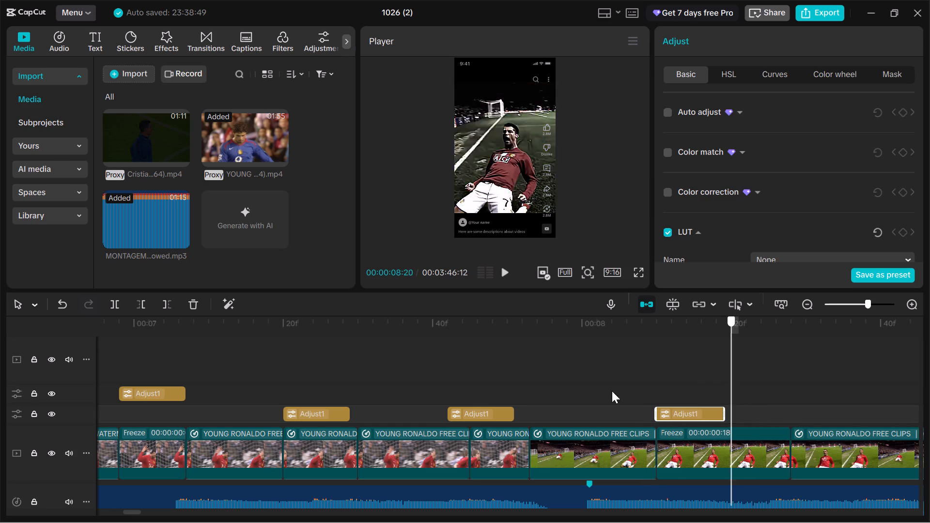
drag(612, 391, 575, 392)
key(space)
key(space)
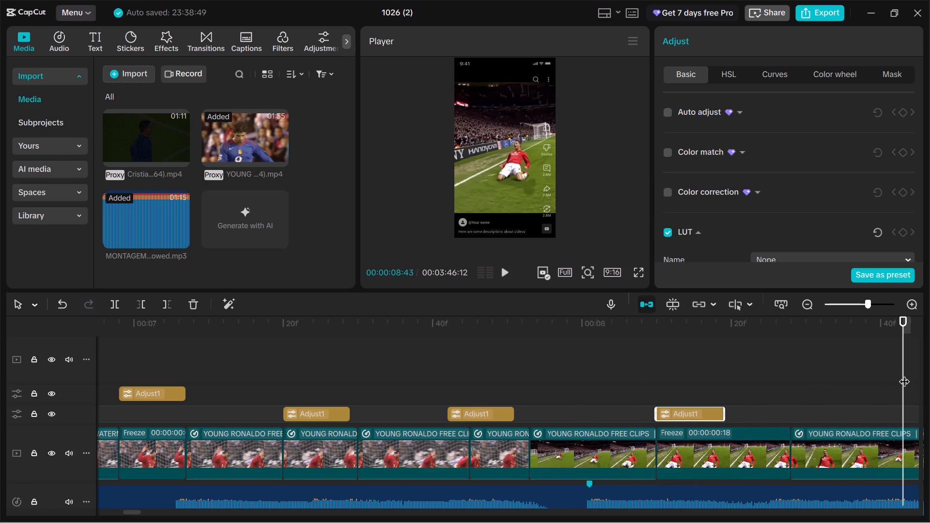
drag(901, 377, 592, 387)
key(space)
key(space)
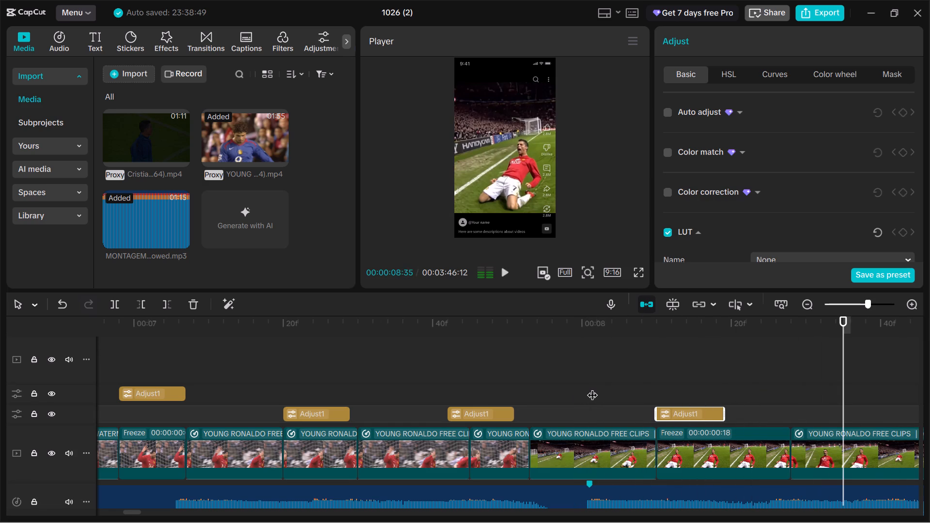
drag(845, 386, 721, 391)
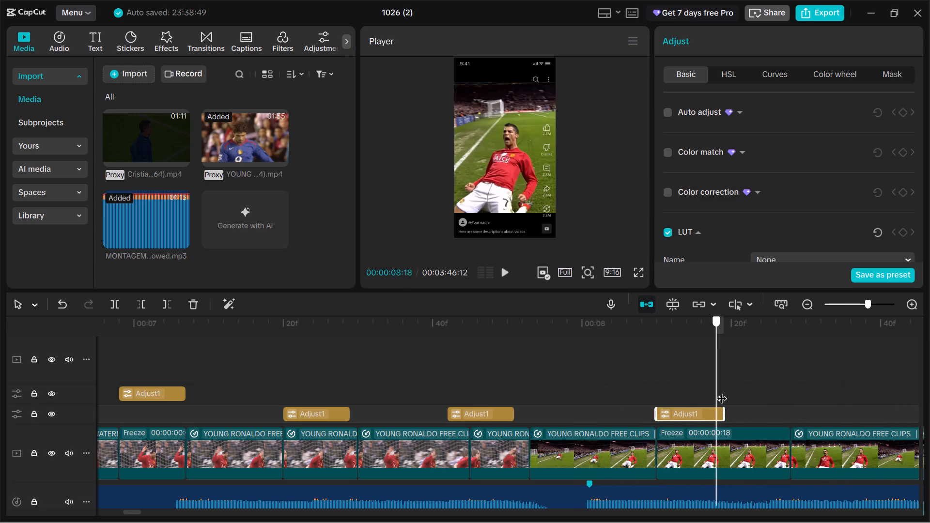
drag(721, 391, 549, 409)
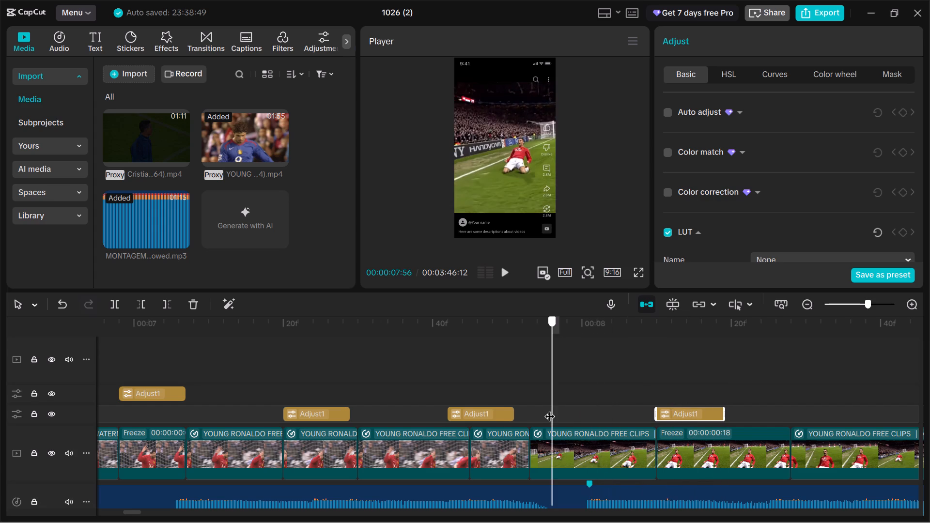
drag(549, 409, 602, 417)
Open the animation options of the knee-slide clip just before the freeze frame.
click(594, 447)
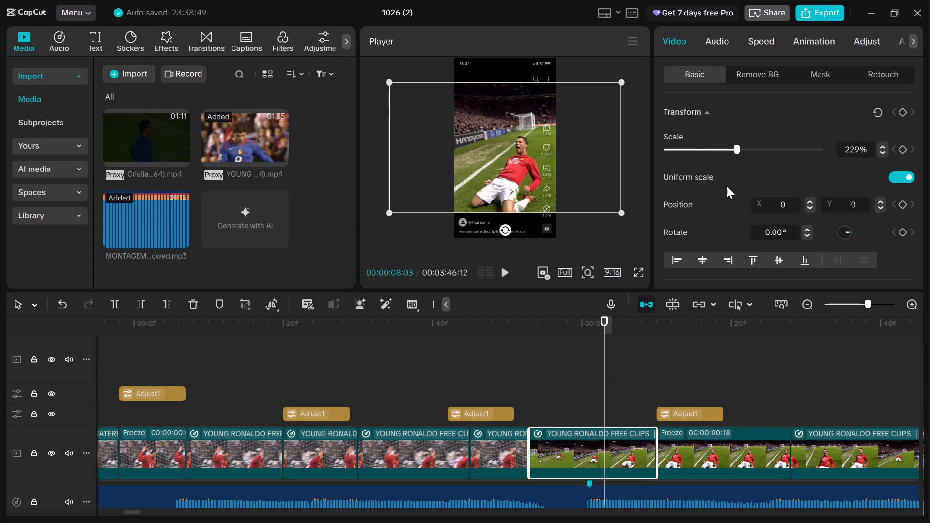
click(803, 46)
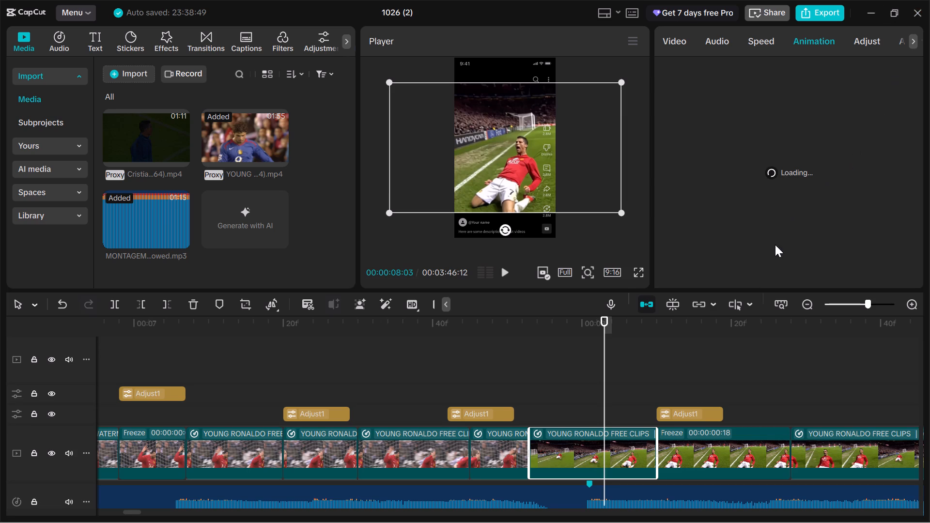
Replay the knee-slide clip through its freeze frame from points between about 00:00:07:56 and 00:00:08:03 to examine the transition into the effect.
click(606, 371)
double_click(513, 268)
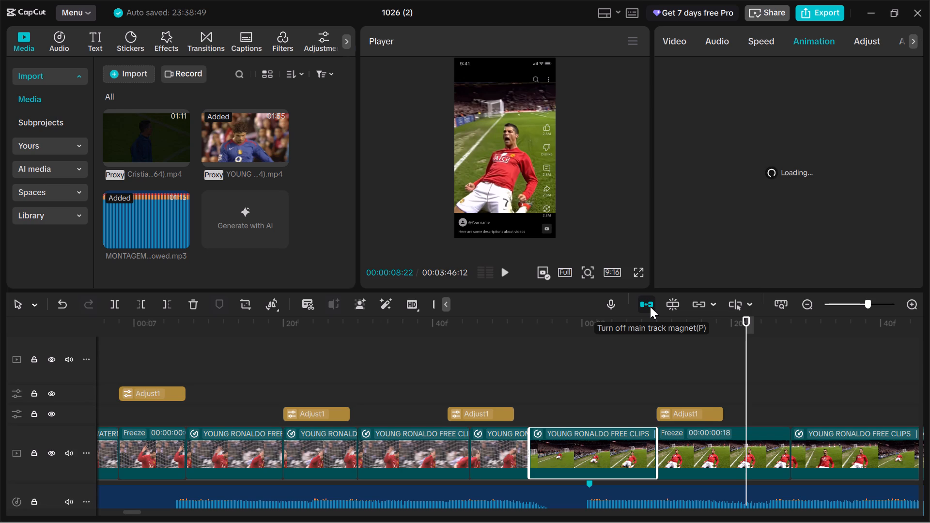
drag(748, 371, 630, 374)
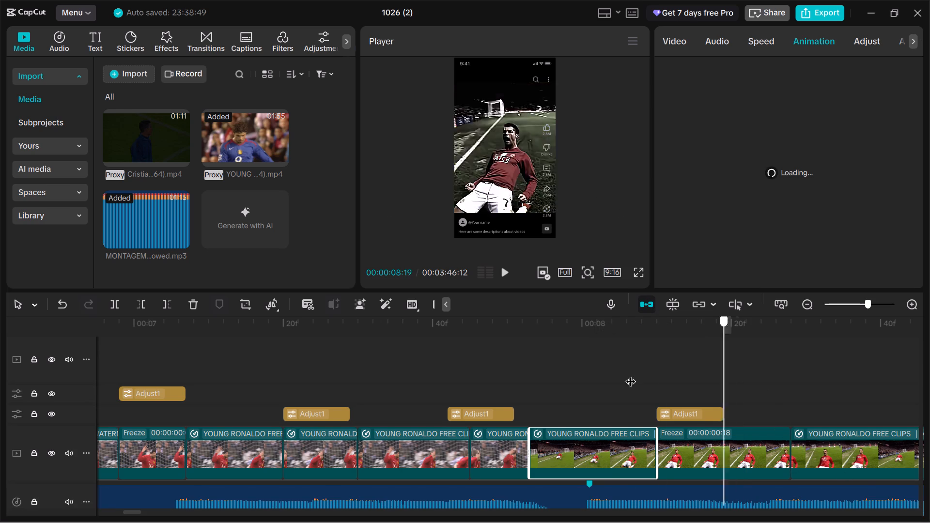
drag(630, 374, 549, 390)
double_click(508, 275)
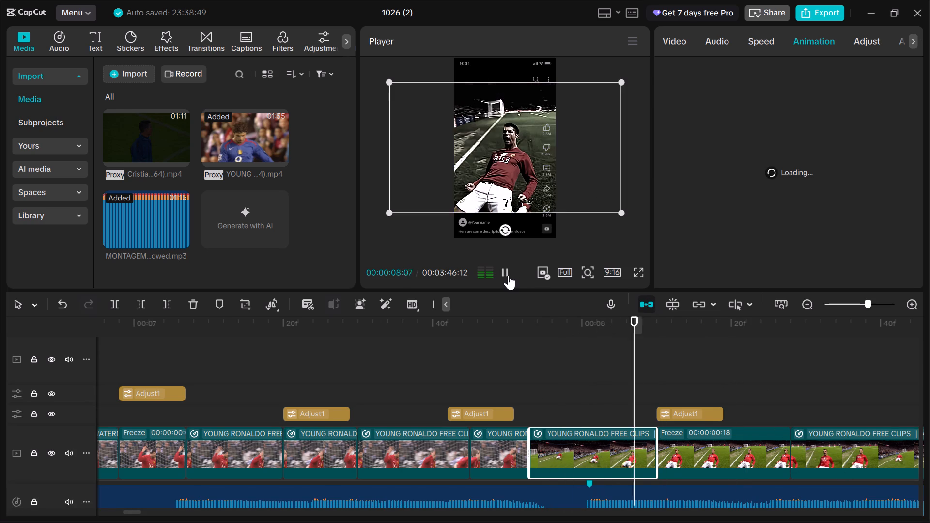
double_click(508, 275)
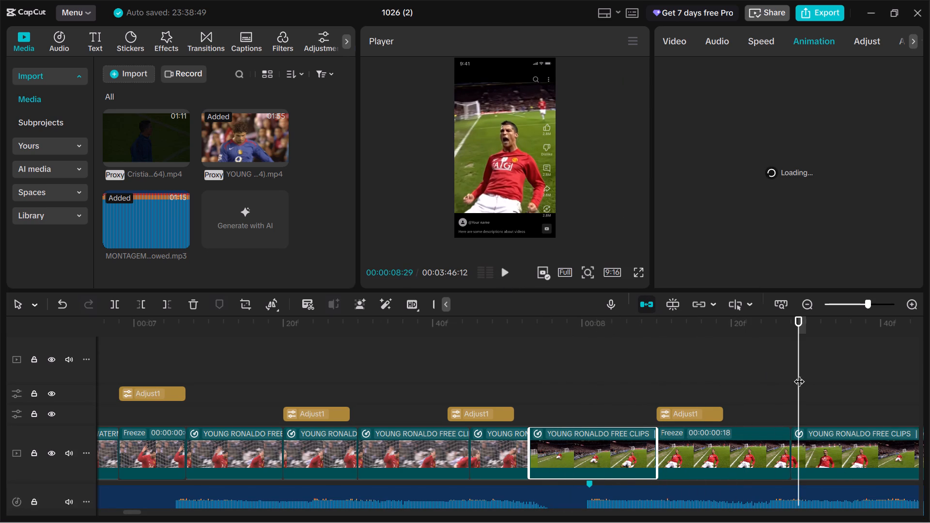
drag(799, 374, 559, 345)
click(503, 264)
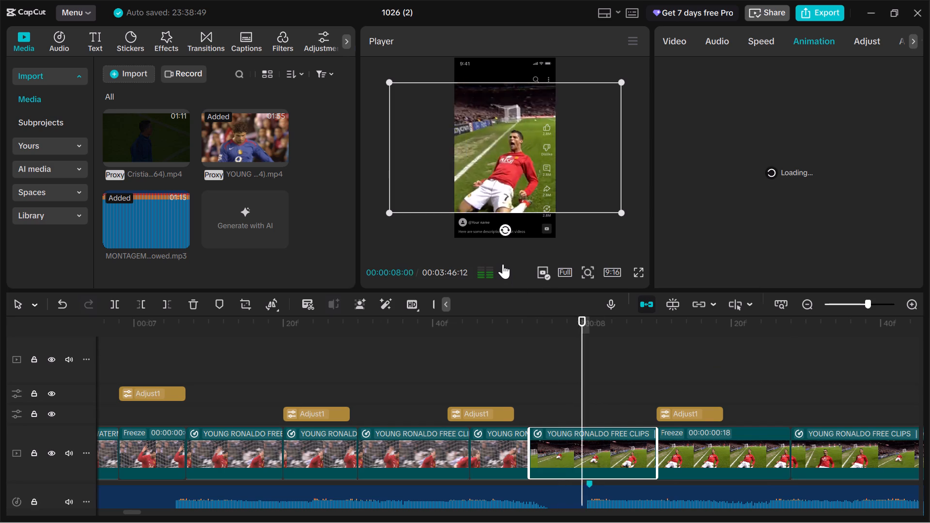
click(503, 264)
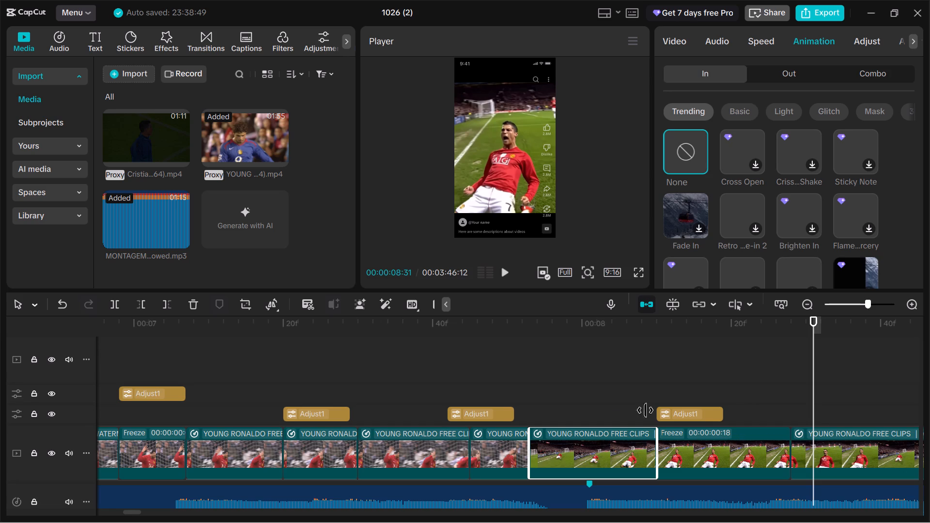
key(space)
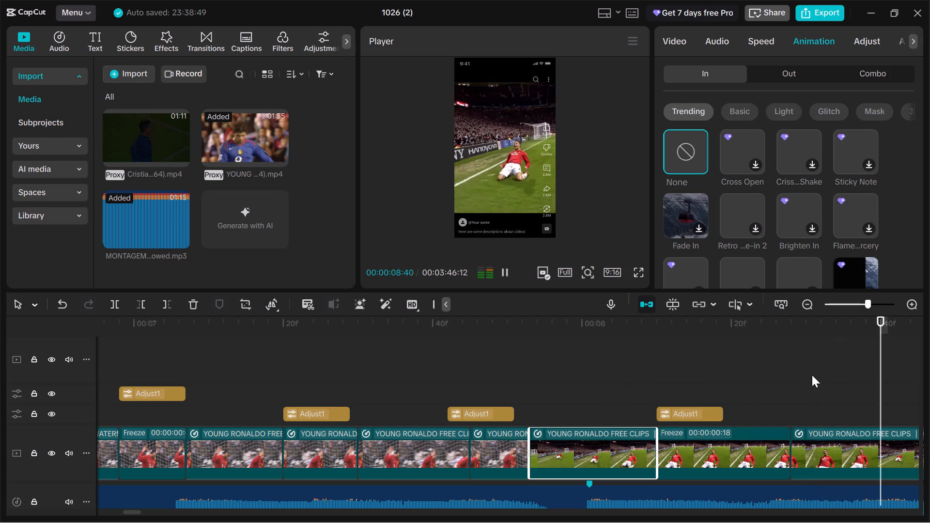
key(space)
Apply the basic Zoom In entrance animation to the knee-slide clip that precedes the 00:00:08:10 freeze frame.
drag(507, 397, 135, 426)
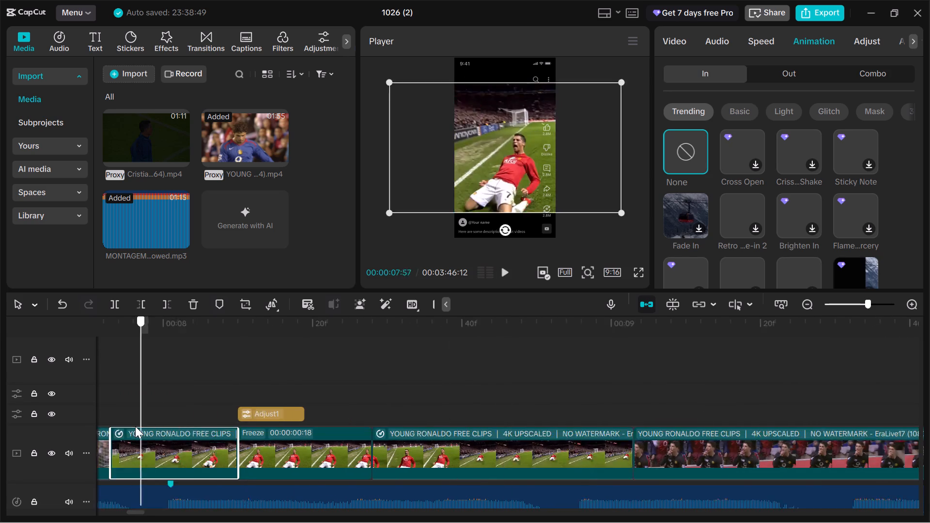
drag(135, 426, 688, 465)
click(635, 455)
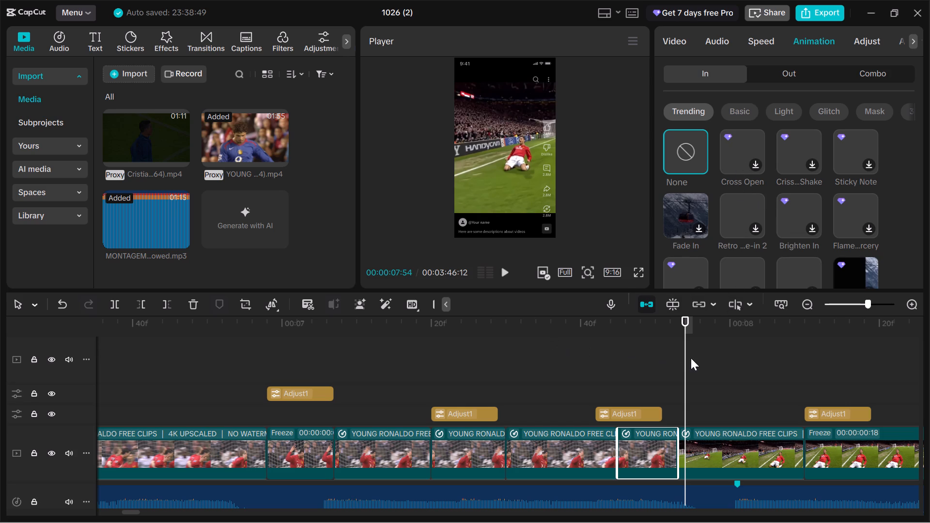
drag(682, 358, 621, 407)
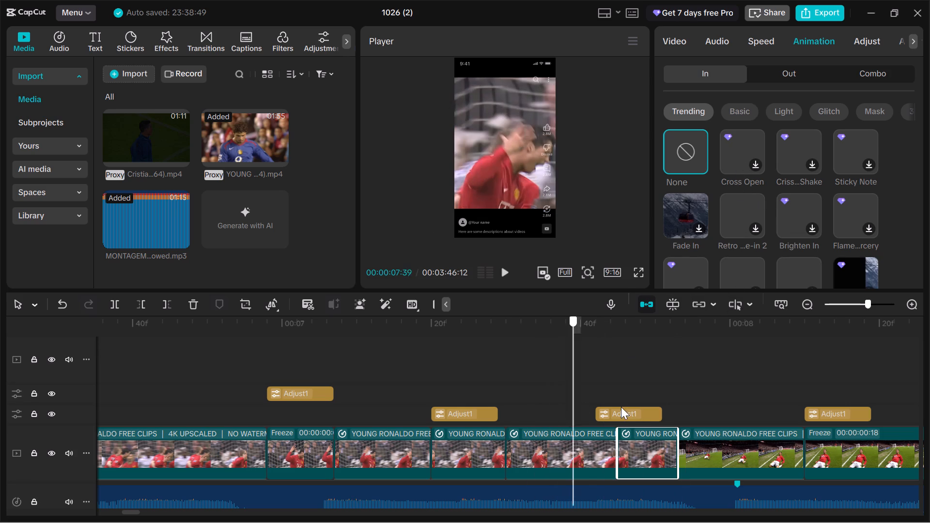
drag(621, 407, 816, 420)
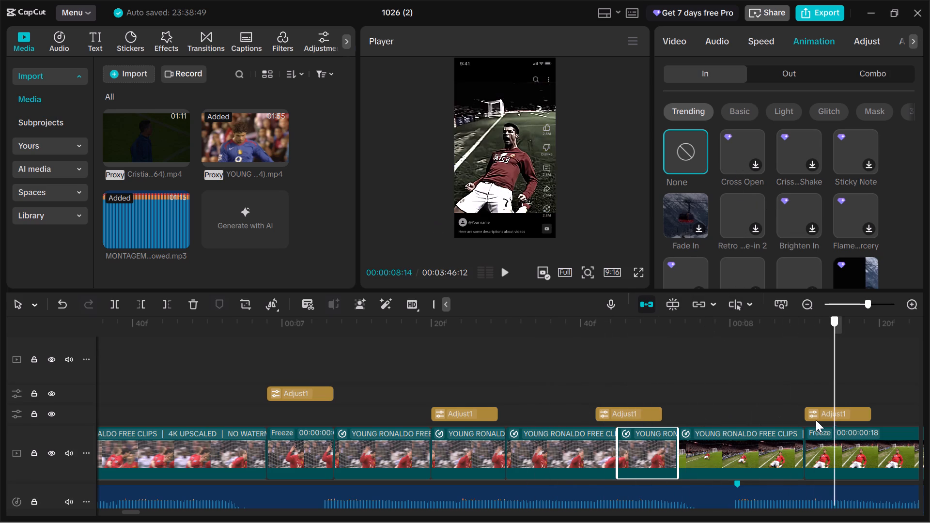
drag(816, 420, 728, 424)
click(724, 446)
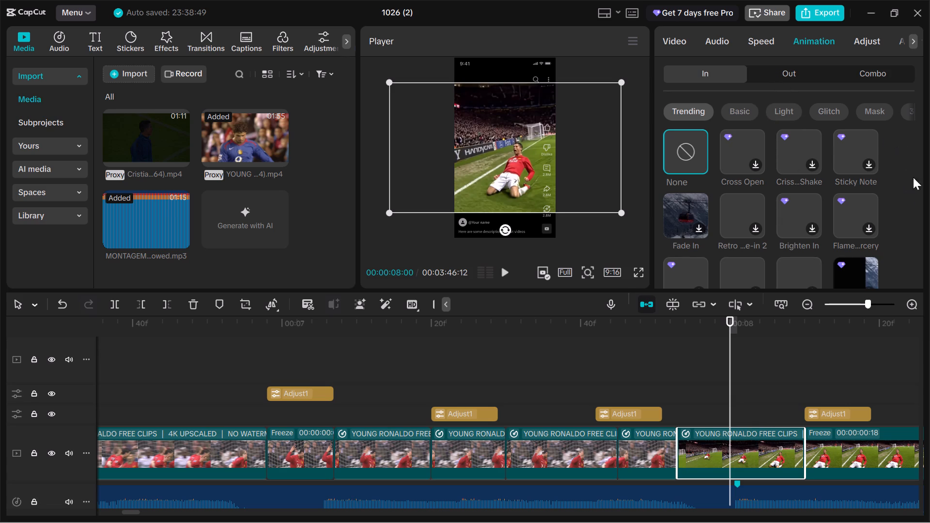
click(921, 128)
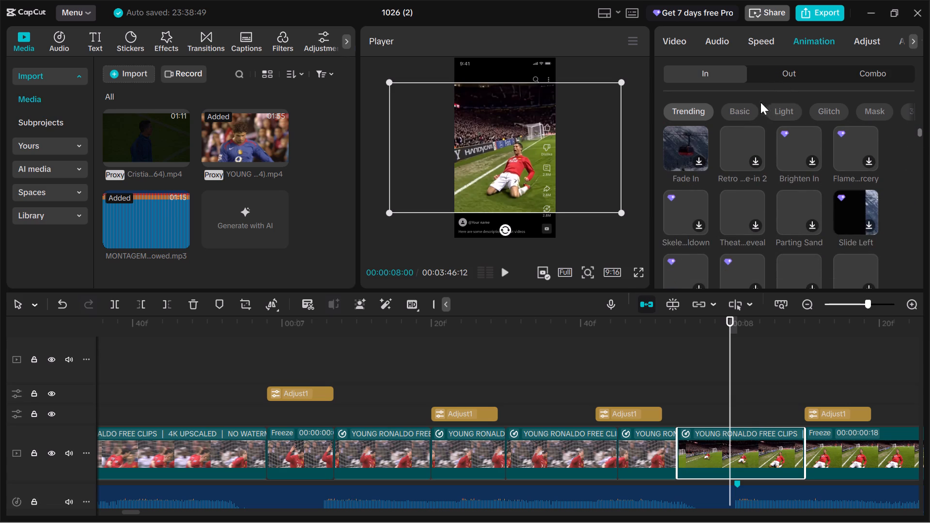
click(753, 118)
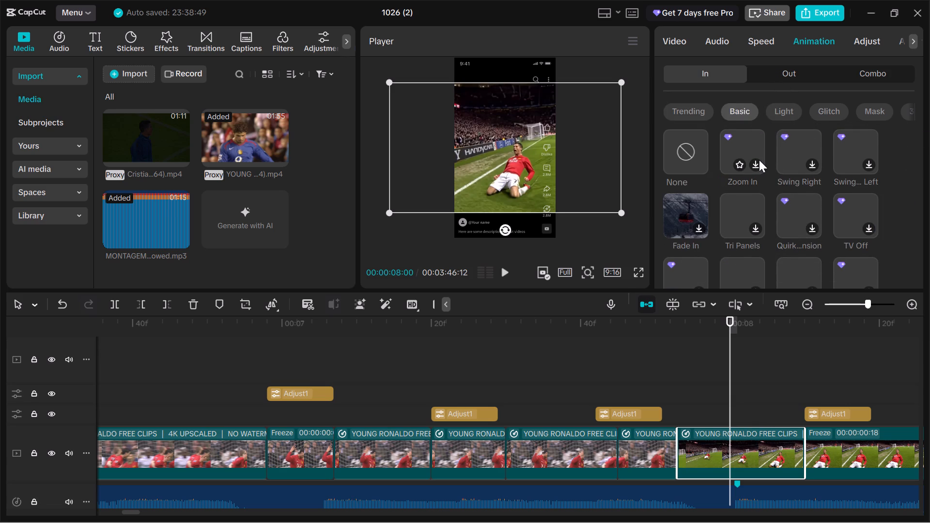
click(759, 160)
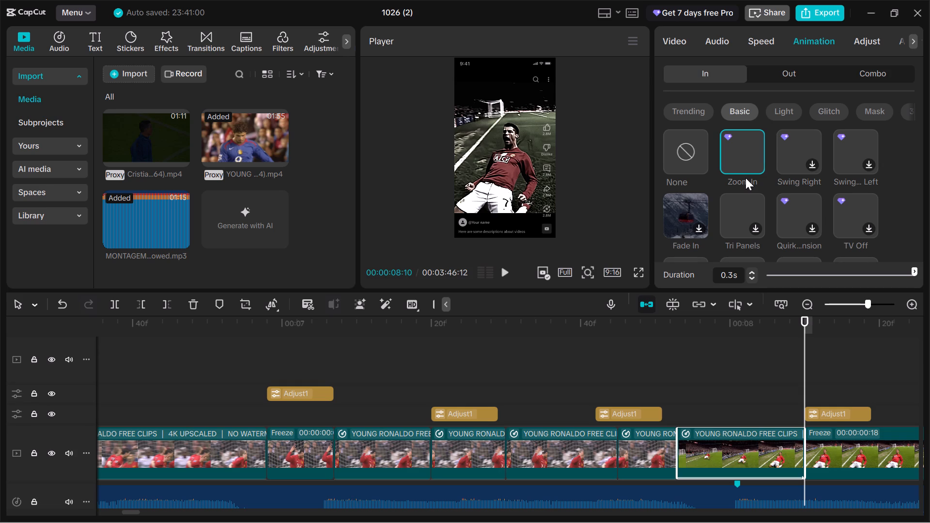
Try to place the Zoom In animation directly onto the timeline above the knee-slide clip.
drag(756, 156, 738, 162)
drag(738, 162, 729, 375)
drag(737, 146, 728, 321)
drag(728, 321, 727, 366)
Preview the Zoom In animation on the knee-slide clip and replay the section around 00:00:07:55 to examine how it looks.
right_click(738, 159)
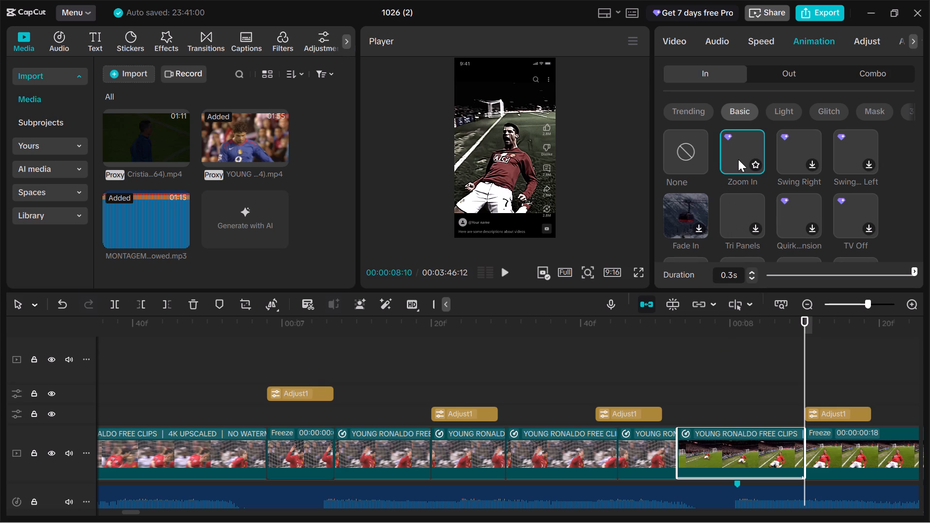
click(738, 159)
click(738, 159)
click(738, 159)
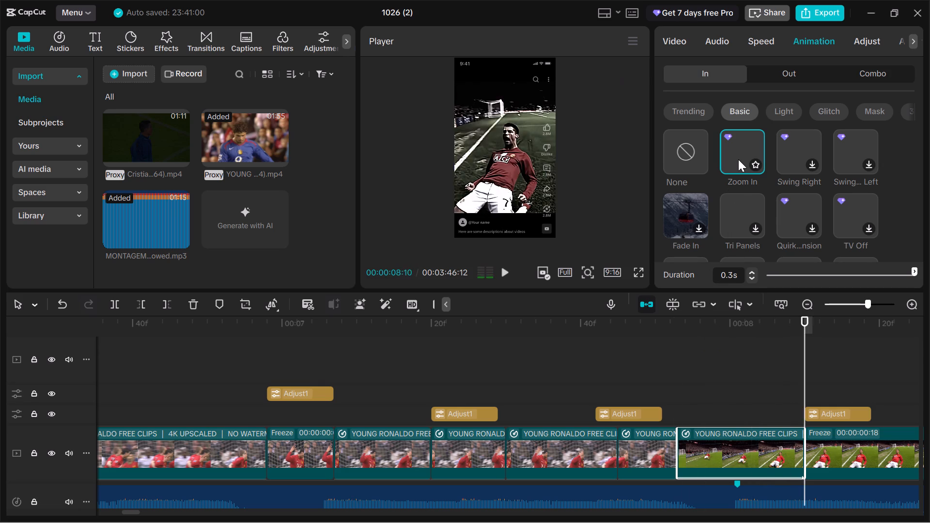
click(738, 159)
drag(801, 363, 692, 375)
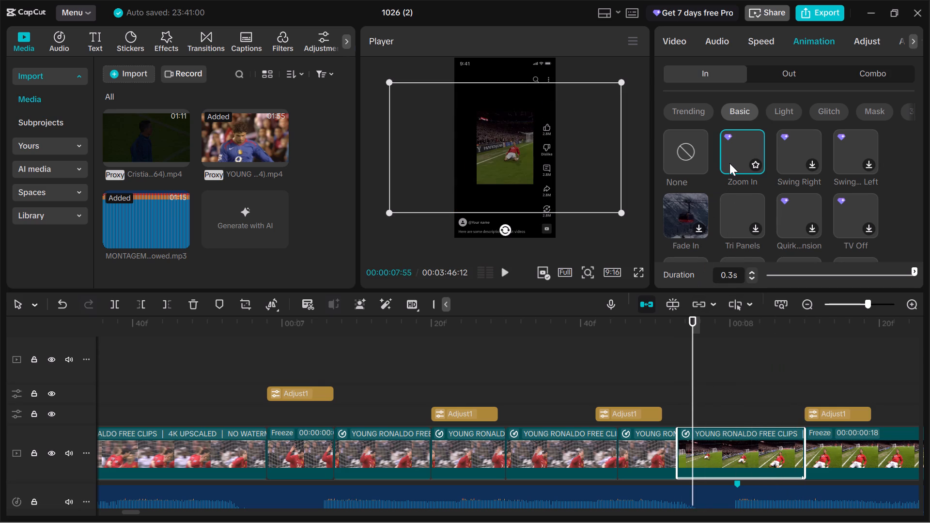
right_click(729, 163)
click(500, 274)
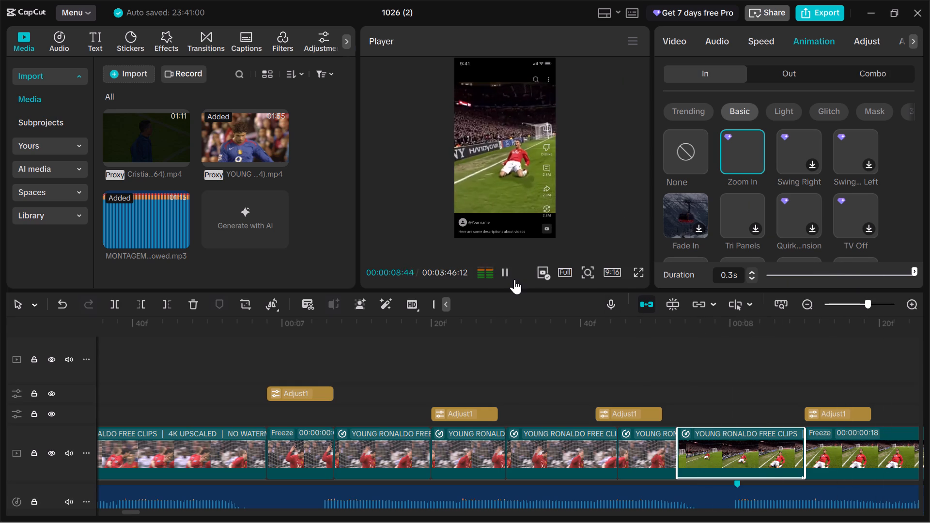
click(677, 380)
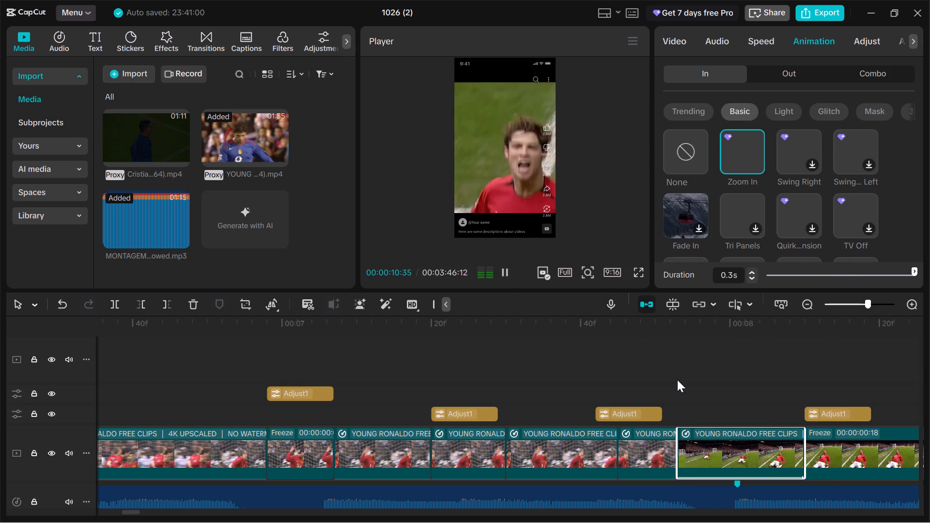
drag(676, 369, 562, 375)
click(509, 274)
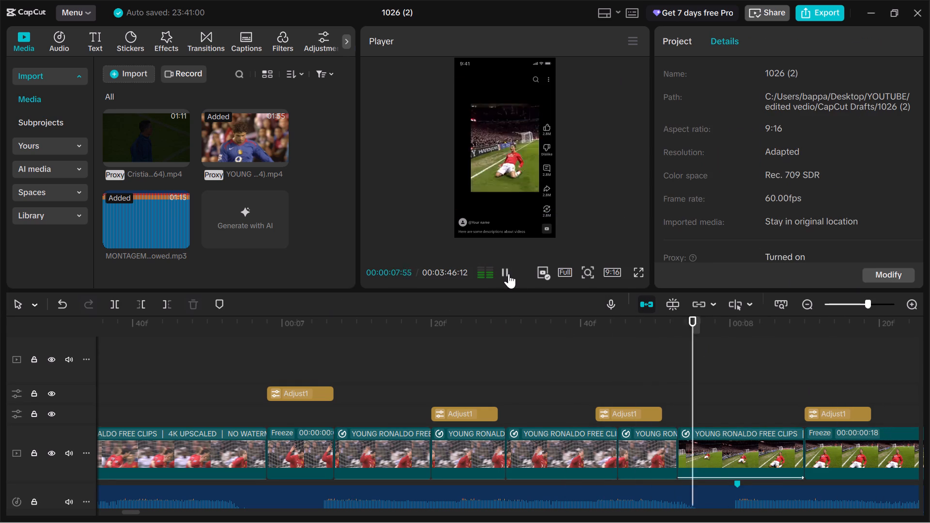
Apply the basic Zoom In entrance animation to the short clip starting at 00:00:07:20 and check its frames up to 00:00:07:26.
click(509, 466)
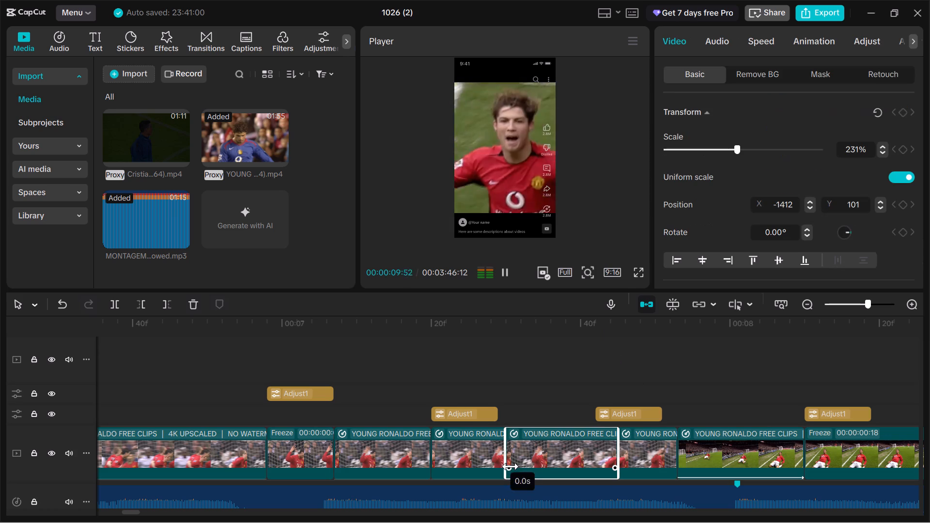
click(472, 453)
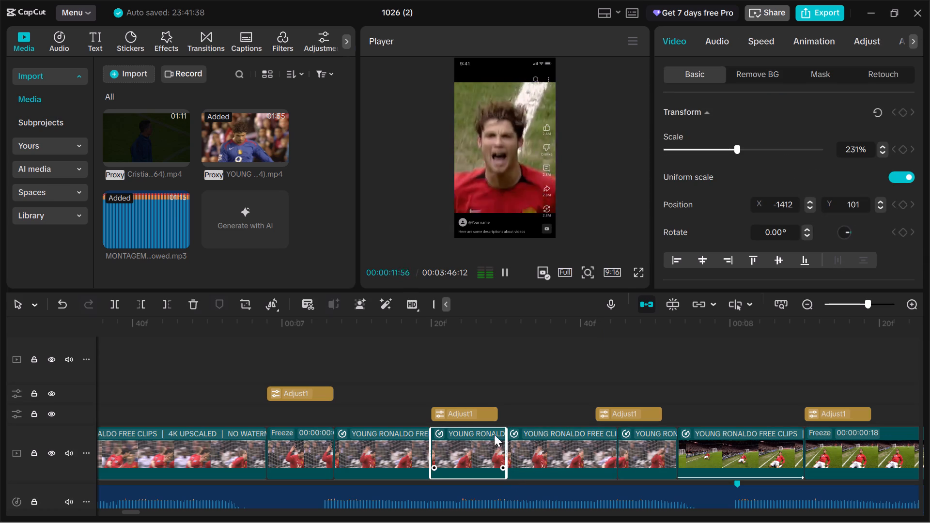
click(795, 43)
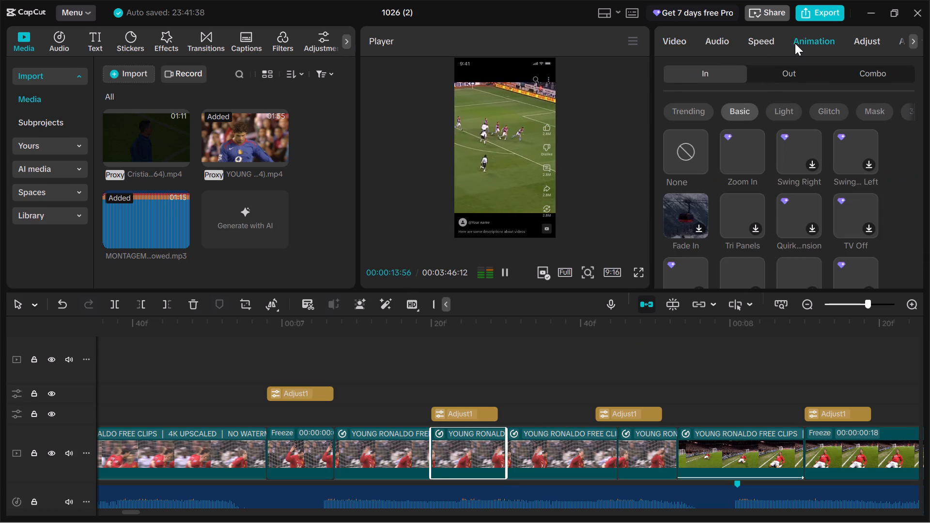
click(732, 158)
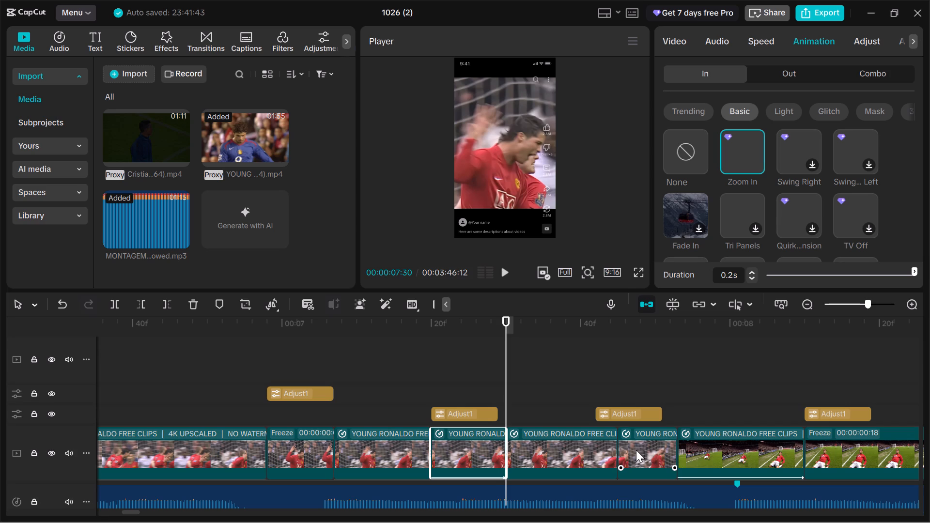
drag(502, 380, 481, 389)
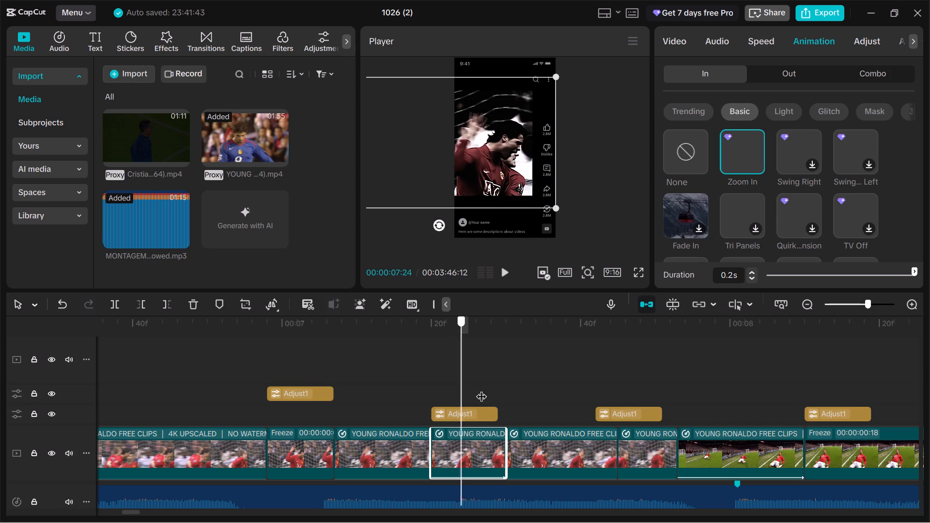
drag(481, 389, 478, 393)
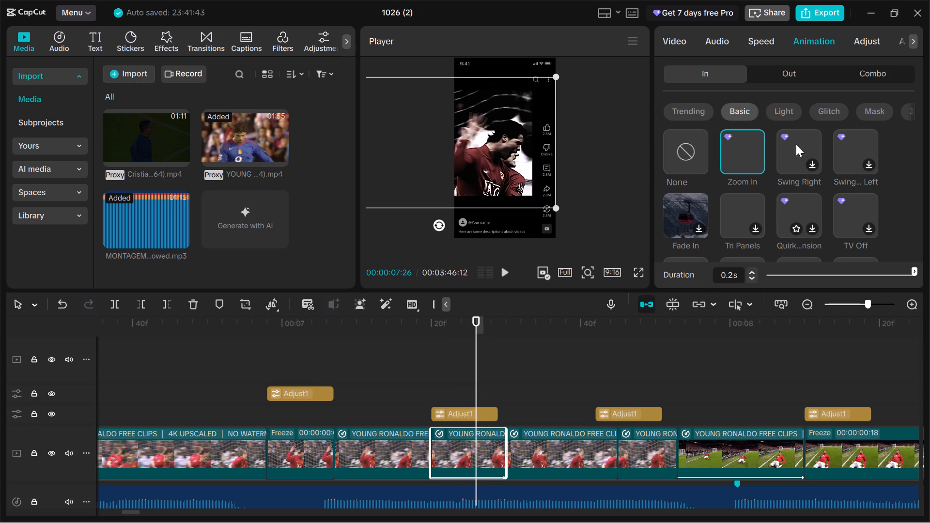
Browse the basic exit animations and apply Zoom In as the exit animation of the clip starting at 00:00:07:20.
click(786, 78)
click(747, 114)
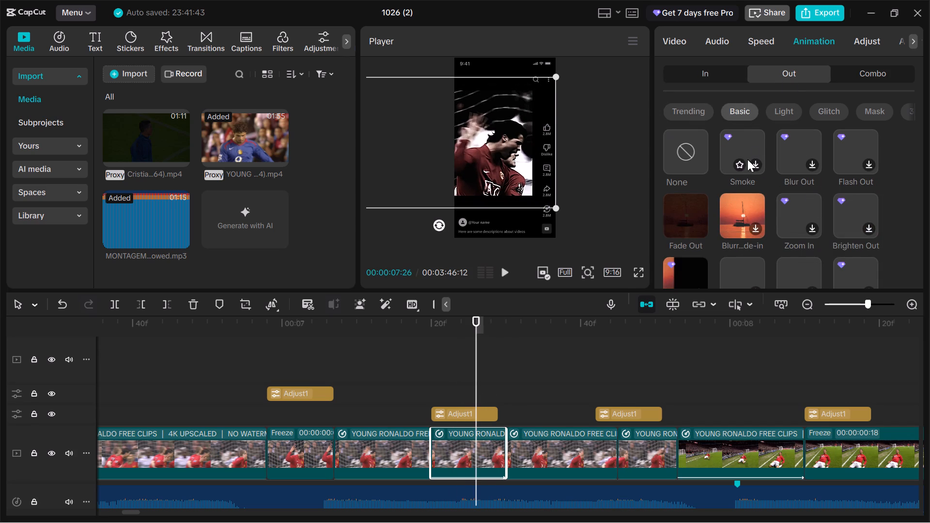
scroll(800, 216, down, 1)
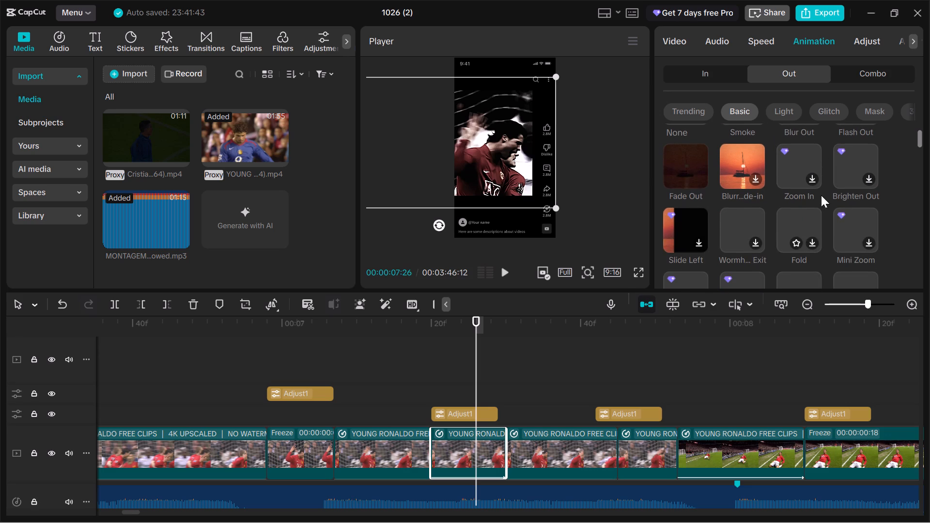
scroll(820, 206, up, 1)
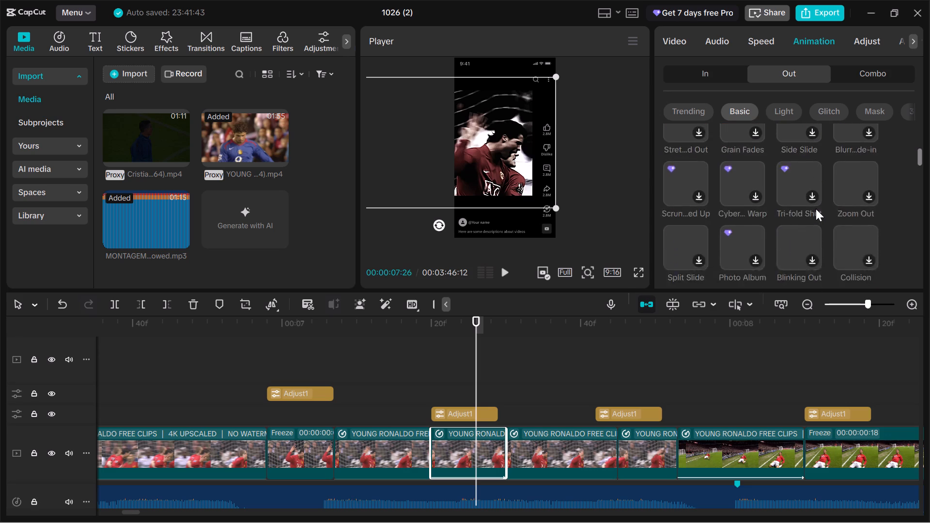
scroll(816, 209, up, 7)
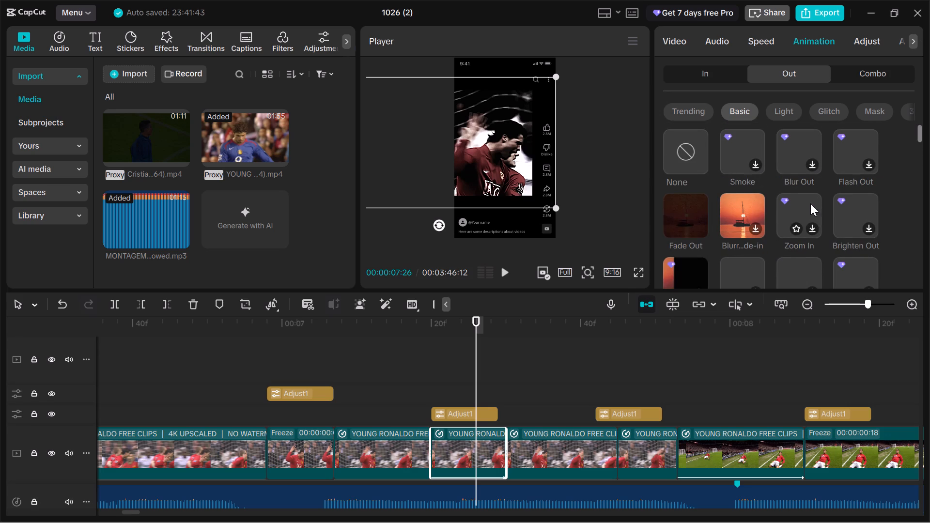
scroll(805, 176, down, 1)
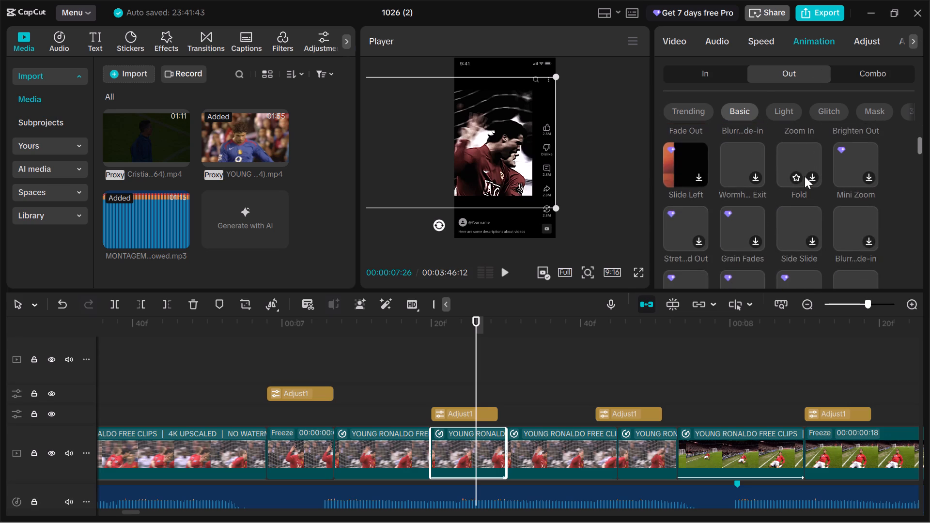
scroll(805, 176, down, 3)
scroll(805, 176, up, 4)
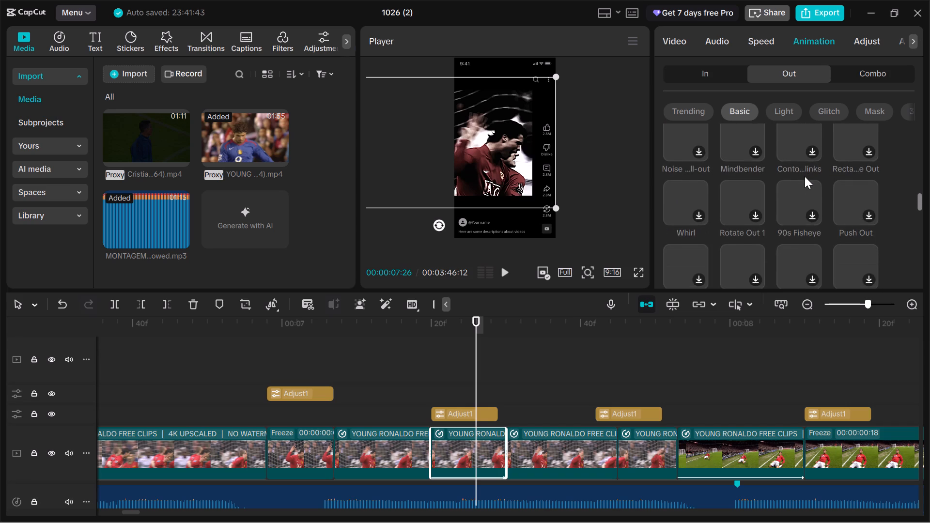
scroll(805, 176, up, 7)
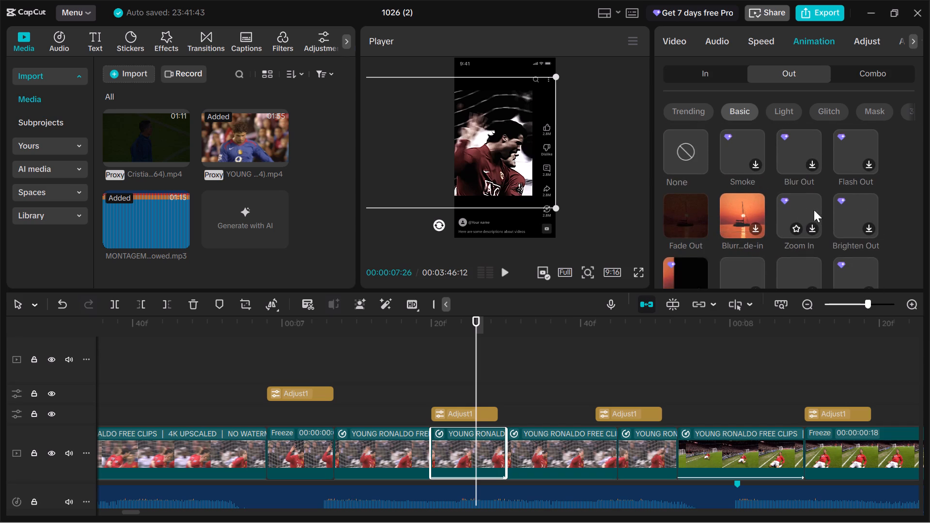
scroll(788, 204, down, 1)
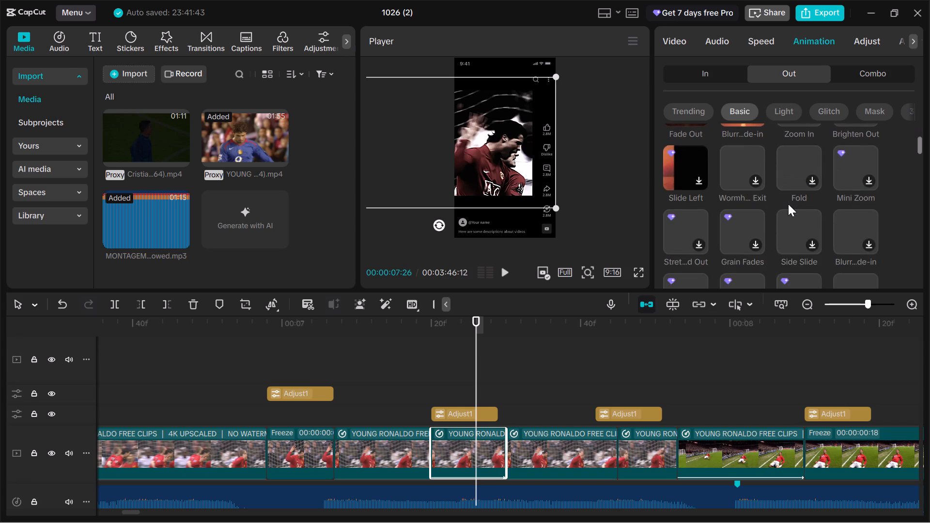
scroll(788, 204, down, 3)
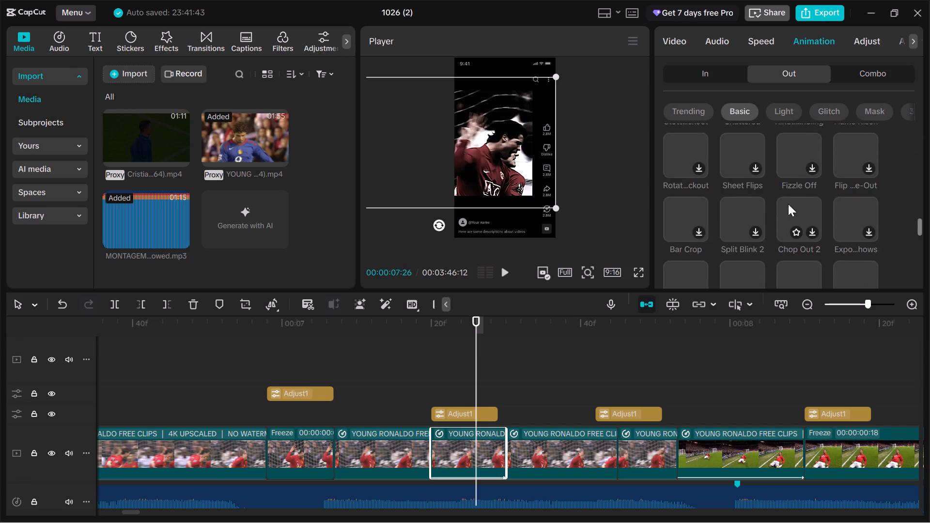
scroll(788, 204, up, 11)
click(808, 221)
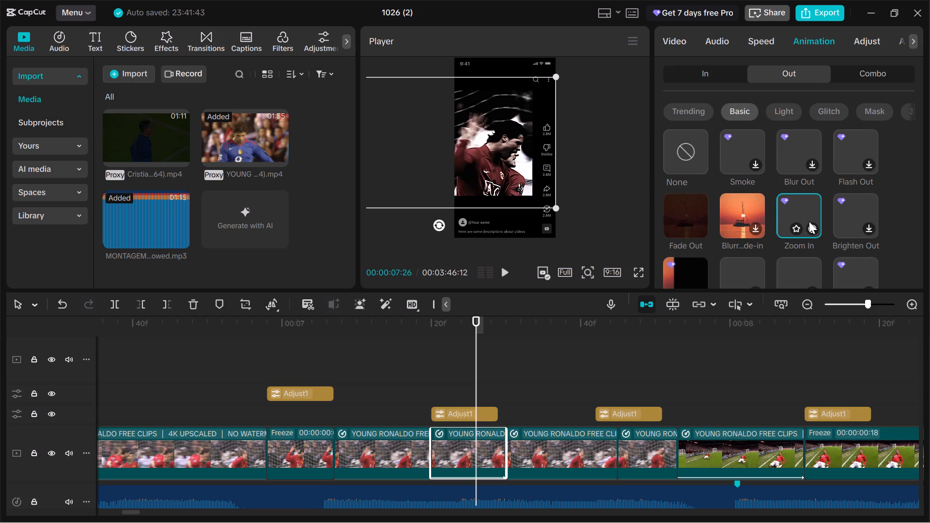
scroll(819, 219, down, 1)
scroll(819, 219, up, 3)
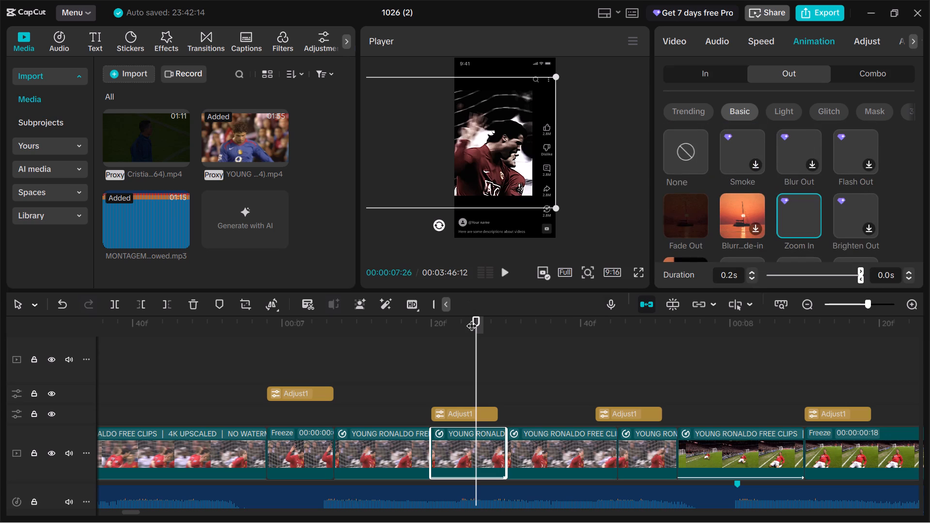
Replay the edit from just before 00:00:07:20 to examine the newly animated clip.
drag(471, 318, 423, 339)
click(504, 271)
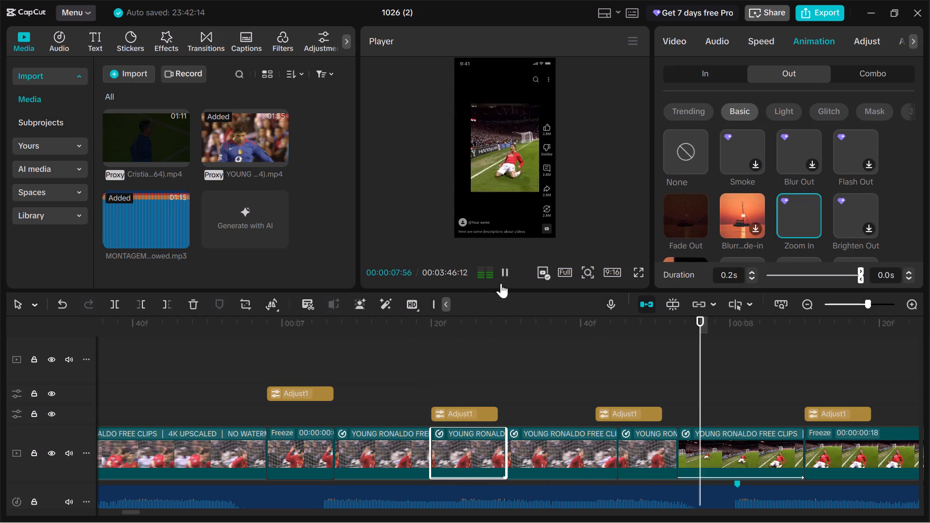
Open the basic exit animations for the clip right after the 00:00:07 freeze frame, with the playhead at 00:00:07:13.
click(387, 439)
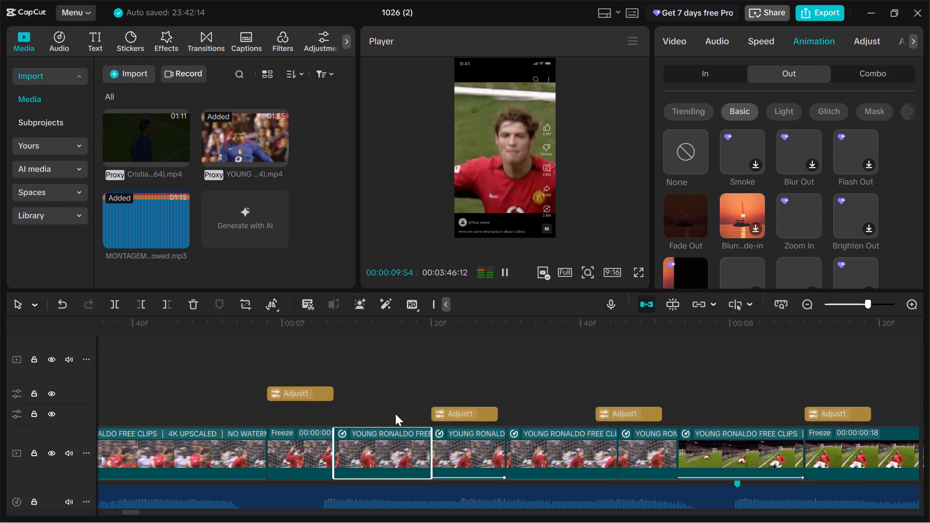
click(378, 395)
drag(379, 389, 380, 398)
click(408, 437)
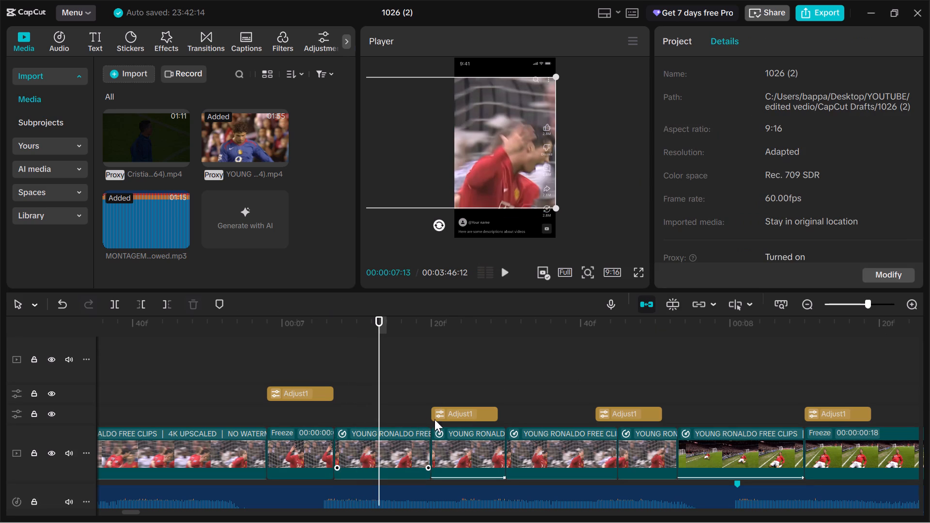
click(805, 41)
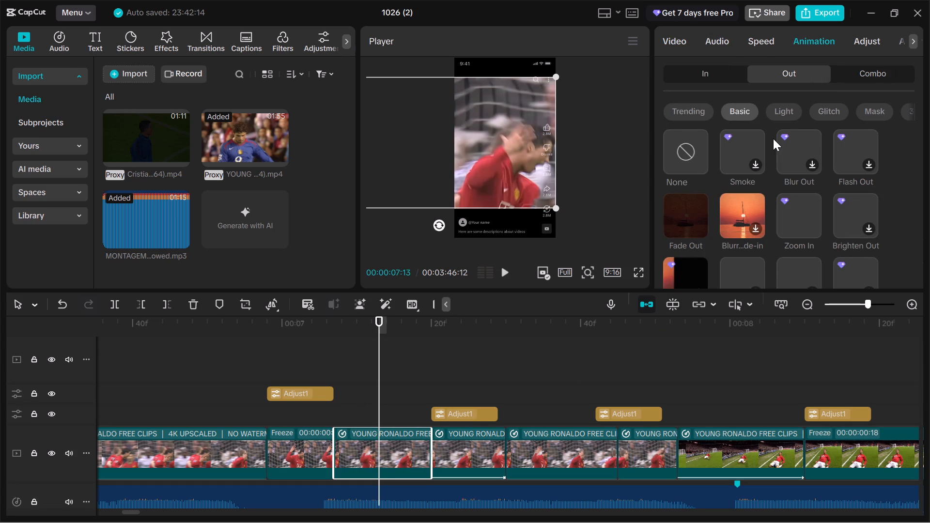
Play the edit from 00:00:07:13 to about 00:00:08:32, disabling the selected clip after the 00:00:07 freeze frame.
key(space)
text(v)
key(space)
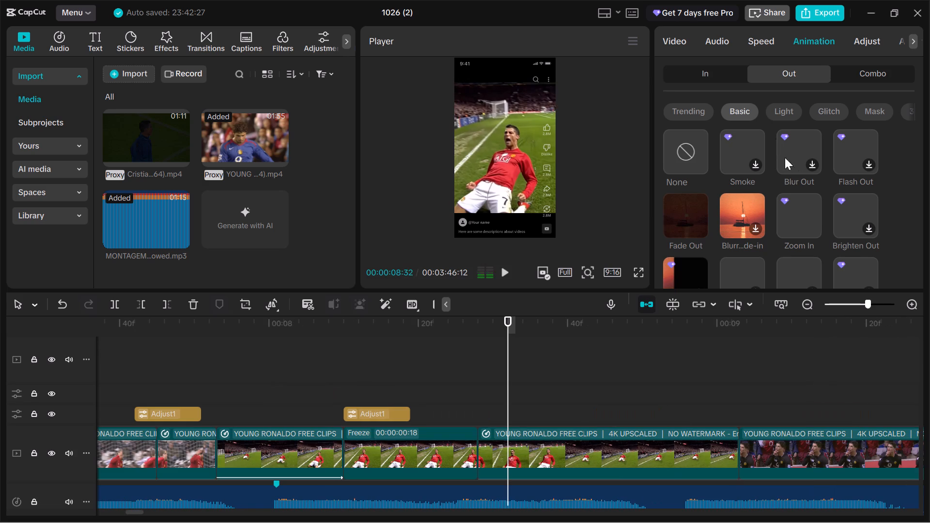
Move the playhead back to 00:00:07:09 and examine the disabled clip and the clip that follows it.
drag(504, 405, 18, 446)
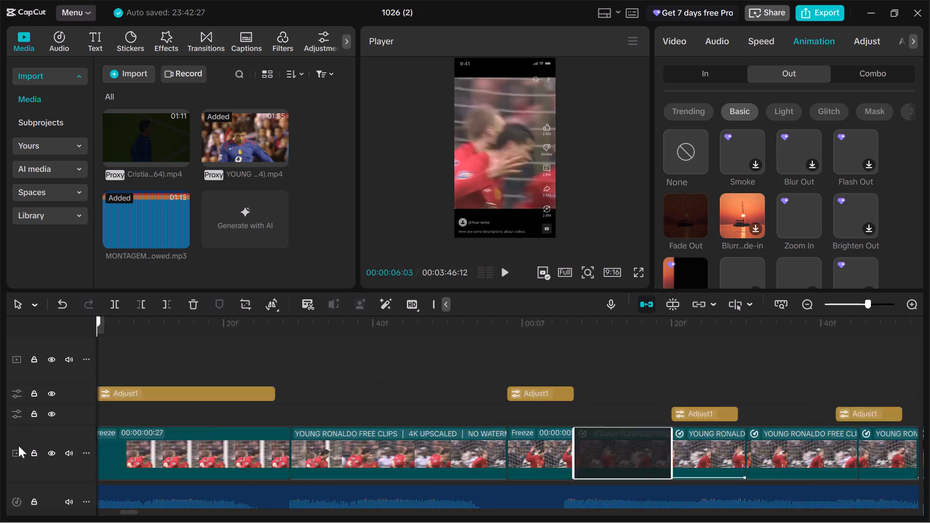
drag(18, 446, 653, 451)
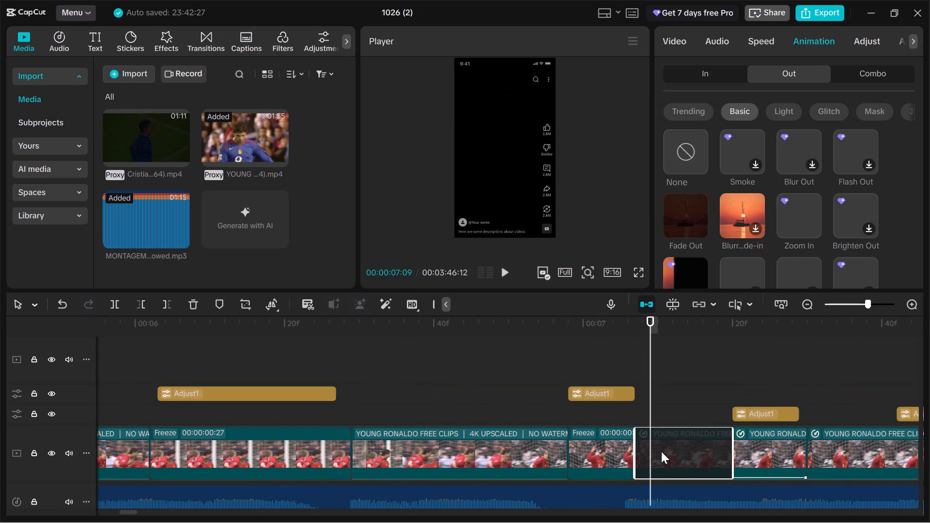
click(661, 451)
click(702, 431)
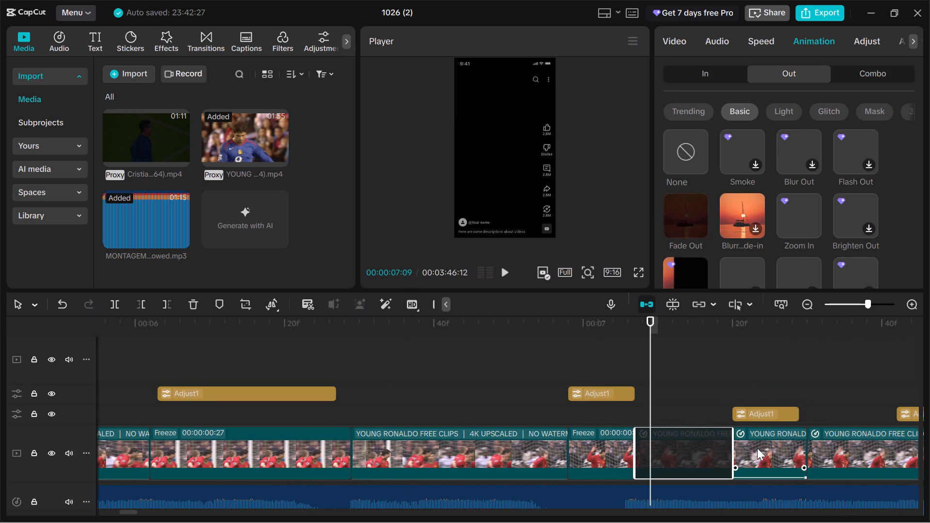
click(758, 447)
click(679, 450)
double_click(676, 435)
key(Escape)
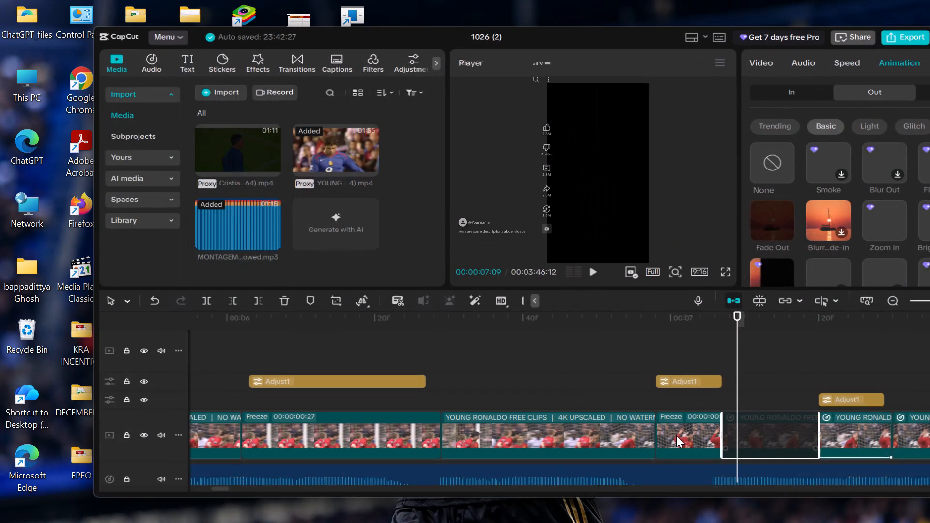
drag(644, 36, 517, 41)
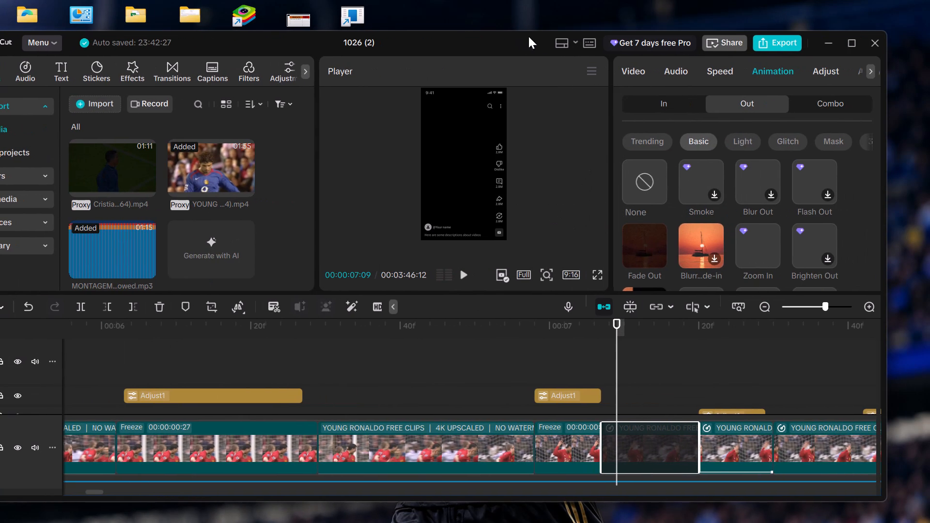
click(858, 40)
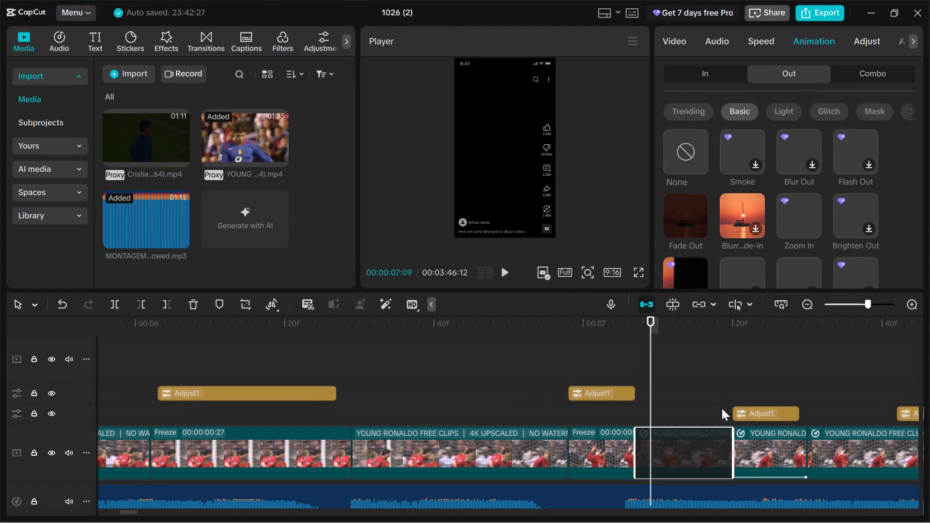
Examine the disabled clip after the 00:00:07 freeze frame and check the frames from 00:00:07:09 to 00:00:07:31.
click(695, 433)
click(702, 453)
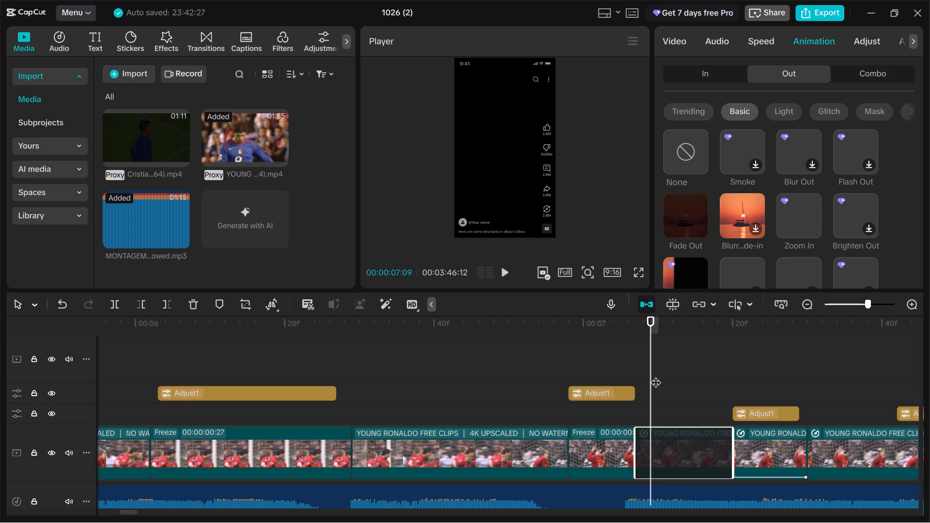
click(649, 356)
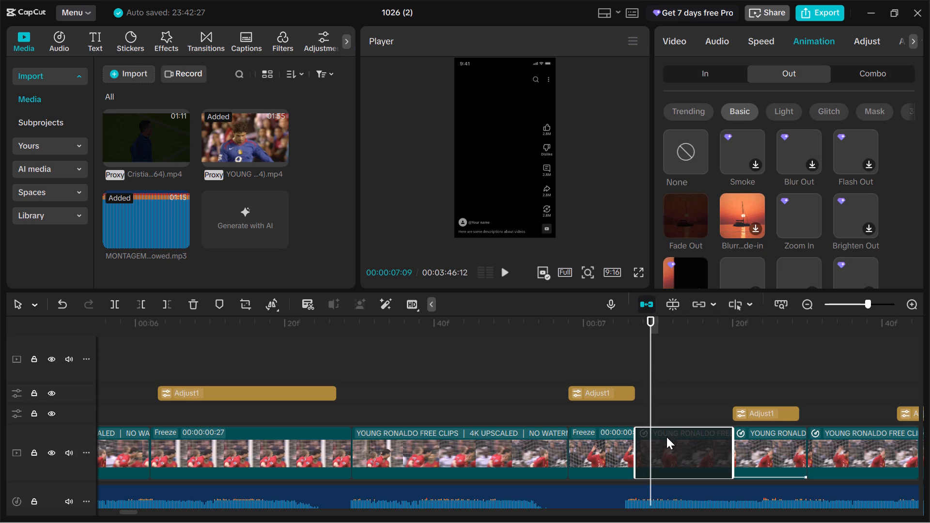
click(669, 439)
click(637, 461)
click(664, 448)
click(596, 452)
click(652, 444)
drag(917, 132, 917, 140)
double_click(507, 271)
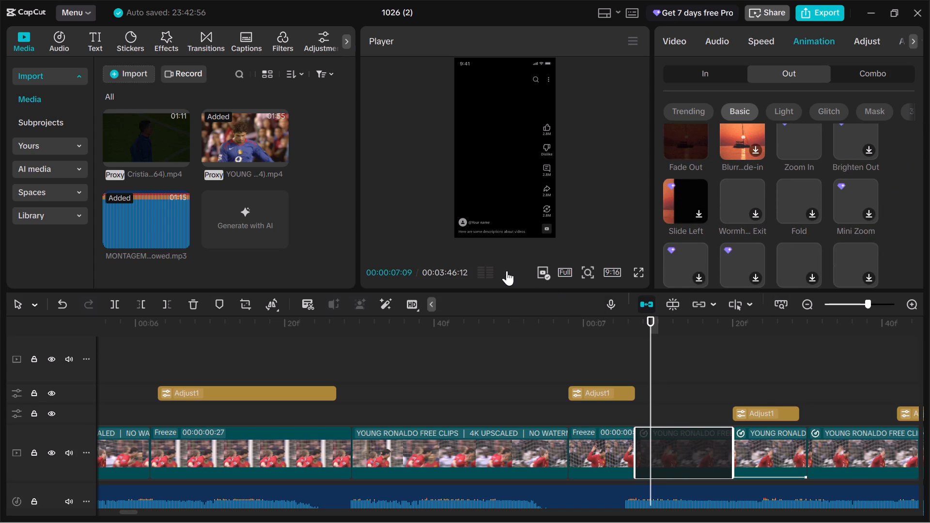
drag(823, 356, 768, 369)
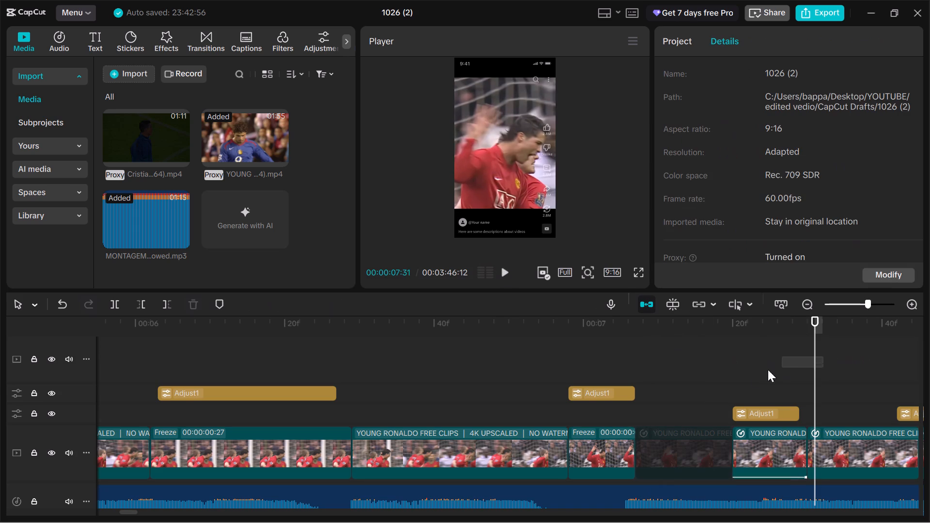
drag(768, 369, 753, 374)
Undo the disabling of the clip right after the 00:00:07 freeze frame and select that clip.
click(651, 437)
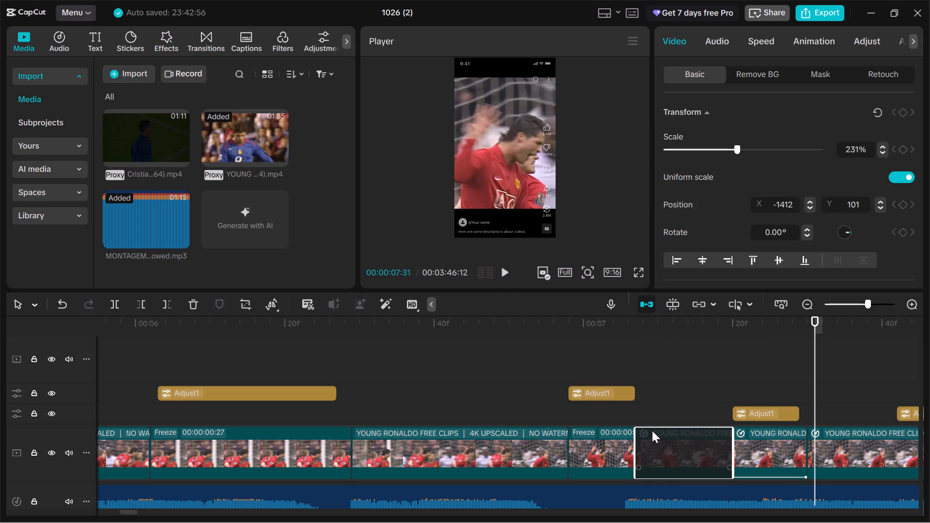
click(65, 303)
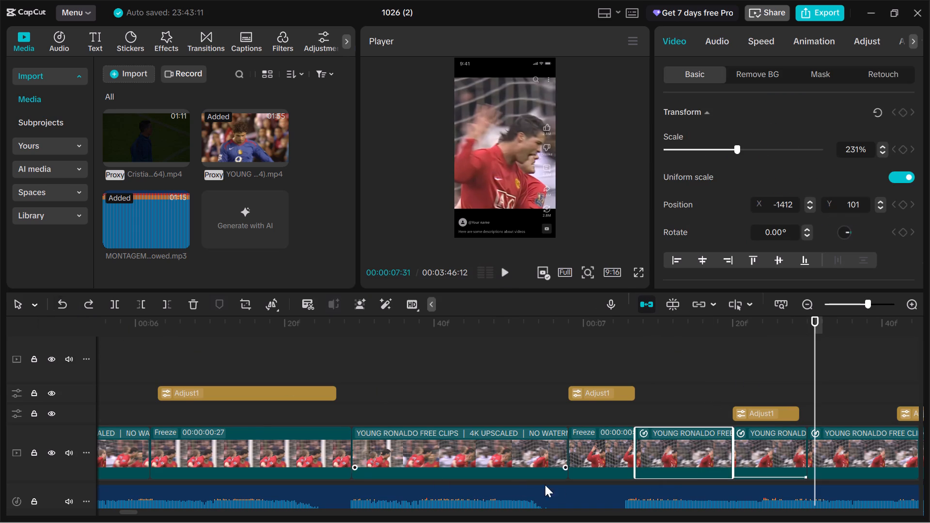
click(701, 456)
Replay the edit from 00:00:07:10, 00:00:06:56 and 00:00:06:52 to examine the animated clips around the Adjust1 flashes.
drag(814, 359, 659, 400)
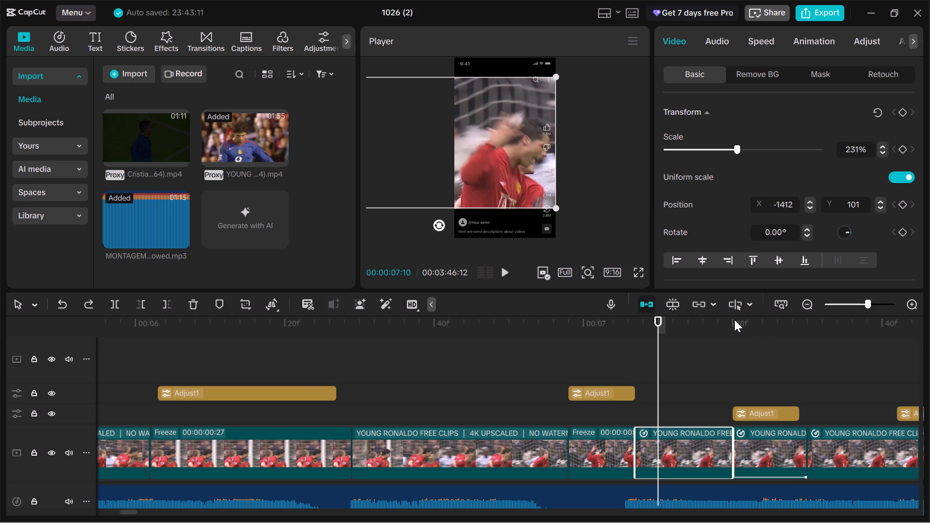
click(746, 299)
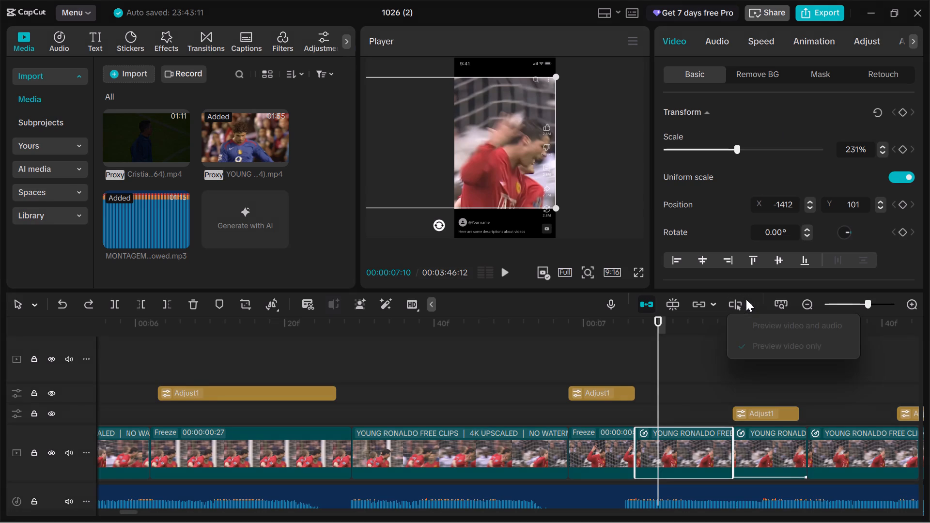
click(716, 370)
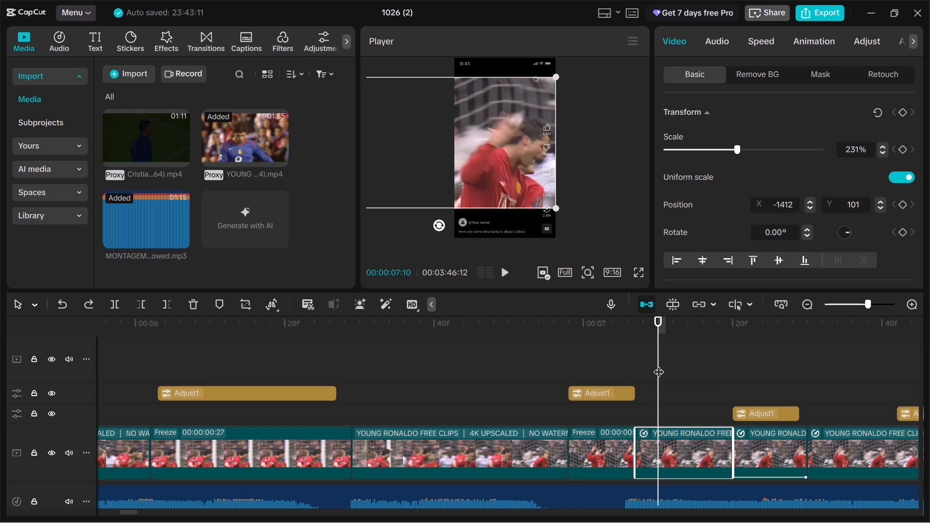
key(space)
key(space)
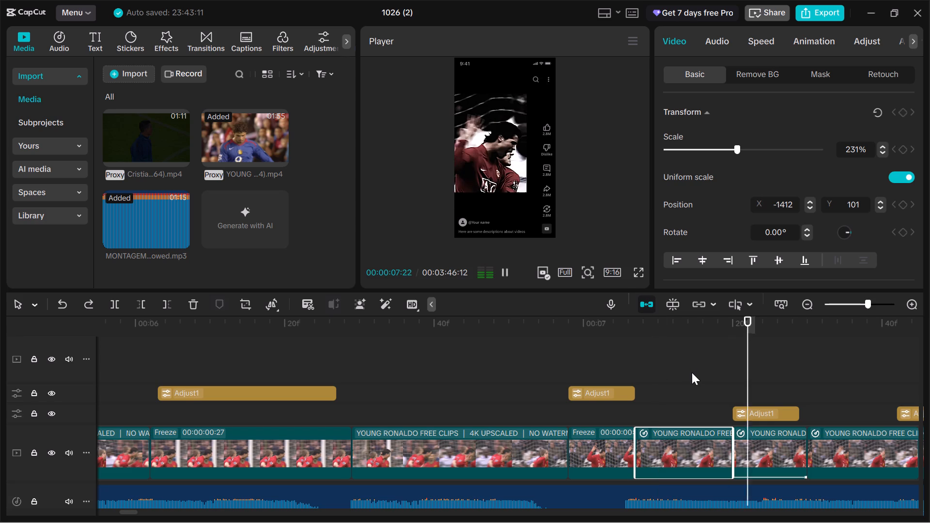
drag(773, 365, 557, 385)
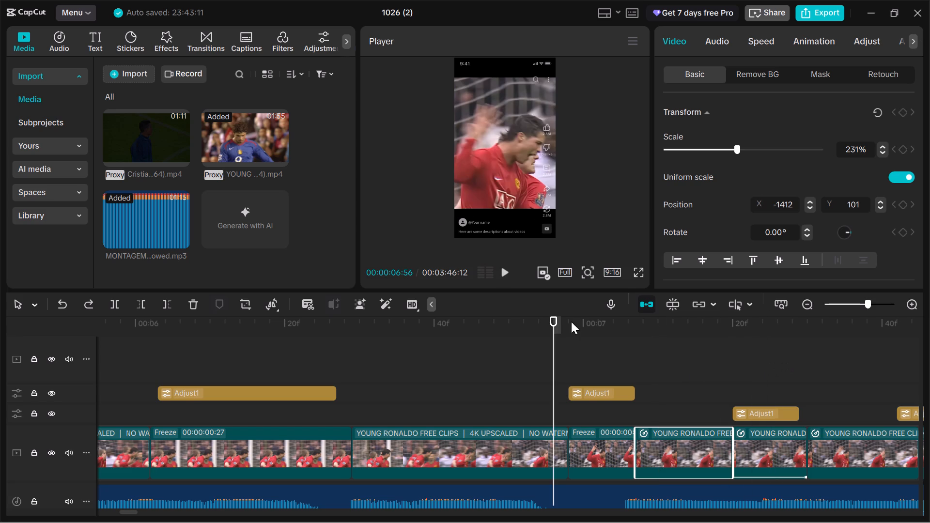
click(505, 274)
click(505, 274)
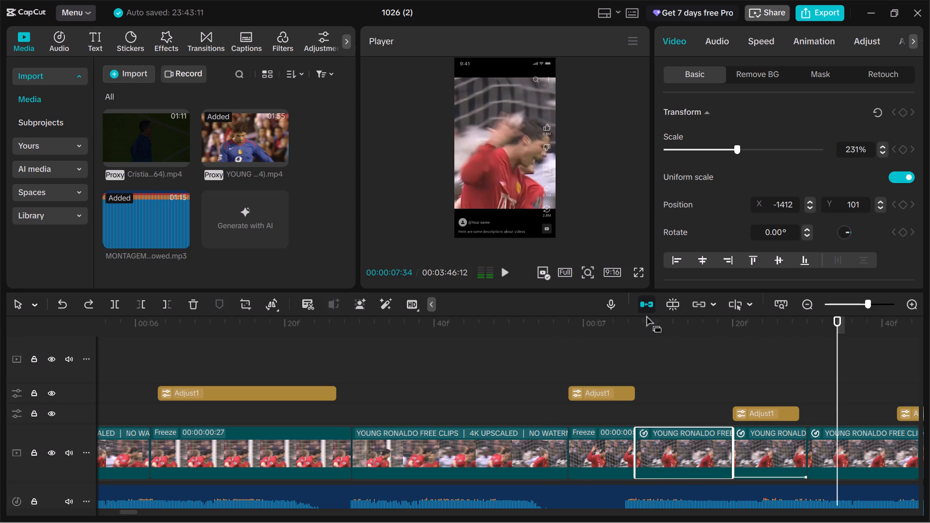
drag(837, 366, 525, 376)
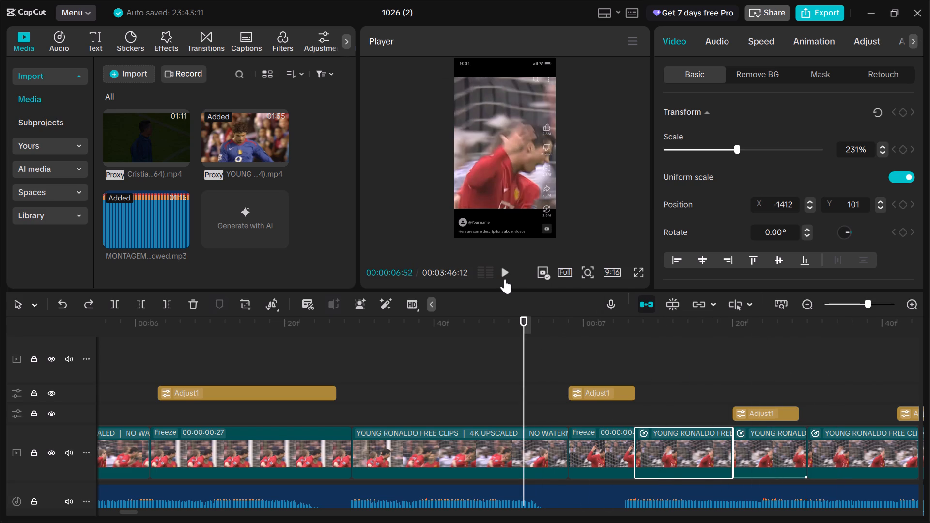
click(505, 279)
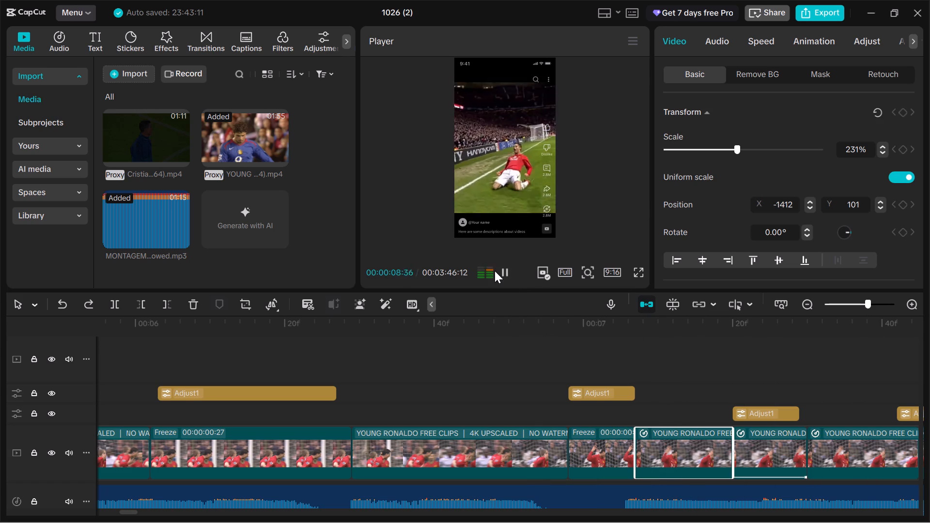
click(791, 450)
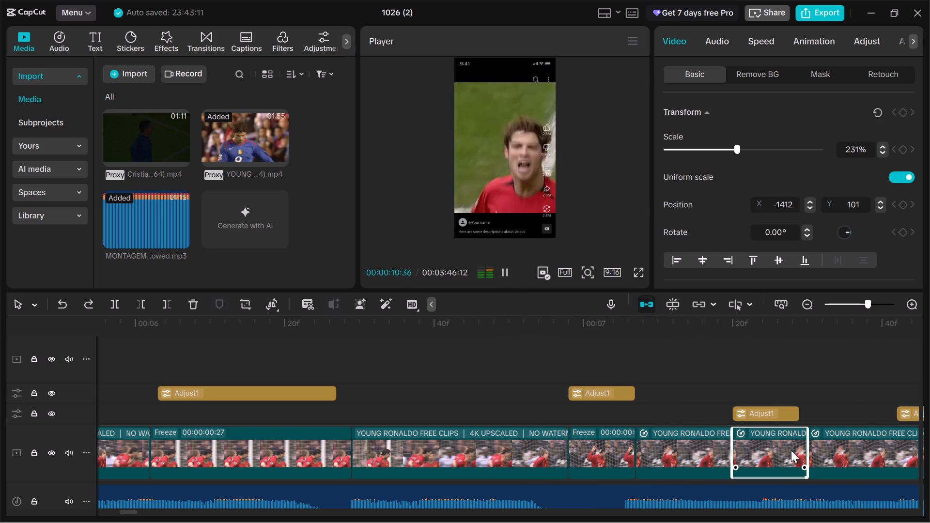
click(701, 389)
drag(703, 381, 764, 383)
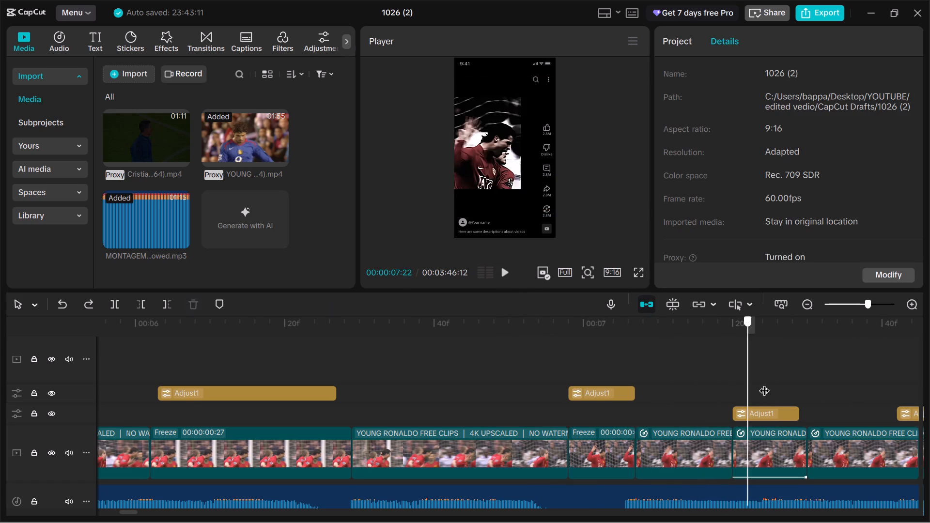
Apply the basic Zoom In entrance animation to the clip ending at 00:00:07:45, with the playhead at 00:00:07:39.
drag(764, 383, 845, 383)
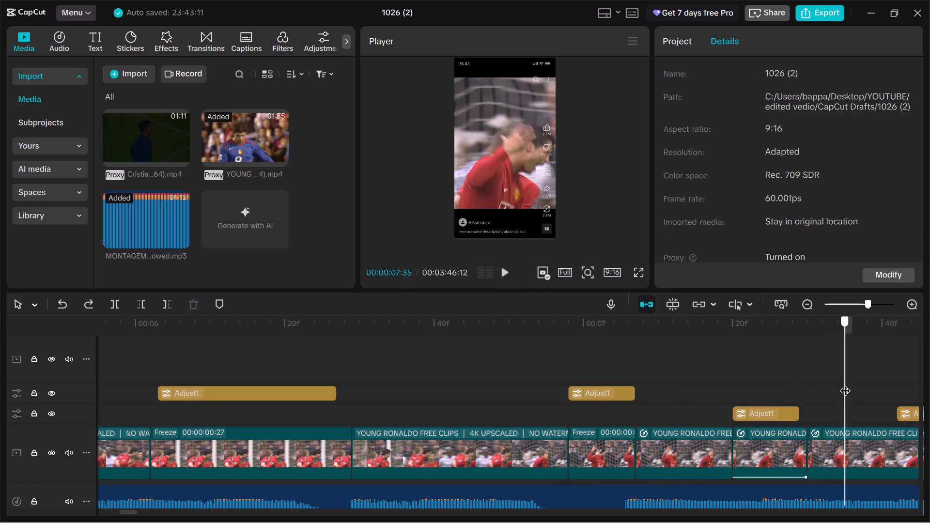
drag(845, 383, 858, 386)
click(855, 436)
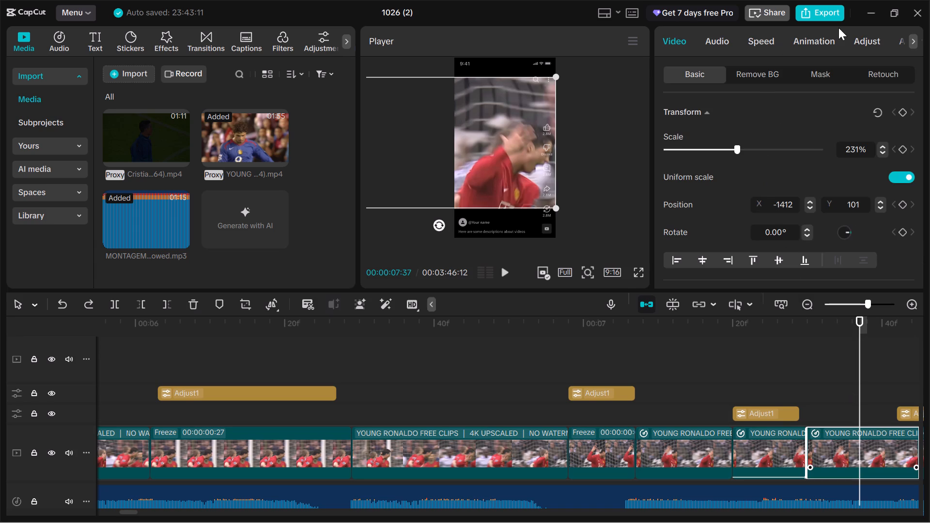
click(818, 50)
key(space)
key(space)
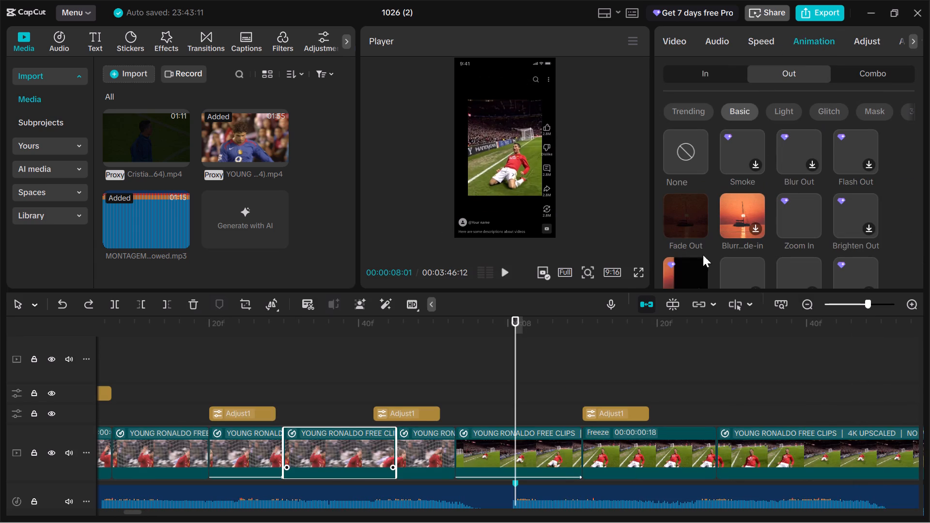
click(327, 463)
drag(522, 400, 508, 400)
click(508, 400)
drag(508, 400, 345, 415)
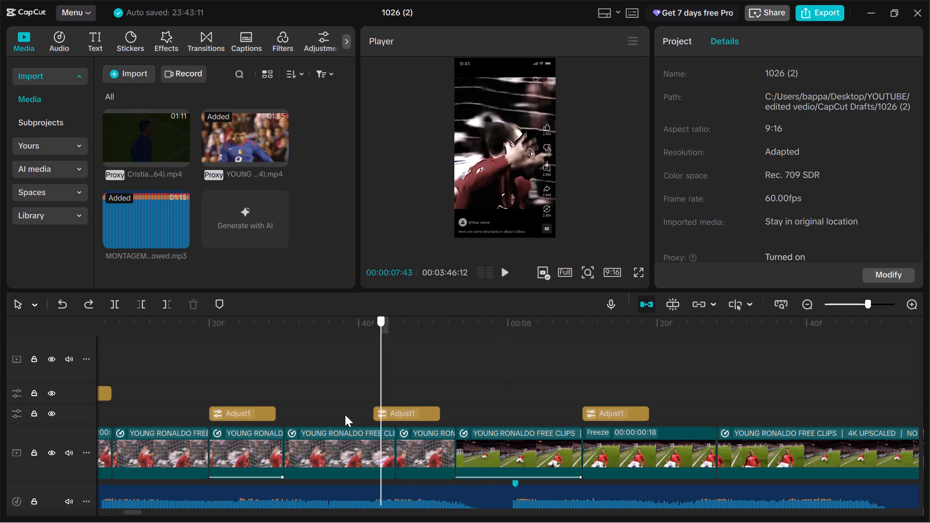
drag(345, 415, 346, 415)
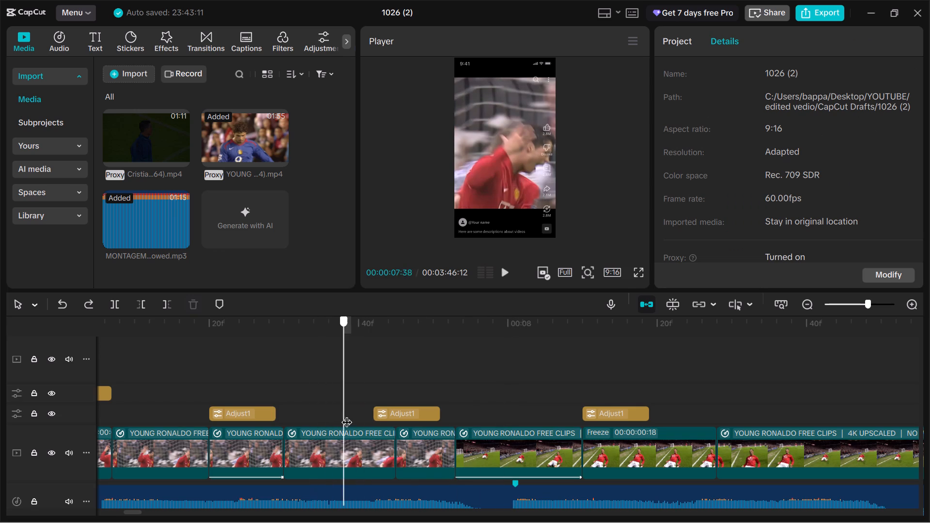
drag(346, 415, 353, 415)
click(351, 446)
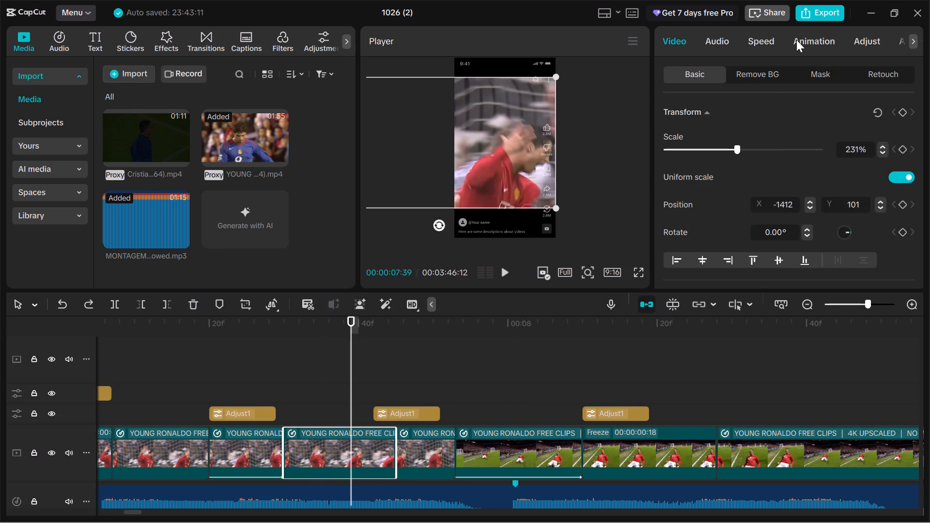
click(796, 40)
click(712, 74)
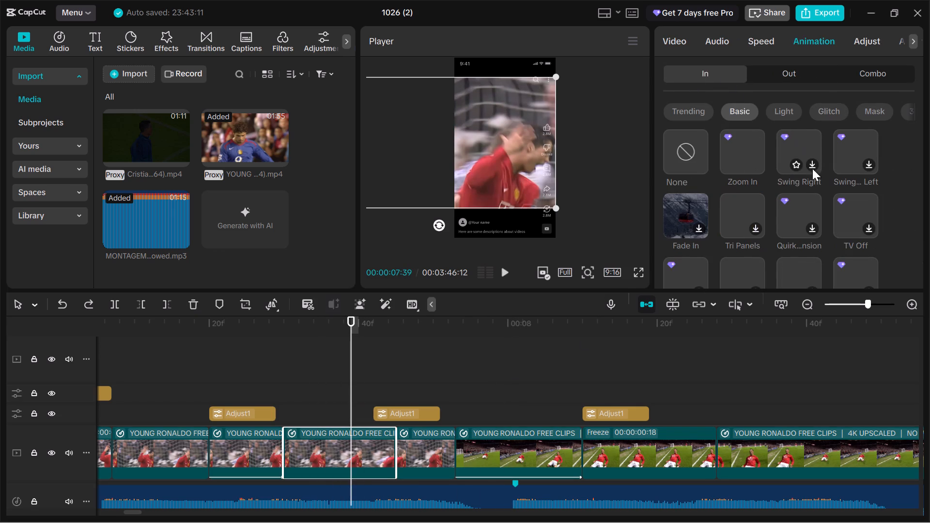
click(739, 156)
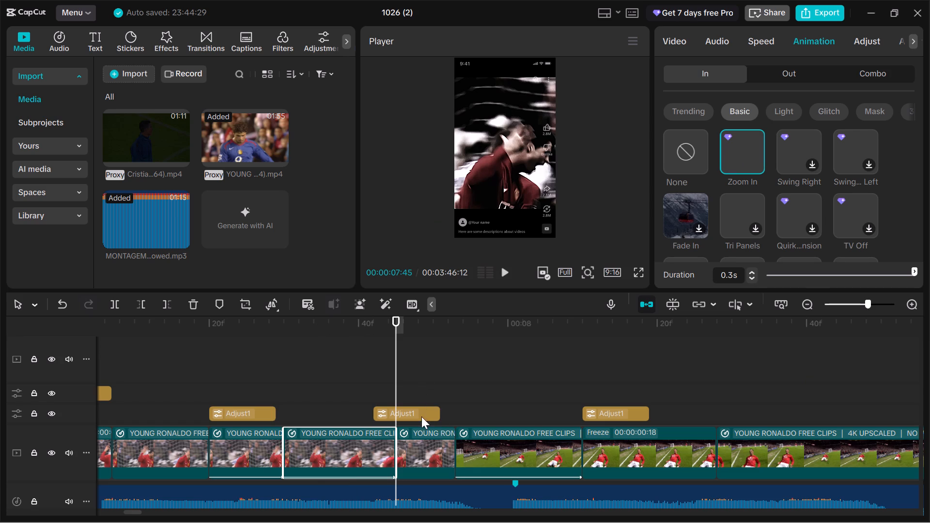
Apply the basic Zoom In exit animation to the short clip between 00:00:07:45 and 00:00:07:53.
click(424, 443)
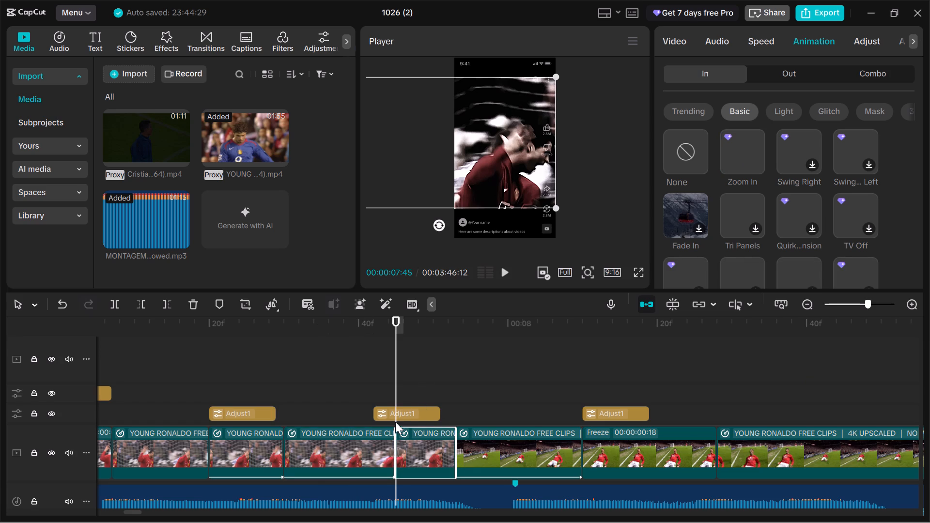
drag(396, 379, 429, 379)
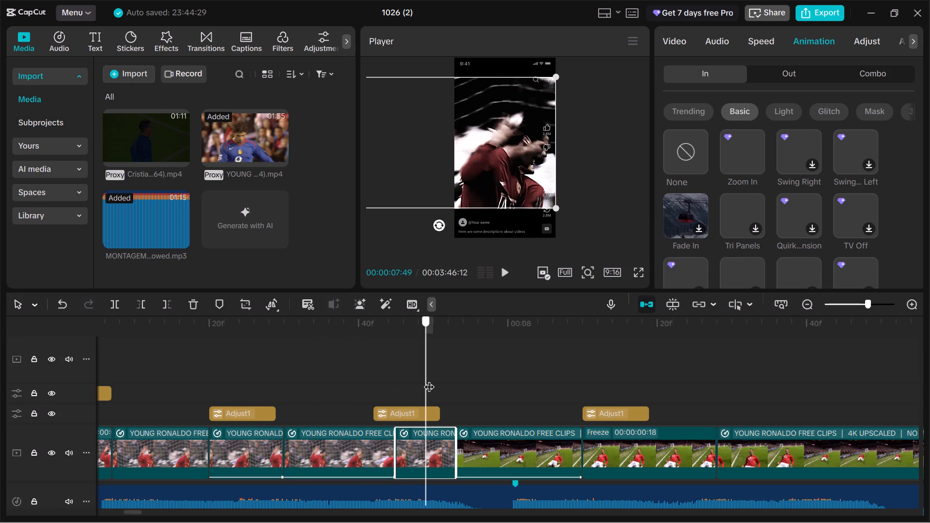
drag(429, 379, 434, 382)
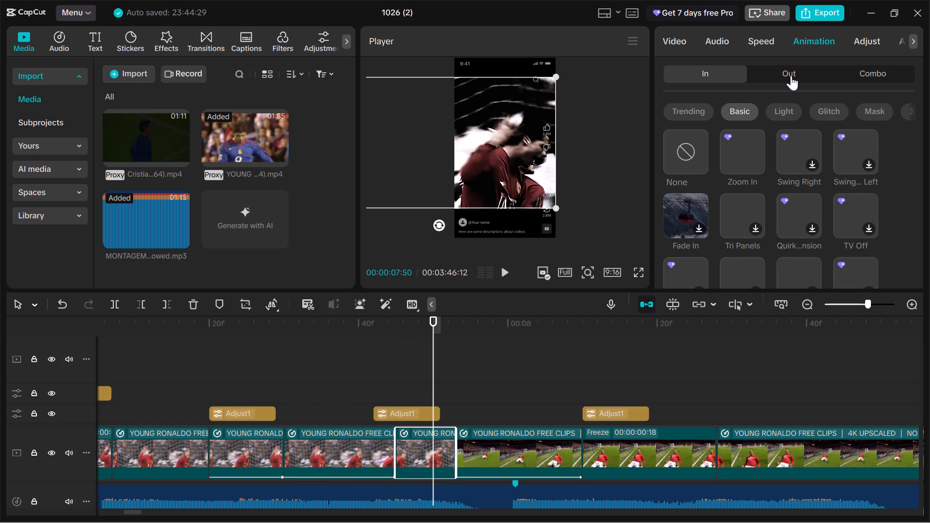
click(788, 76)
click(795, 200)
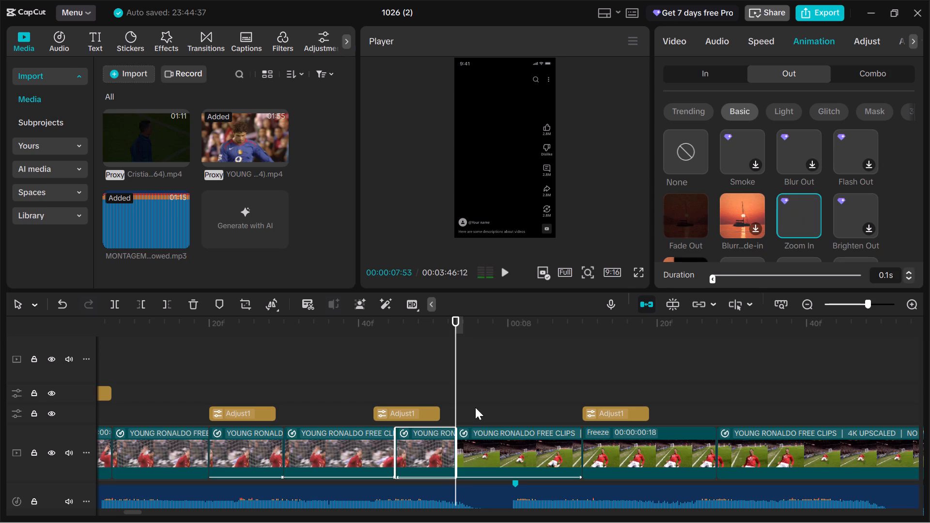
Examine the animated clips by scrubbing back from 00:00:07:50 and replaying the edit from 00:00:07:13.
drag(444, 391, 436, 393)
click(436, 393)
drag(431, 390, 417, 393)
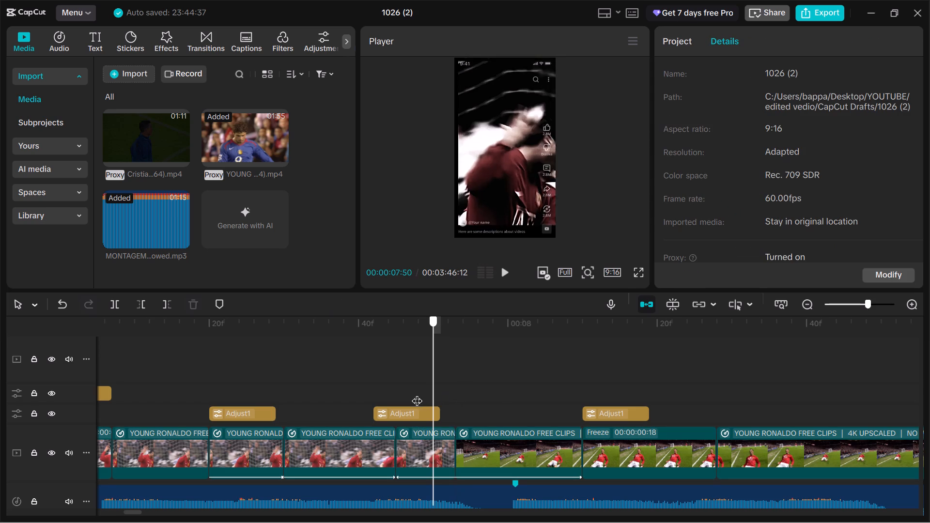
drag(417, 393, 186, 434)
click(182, 438)
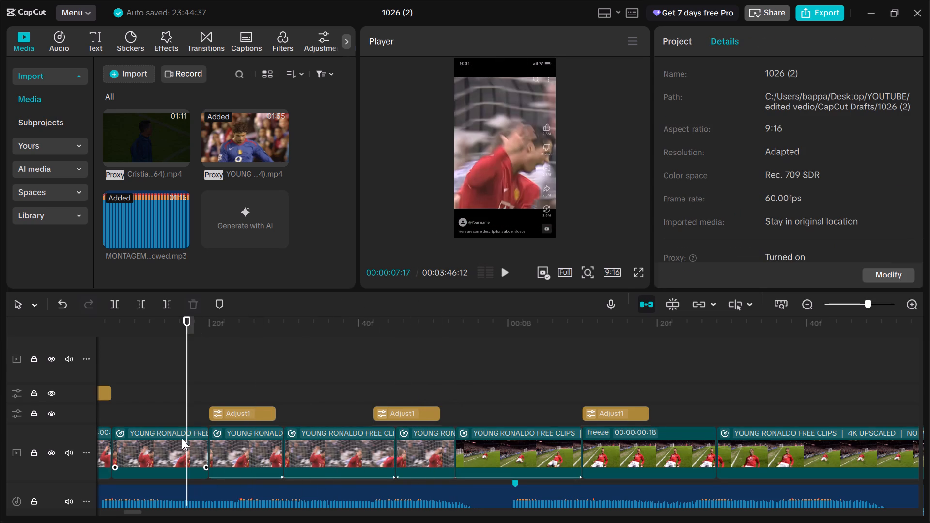
drag(181, 408, 175, 411)
drag(178, 408, 183, 404)
drag(187, 401, 162, 419)
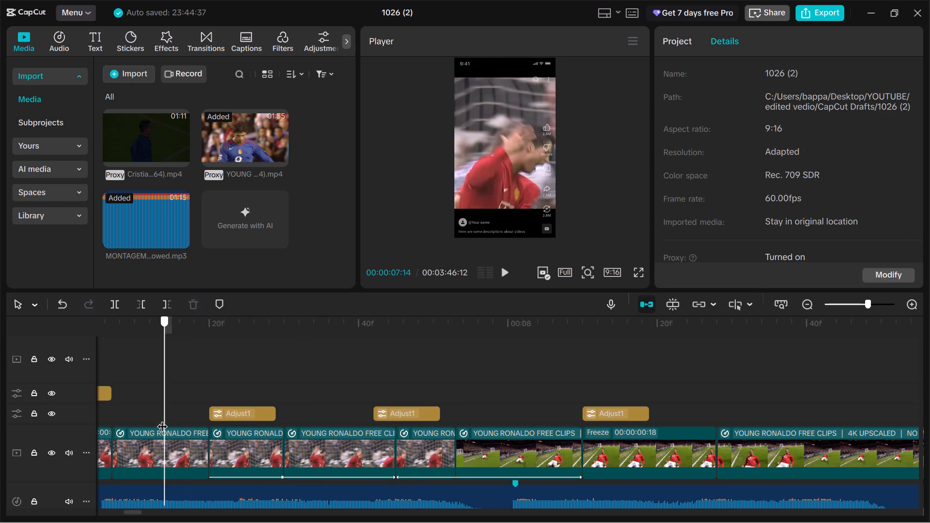
drag(162, 419, 152, 423)
click(165, 454)
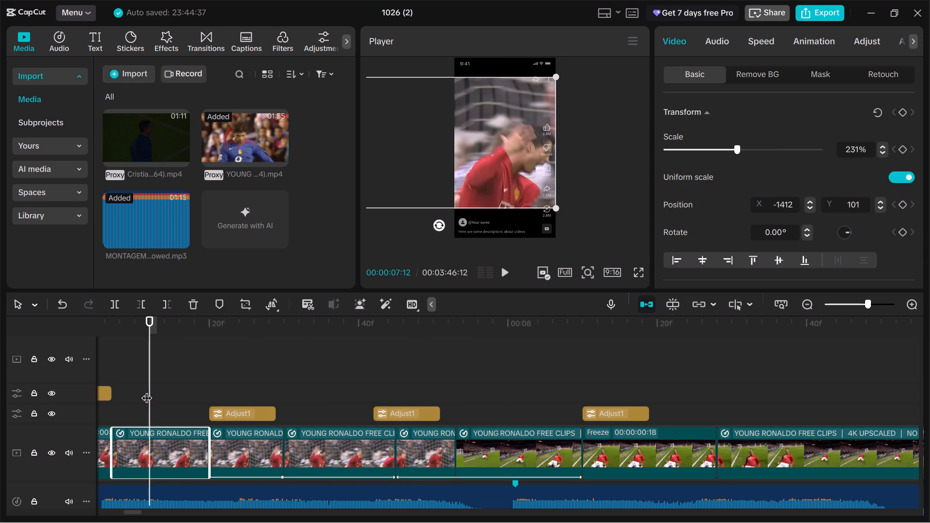
drag(146, 390, 155, 394)
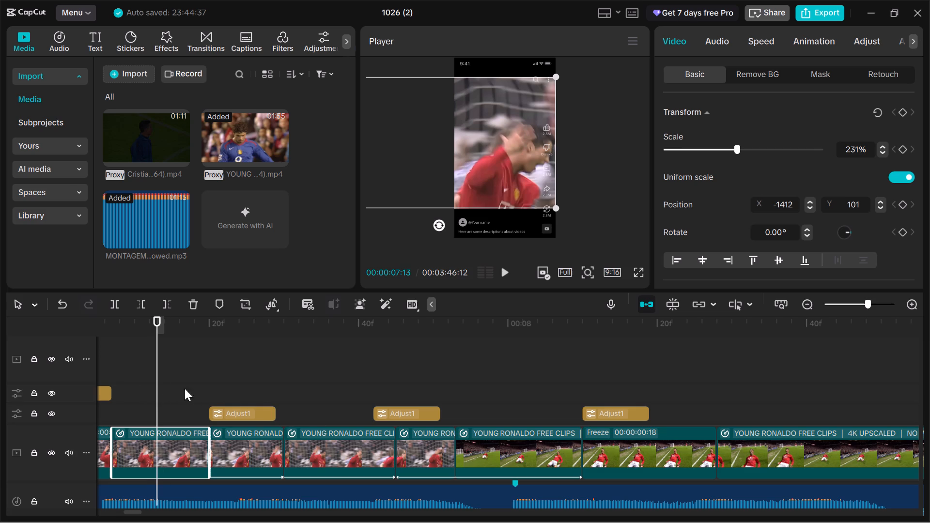
click(510, 272)
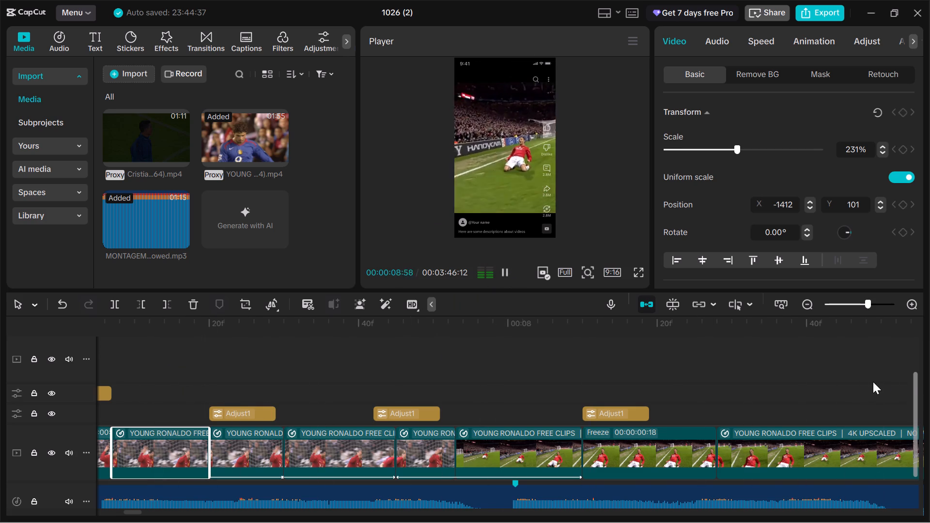
Replay the edit from the Adjust1 flash shortly after 00:00:06 to review the freeze frames and animated clips.
click(251, 373)
drag(252, 369, 93, 388)
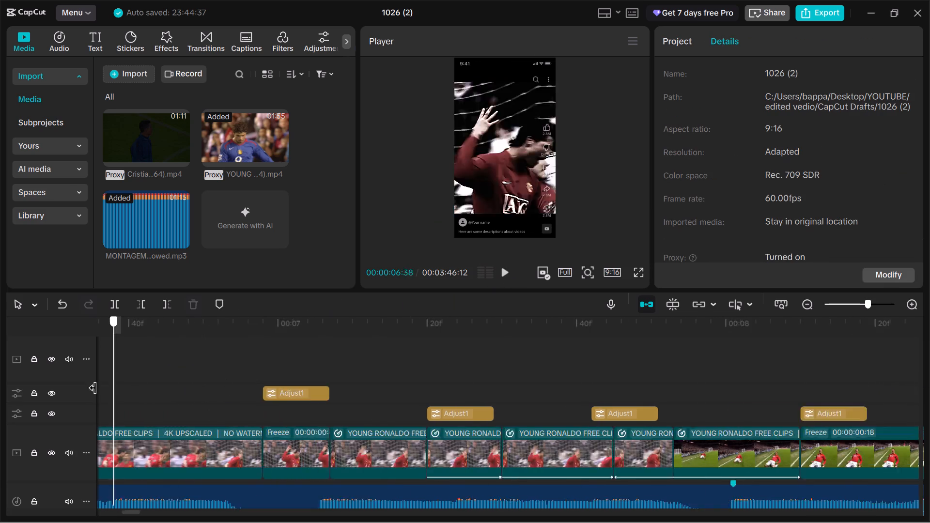
drag(93, 388, 564, 379)
click(505, 275)
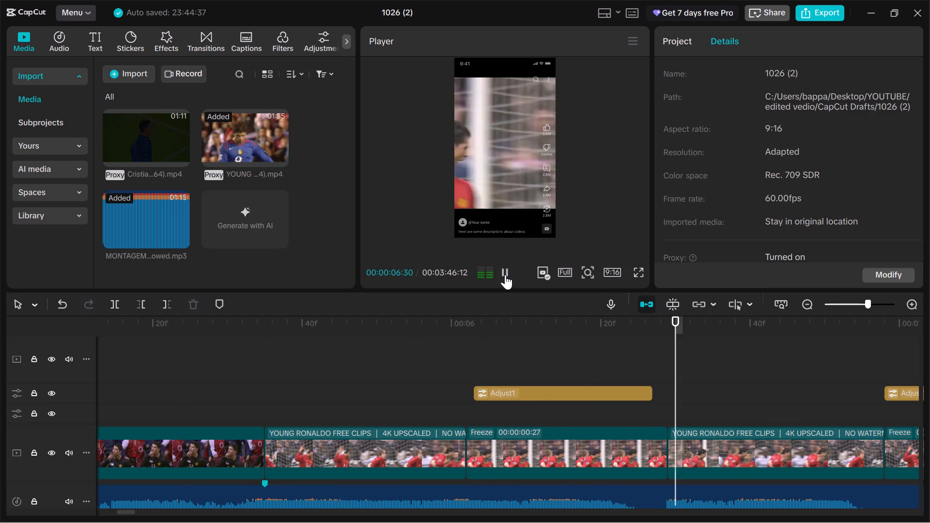
key(space)
key(space)
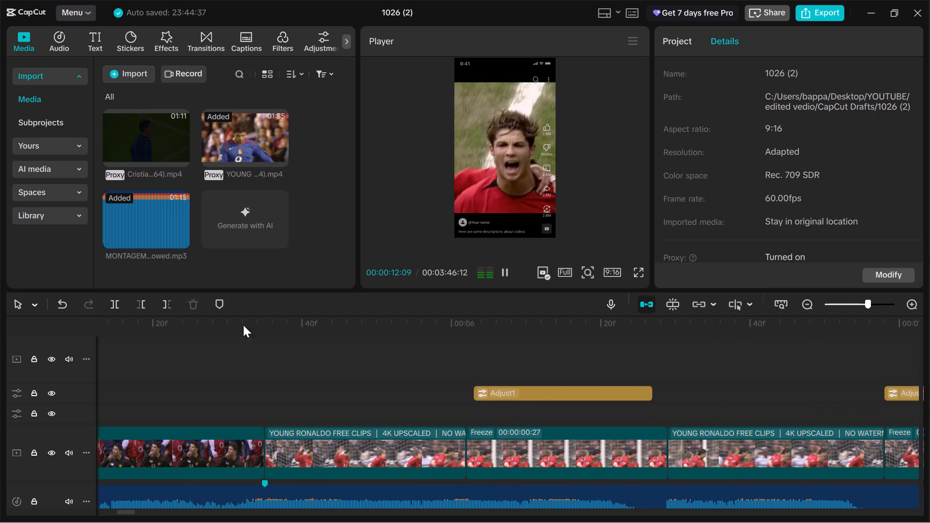
Undo the recent Zoom In animations on the clips between 00:00:07:20 and 00:00:08:10.
triple_click(64, 305)
triple_click(64, 305)
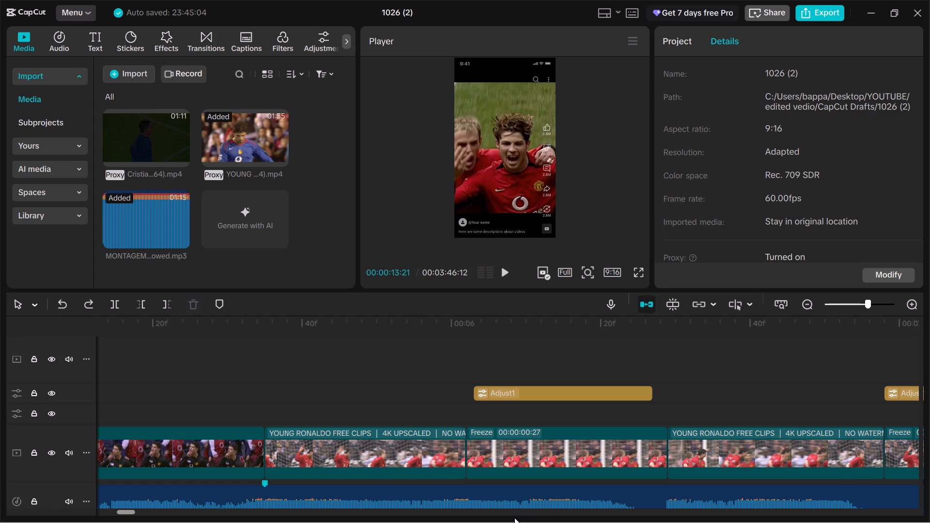
drag(134, 512, 188, 513)
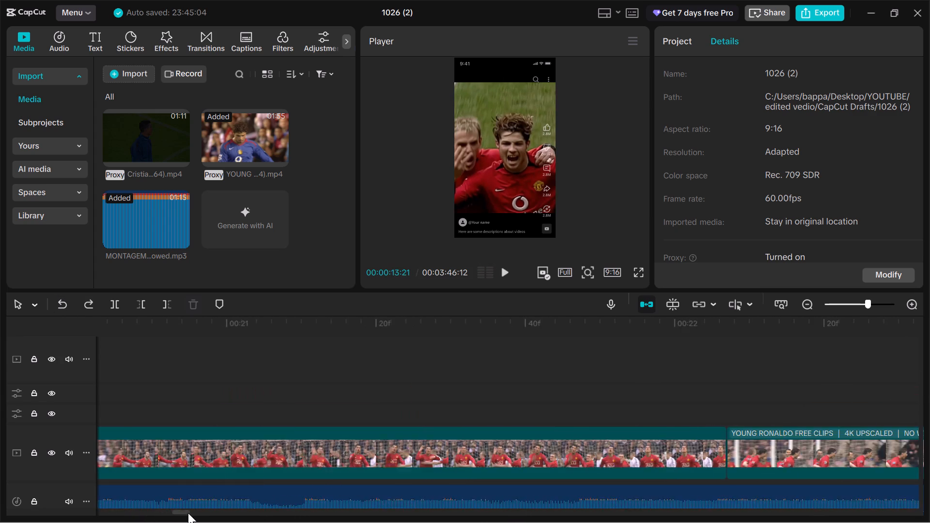
drag(188, 513, 136, 512)
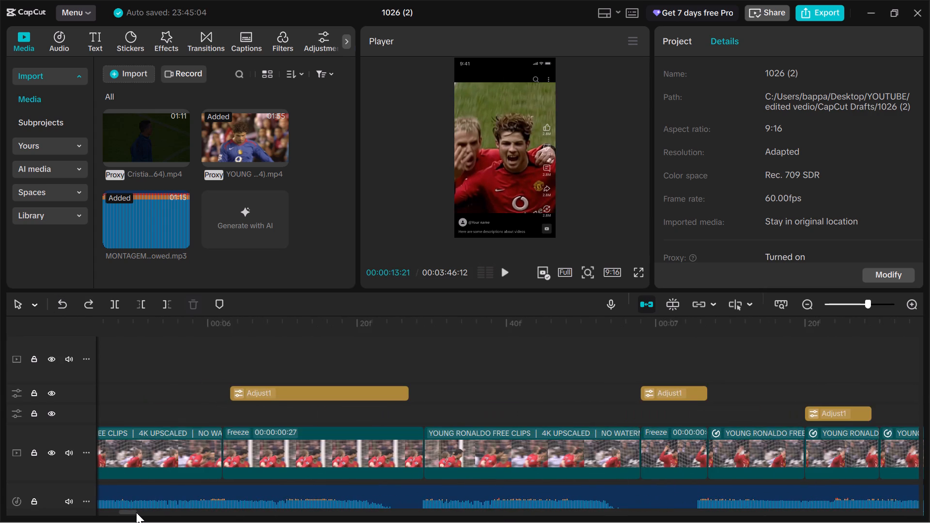
drag(136, 512, 140, 512)
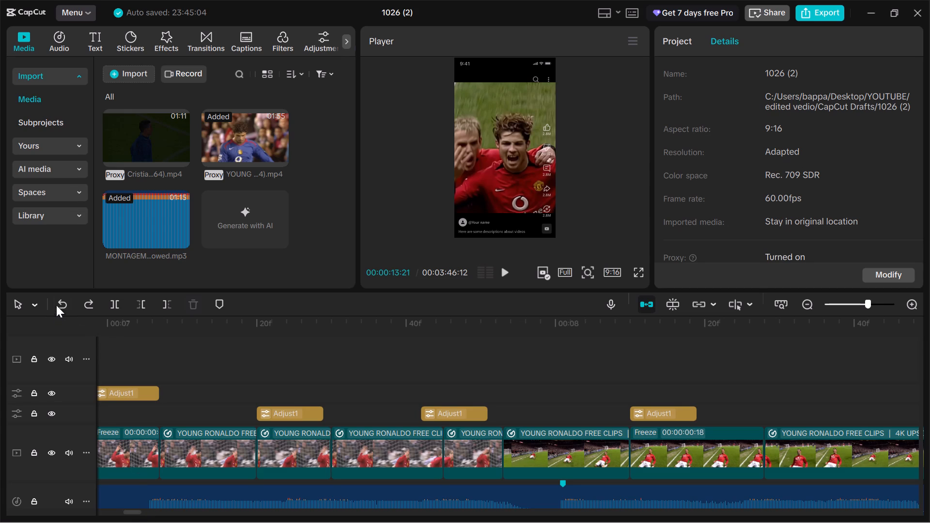
click(59, 303)
click(59, 303)
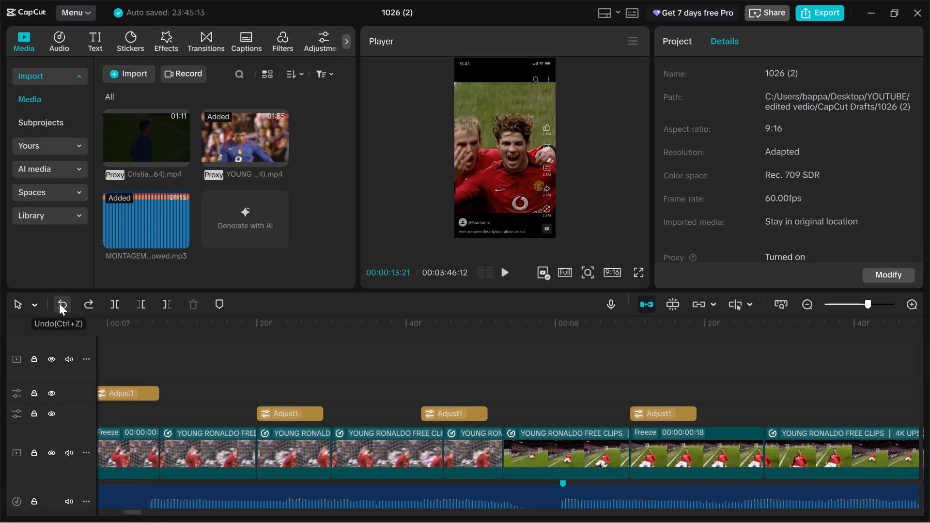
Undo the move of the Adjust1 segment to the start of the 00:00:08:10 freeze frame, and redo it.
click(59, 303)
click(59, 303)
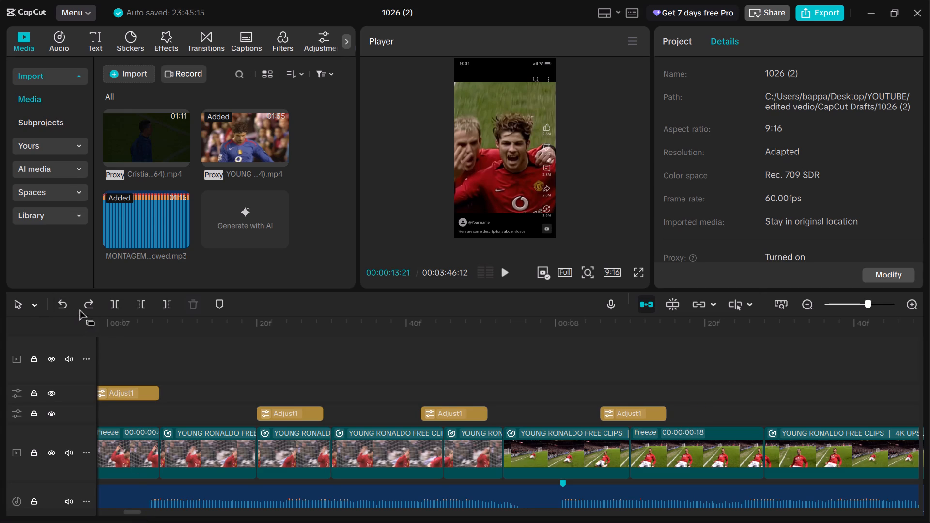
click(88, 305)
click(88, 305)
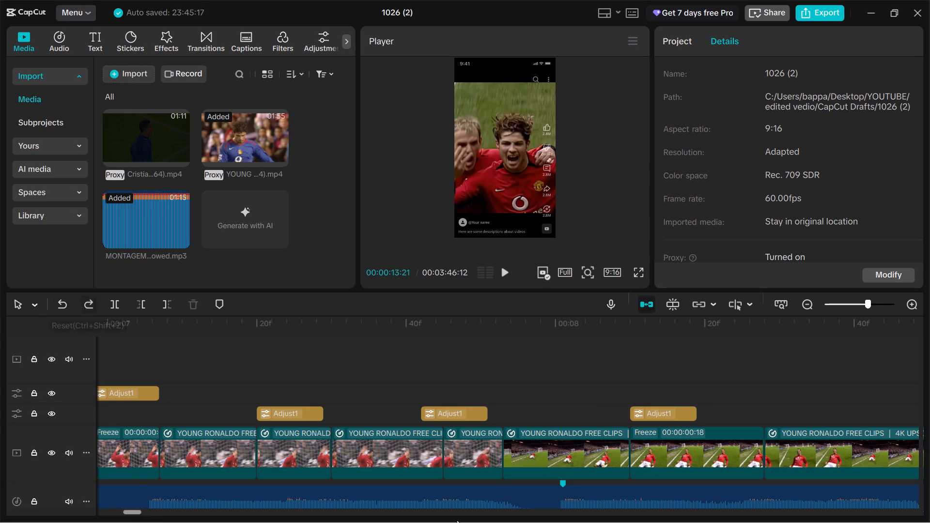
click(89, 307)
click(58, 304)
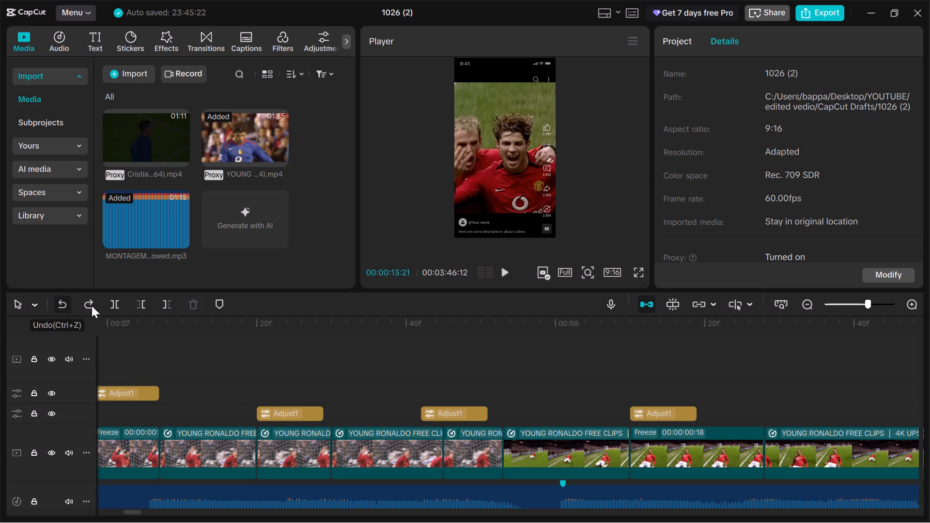
Replay the edit from about 00:00:03:54 and look through the footage further along the timeline and around the 00:00:08:10 freeze frame.
click(546, 387)
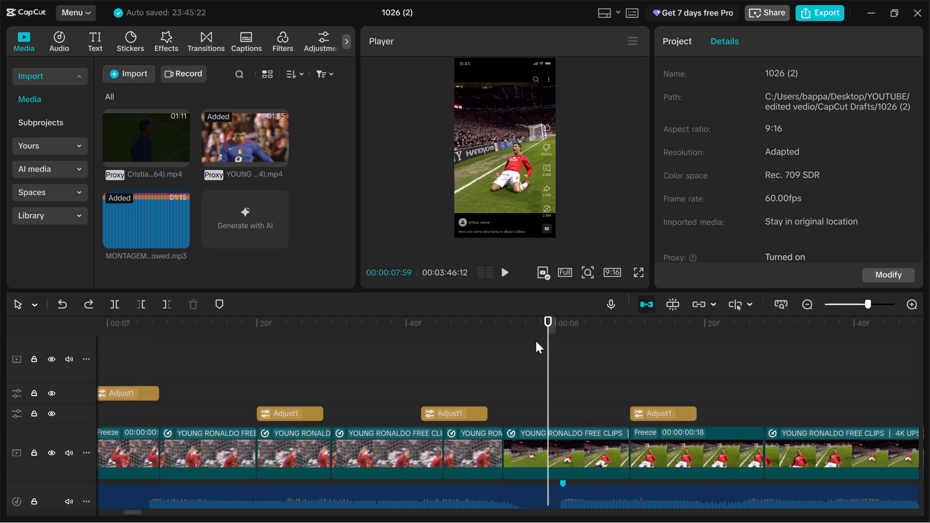
drag(554, 358, 256, 387)
drag(546, 370, 688, 425)
key(space)
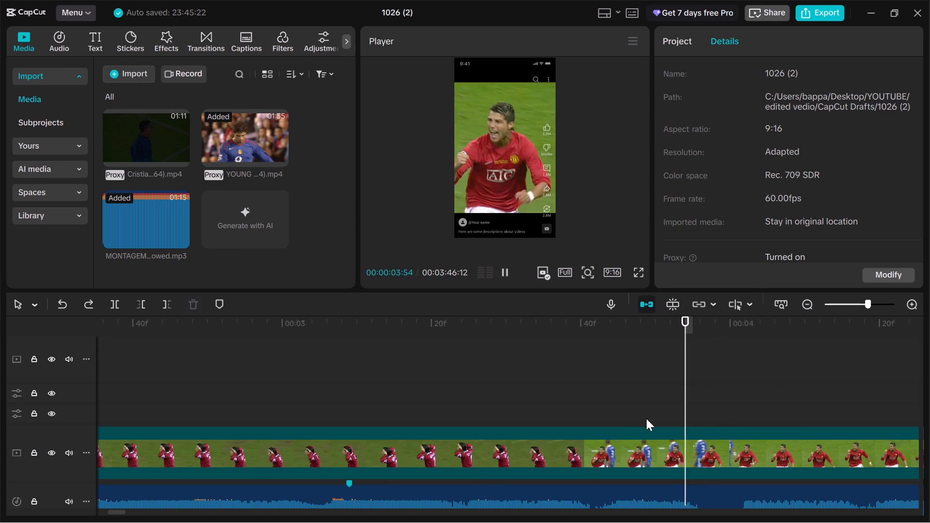
key(space)
key(space)
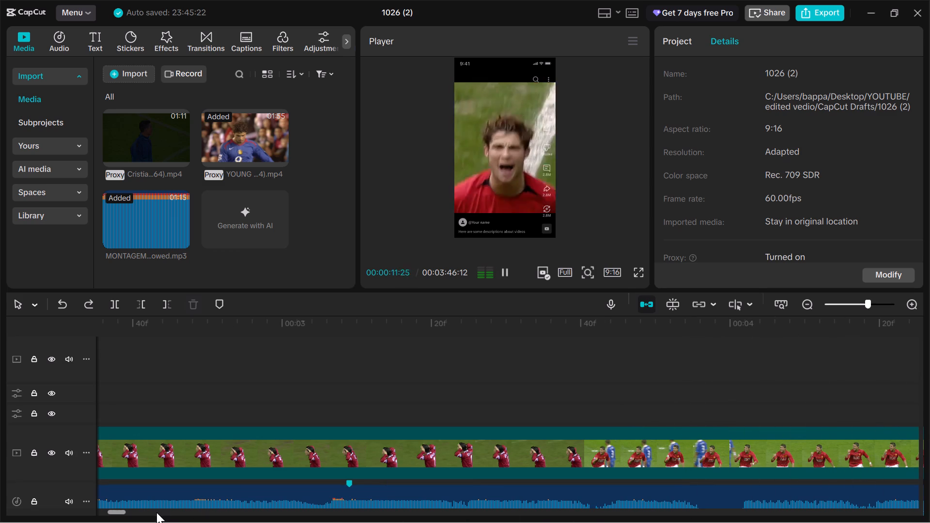
drag(119, 512, 216, 521)
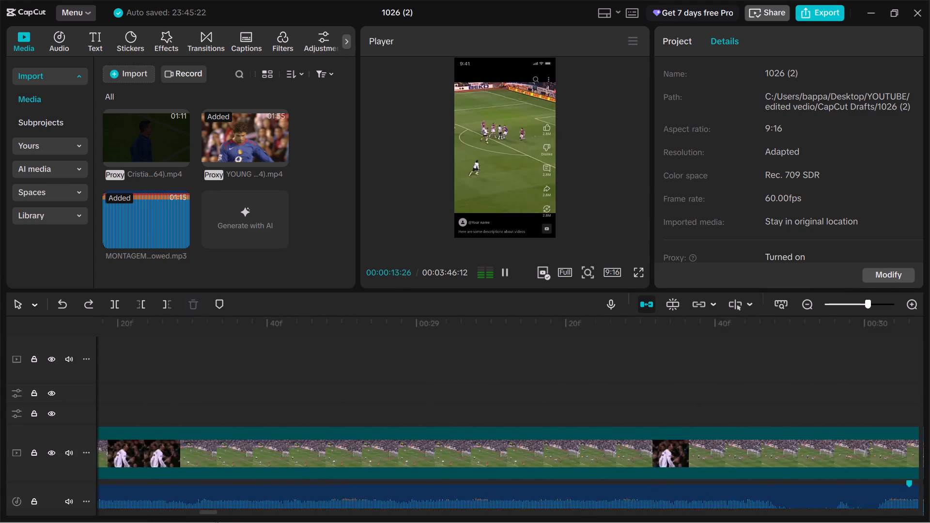
drag(216, 521, 271, 520)
click(321, 479)
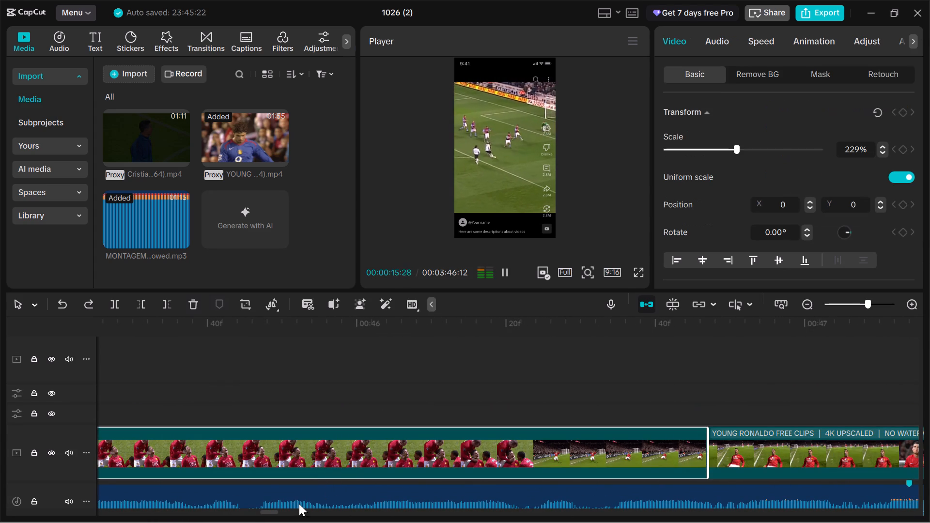
drag(268, 515, 132, 522)
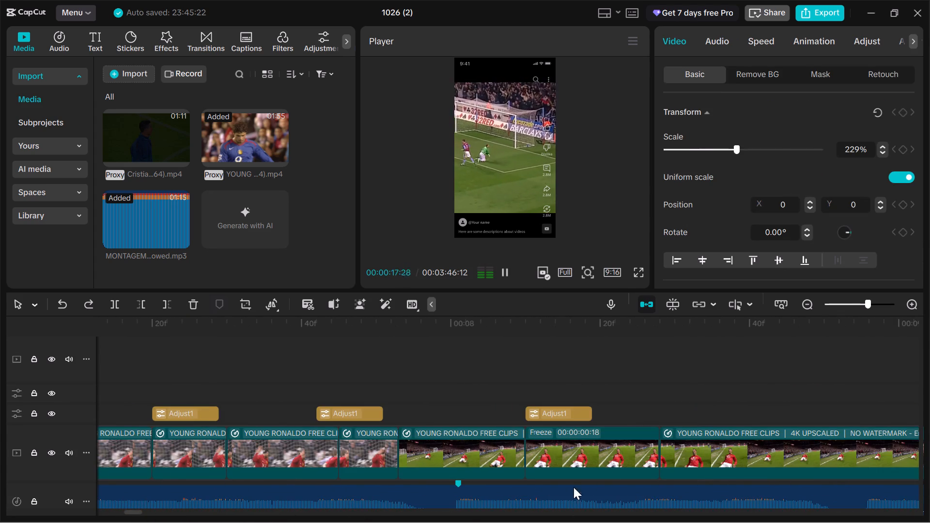
click(614, 452)
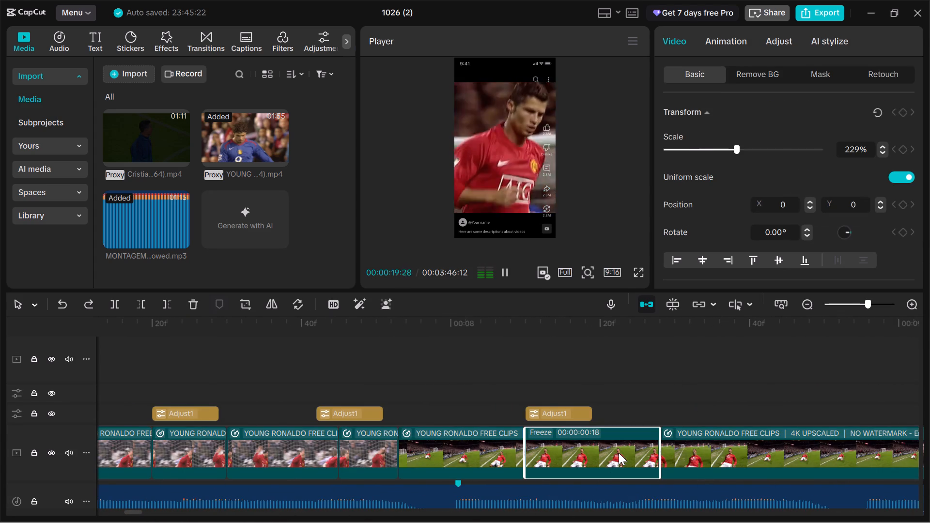
key(space)
key(space)
Scrub back from 00:00:19:27 and replay the section from 00:00:06 to 00:00:09 to check the Adjust1 flashes and freeze frames.
drag(901, 364, 849, 381)
click(389, 406)
drag(389, 402, 121, 443)
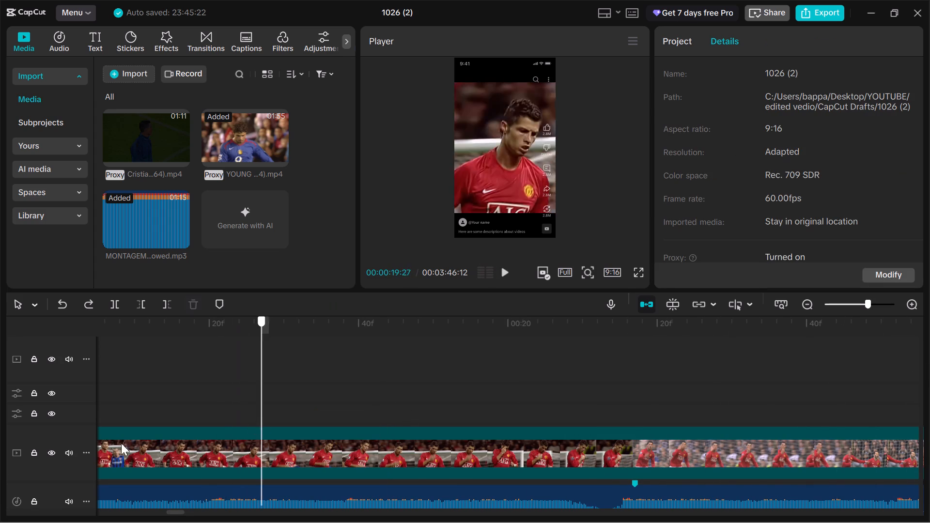
drag(121, 443, 251, 491)
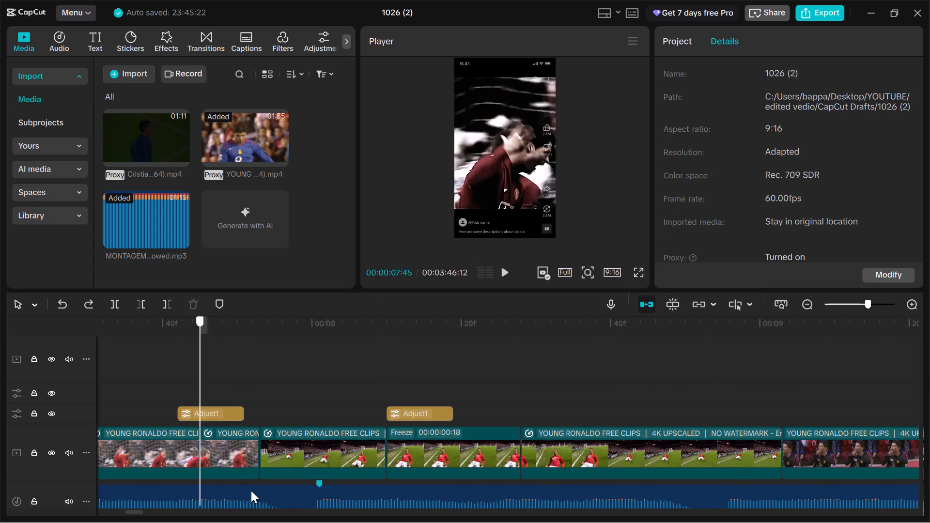
drag(251, 491, 467, 483)
key(space)
key(space)
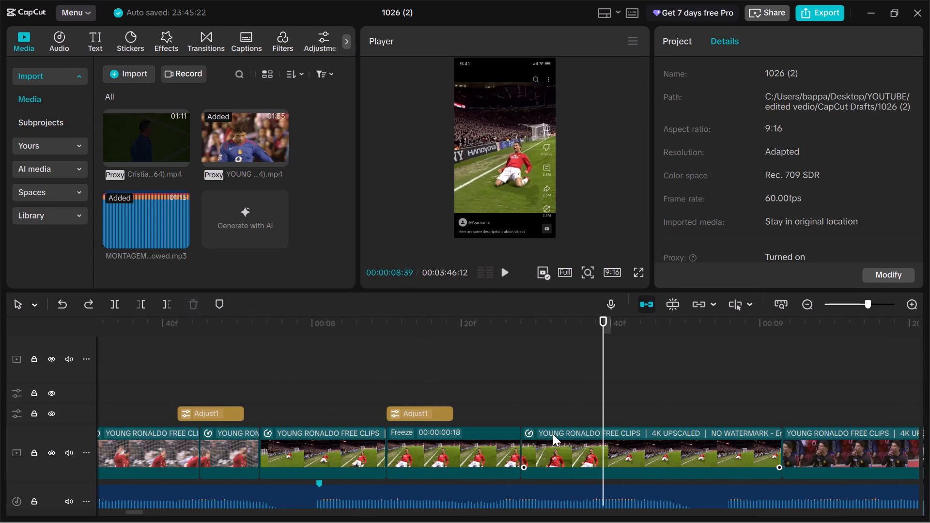
drag(606, 410, 133, 463)
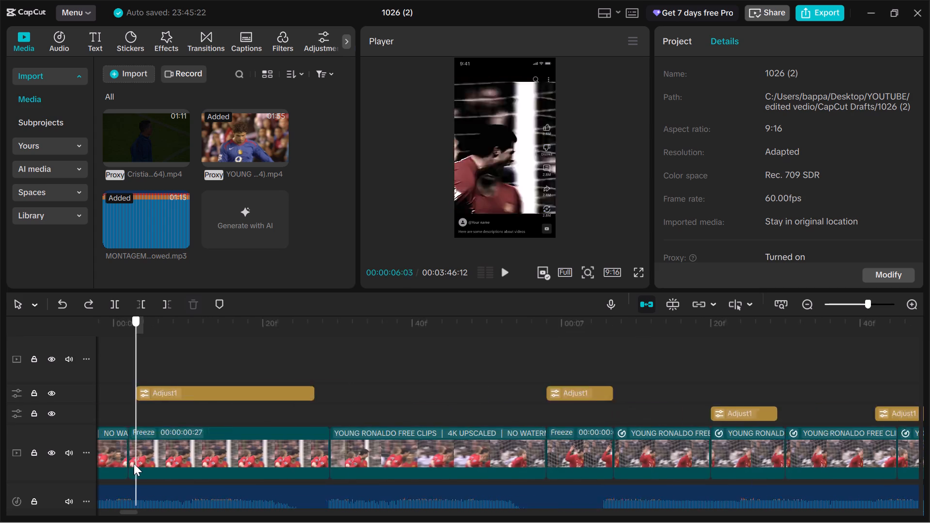
drag(133, 387, 503, 395)
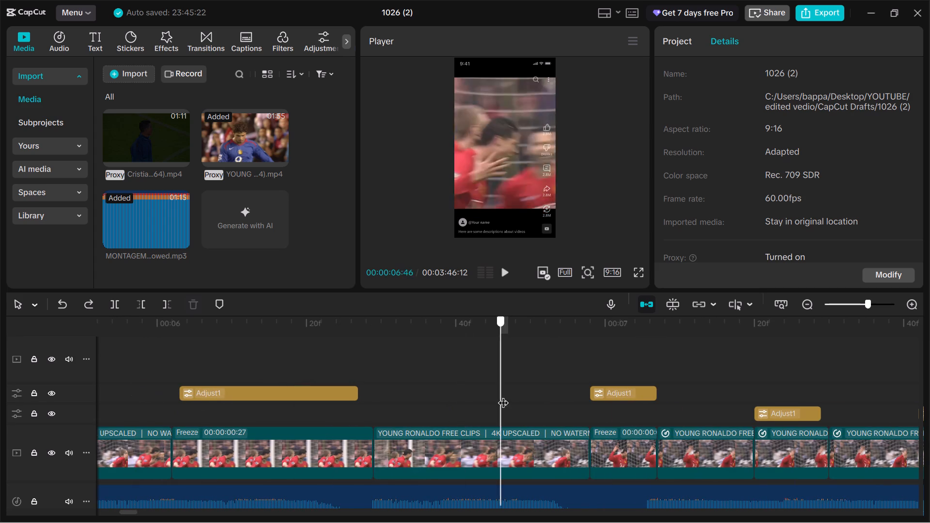
drag(503, 395, 533, 395)
key(space)
key(space)
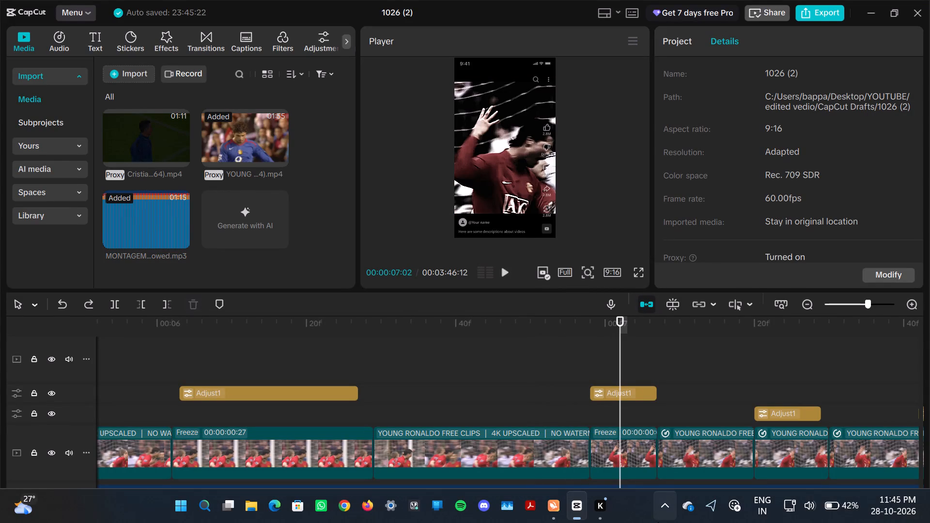
Replay the clips from about 00:00:07:12 to 00:00:07:57 and look at the footage further along the timeline.
click(661, 520)
click(661, 520)
click(670, 369)
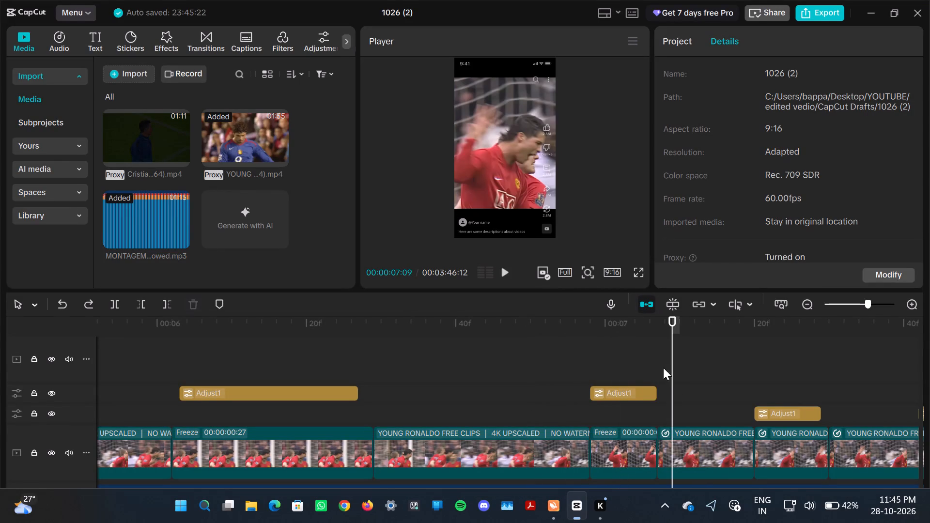
drag(675, 378, 694, 382)
key(space)
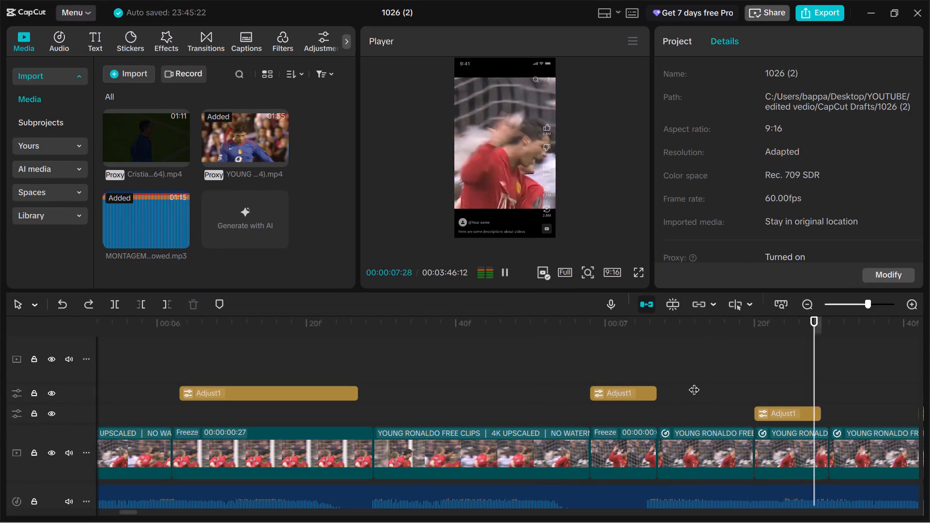
key(space)
key(space)
key(space)
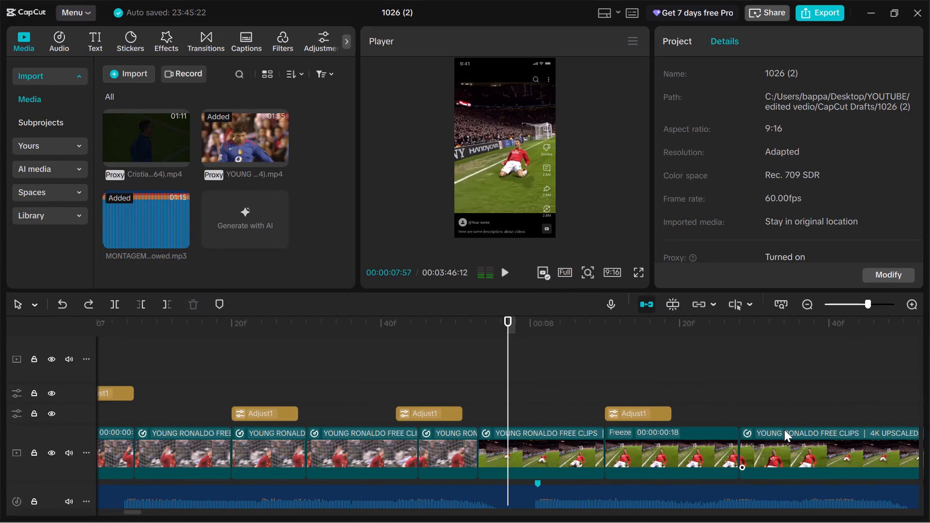
drag(142, 513, 142, 515)
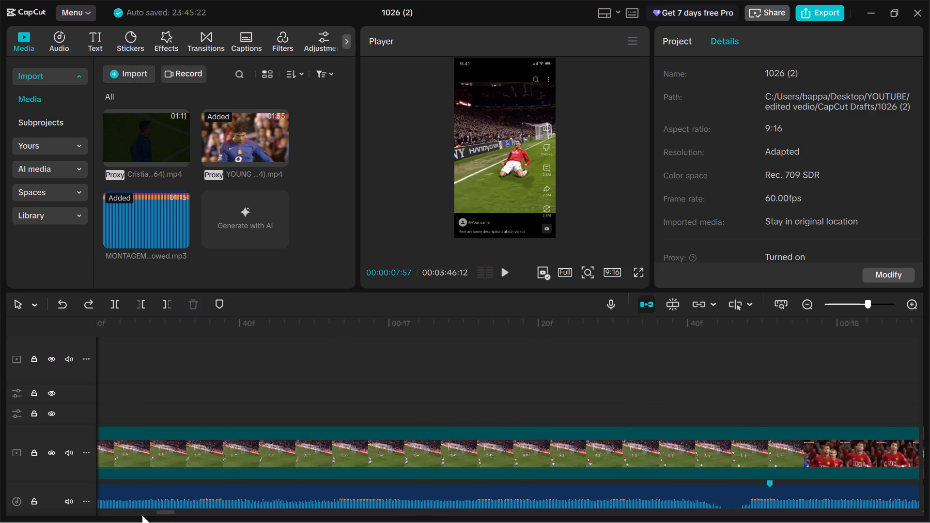
Replay the footage from about 00:00:07:57 to 00:00:09:16, checking the 00:00:08:10 freeze frame and the clip that follows it.
drag(142, 515, 136, 515)
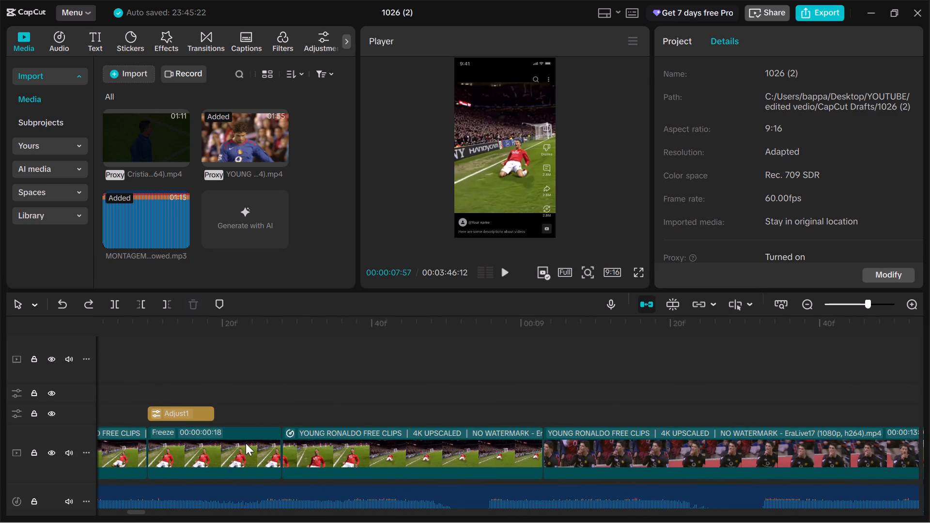
key(space)
key(space)
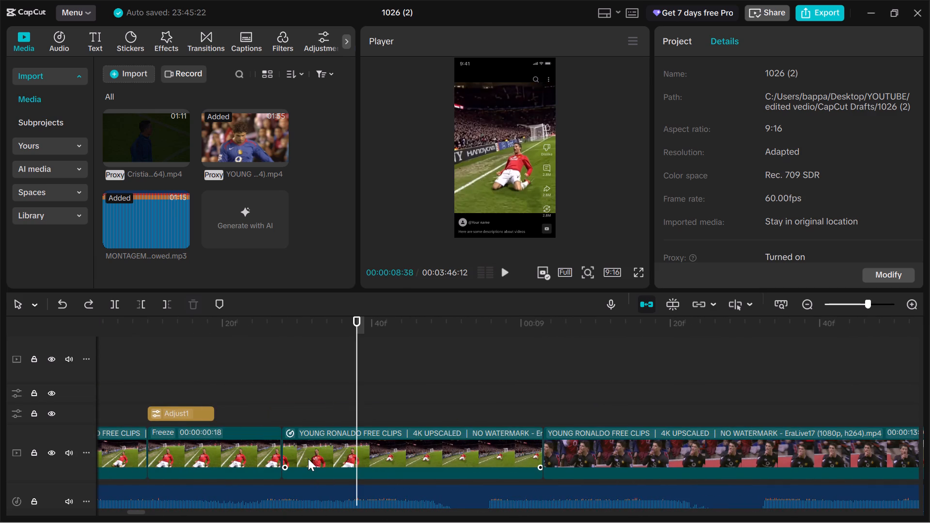
key(space)
key(space)
click(338, 455)
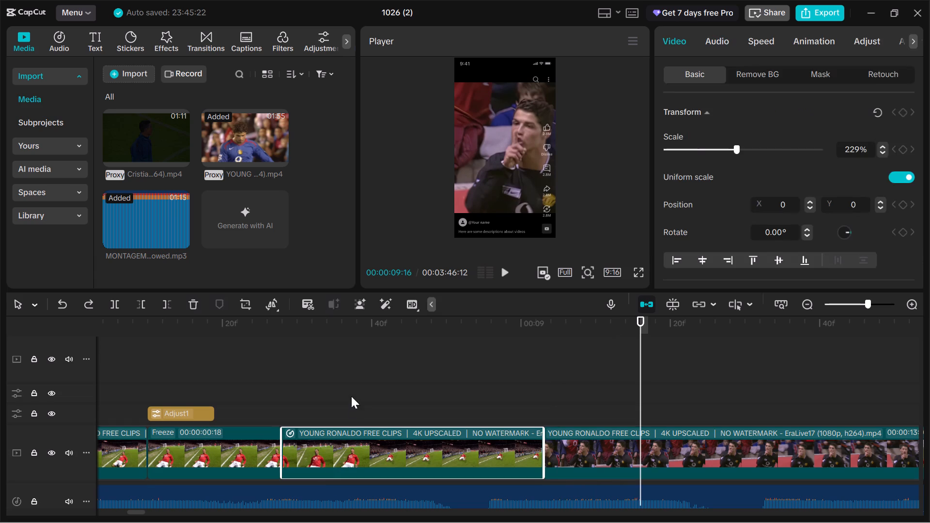
click(351, 396)
key(space)
key(space)
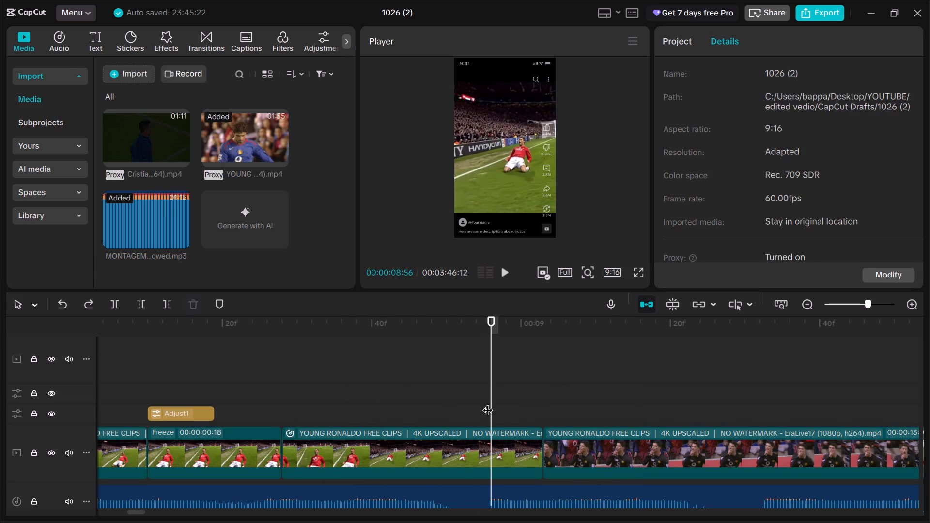
Scrub back to about 00:00:07:21 and replay the sliding celebration around the 00:00:08:10 freeze frame up to about 00:00:09:10.
drag(487, 402, 901, 419)
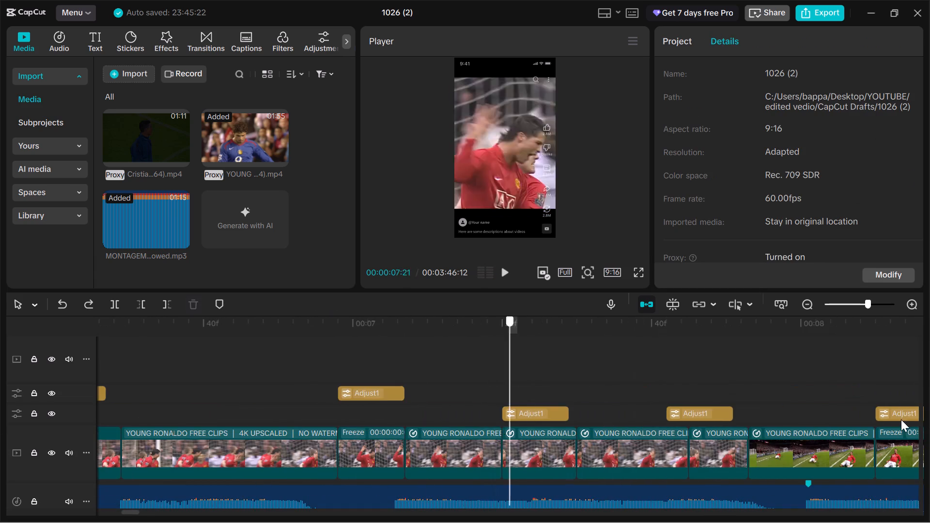
drag(901, 419, 396, 409)
key(space)
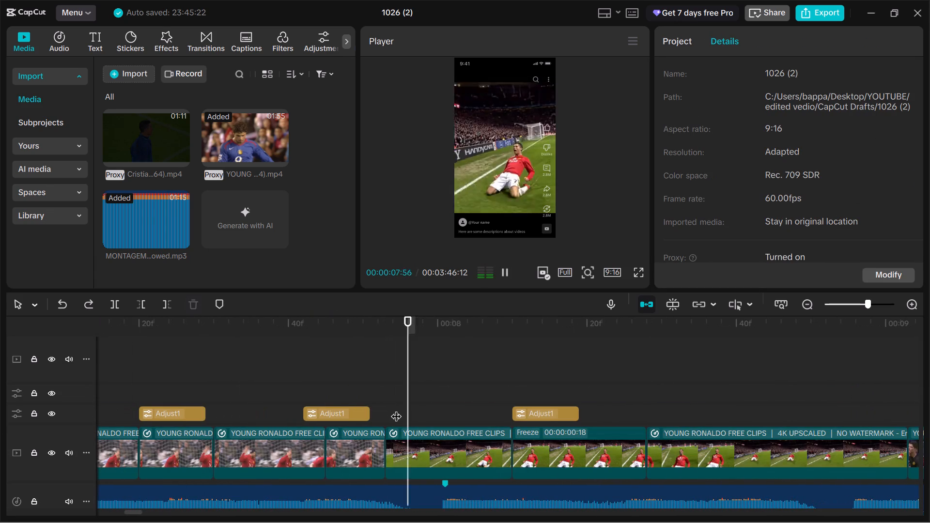
key(space)
key(space)
key(space)
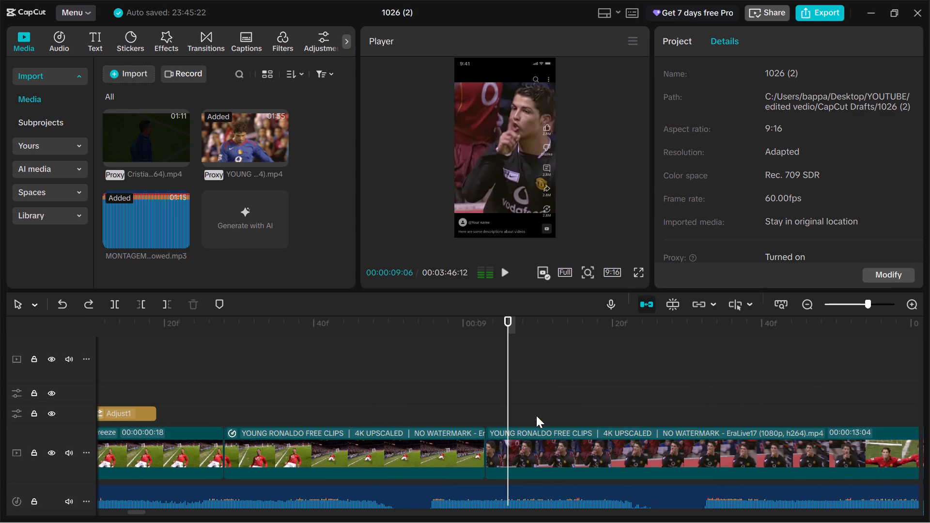
drag(510, 391, 264, 409)
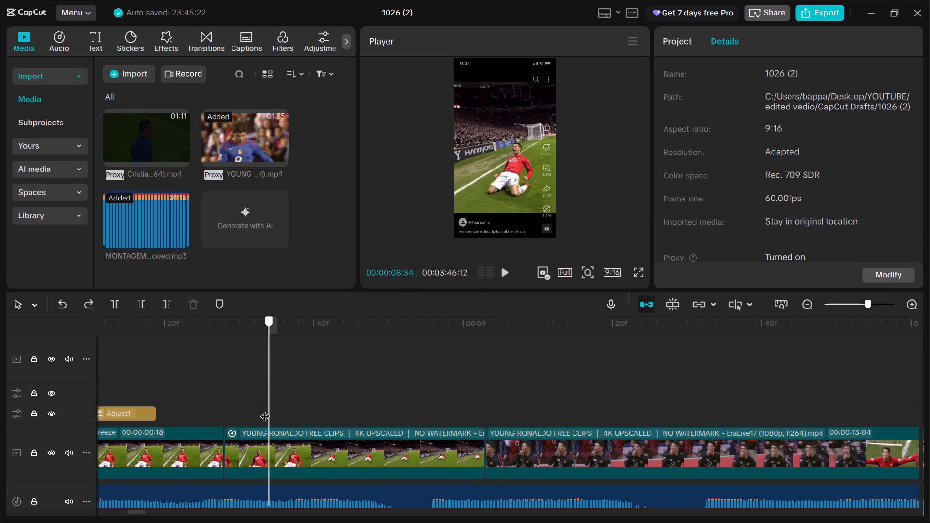
drag(264, 409, 267, 430)
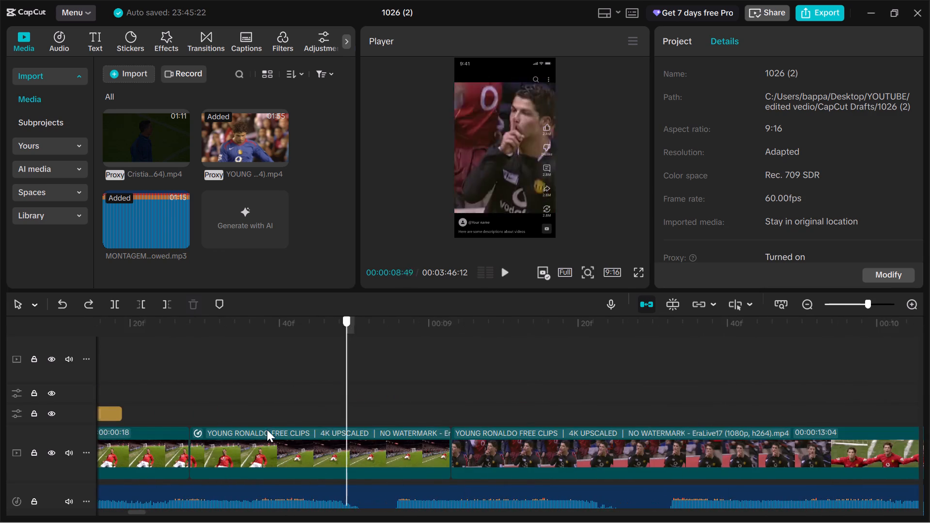
drag(267, 430, 634, 418)
key(space)
key(space)
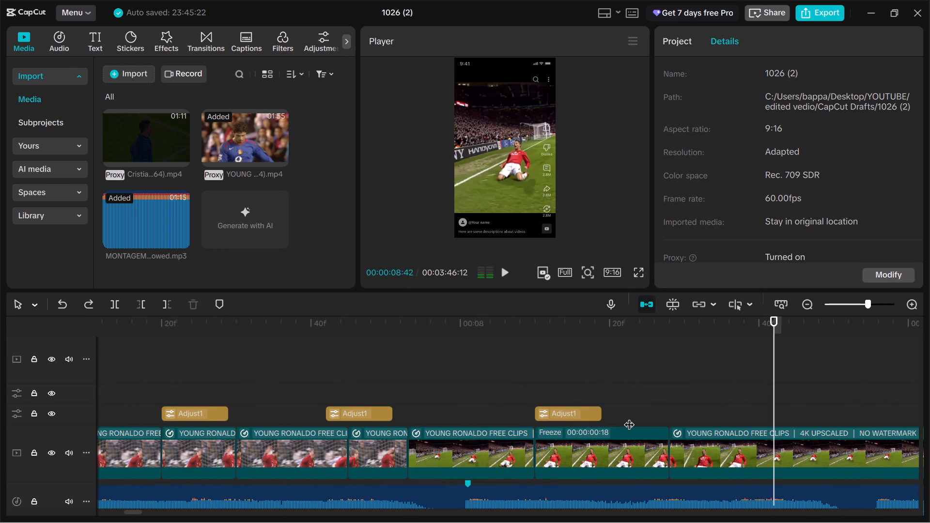
key(space)
key(space)
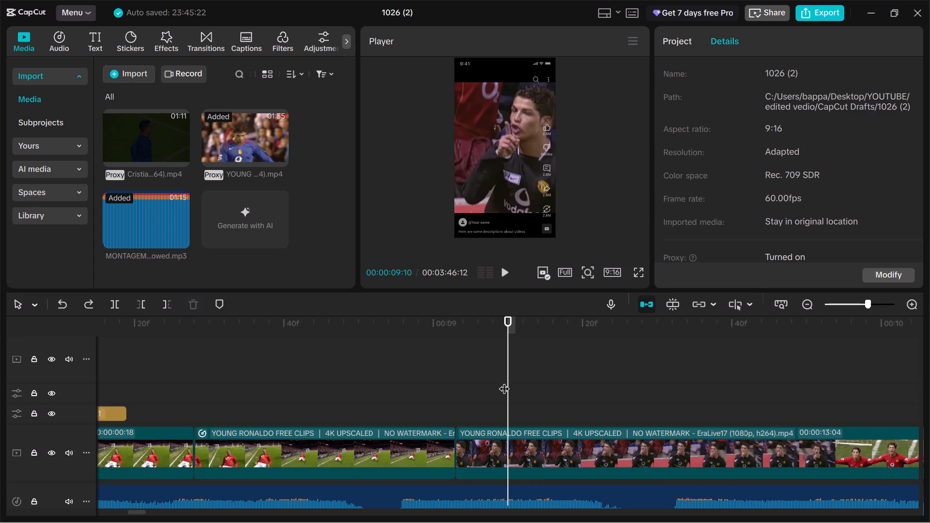
click(505, 381)
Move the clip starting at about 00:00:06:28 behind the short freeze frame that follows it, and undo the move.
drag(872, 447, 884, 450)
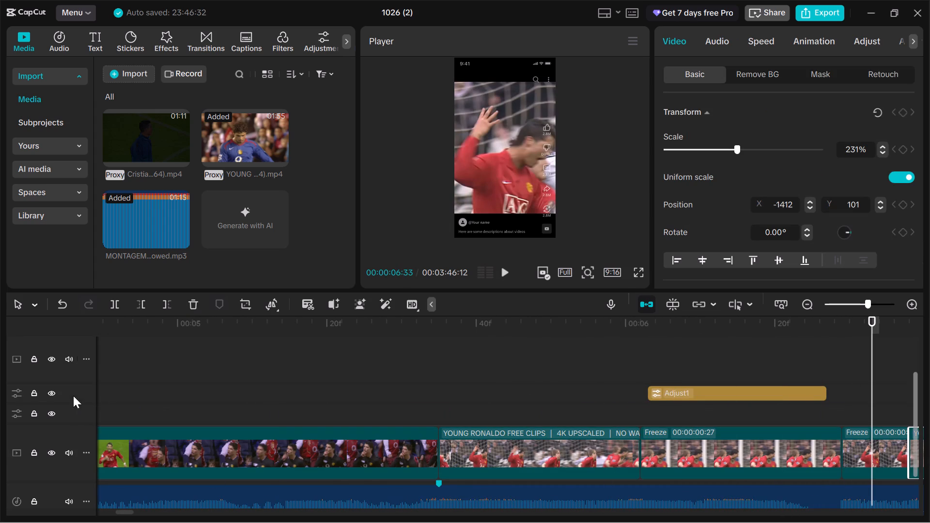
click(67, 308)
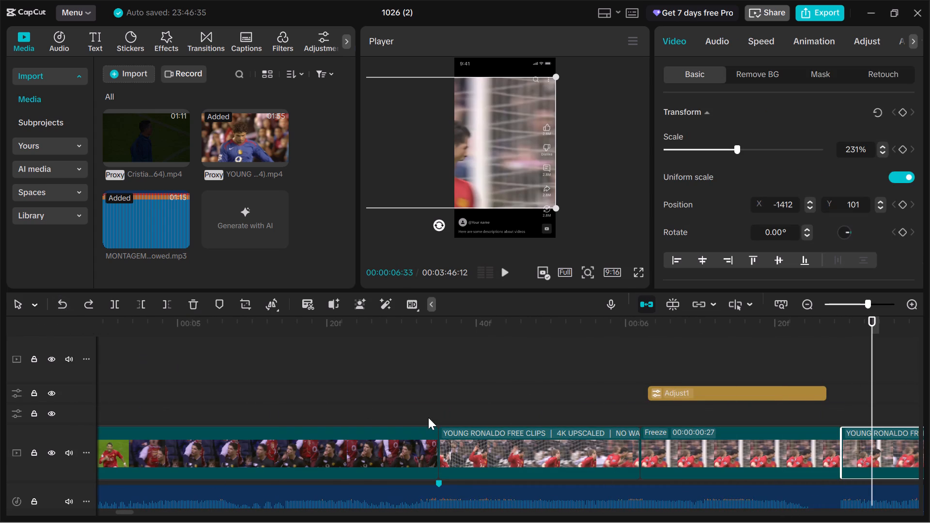
Replay the edit from 00:00:06:33 to about 00:00:09:48 to check the Adjust1 flashes against the freeze frames and music.
key(space)
key(space)
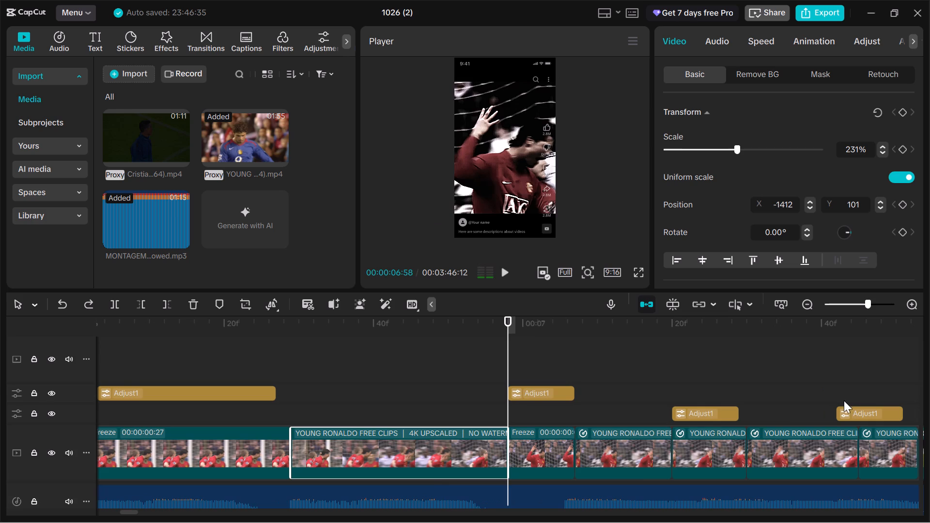
key(space)
key(space)
key(space)
key(space)
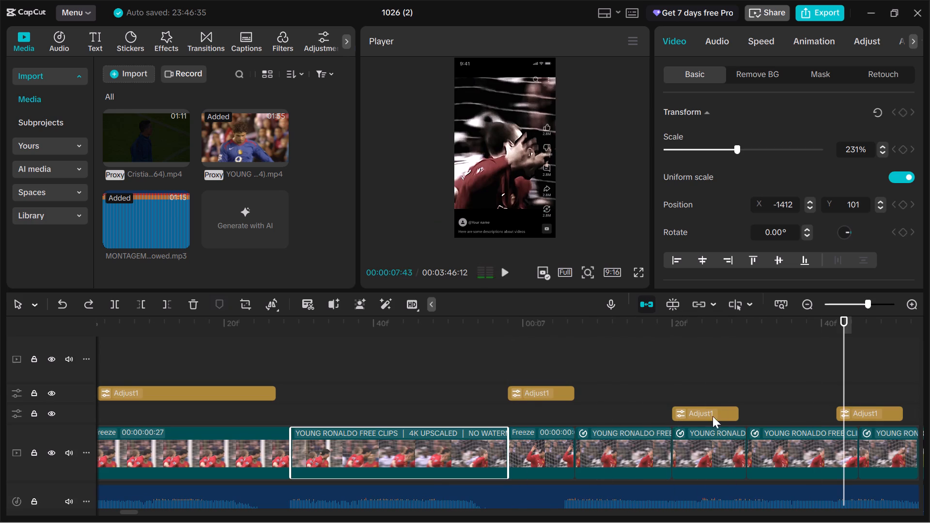
drag(843, 385, 899, 389)
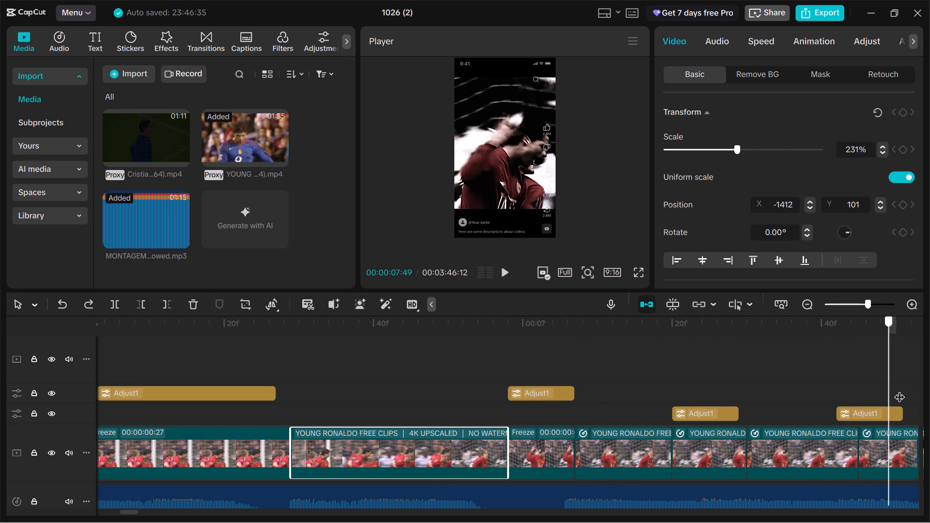
drag(899, 389, 197, 394)
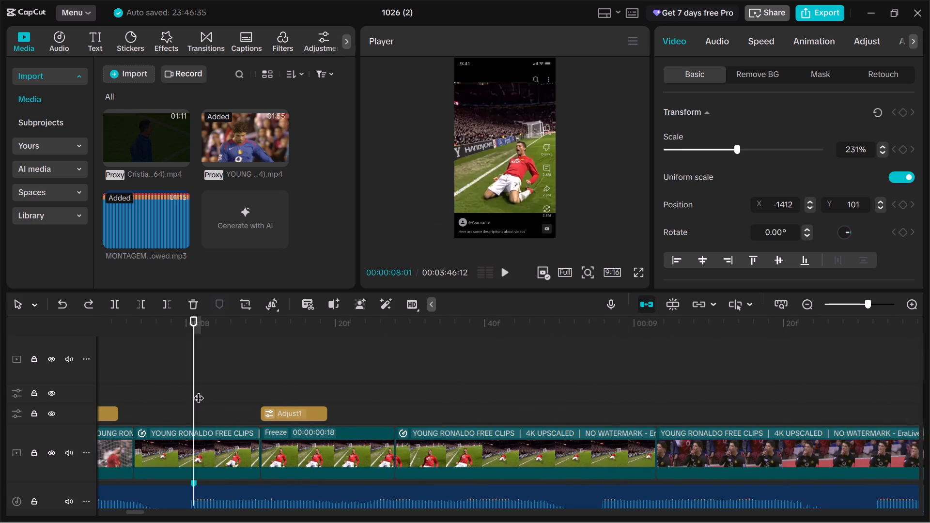
key(space)
key(space)
key(space)
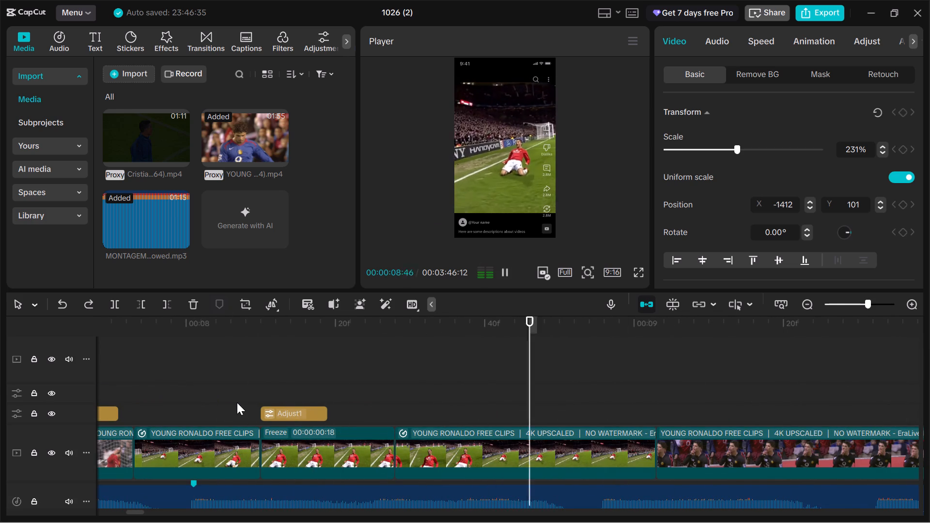
key(space)
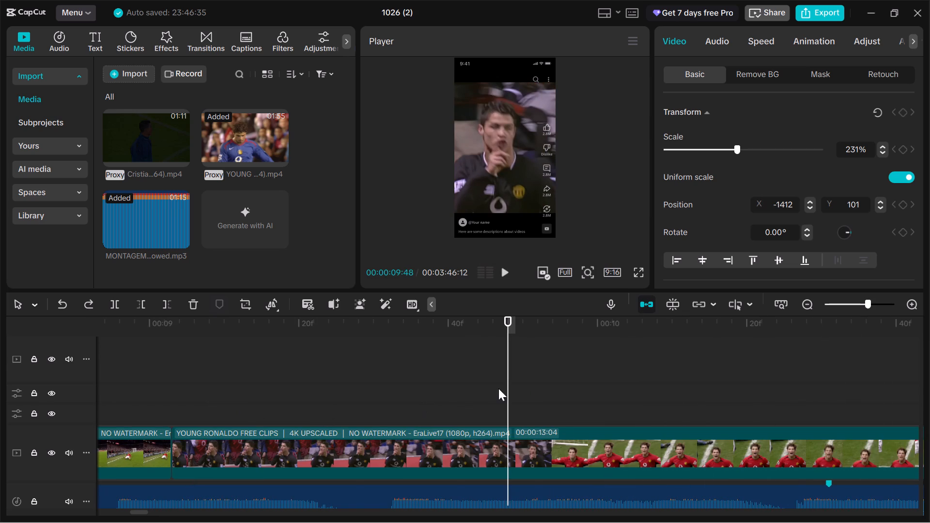
Replay the sliding celebration and the clips after it from about 00:00:07:53 to 00:00:10:06, rechecking the 00:00:08:10 freeze frame.
drag(509, 388, 337, 400)
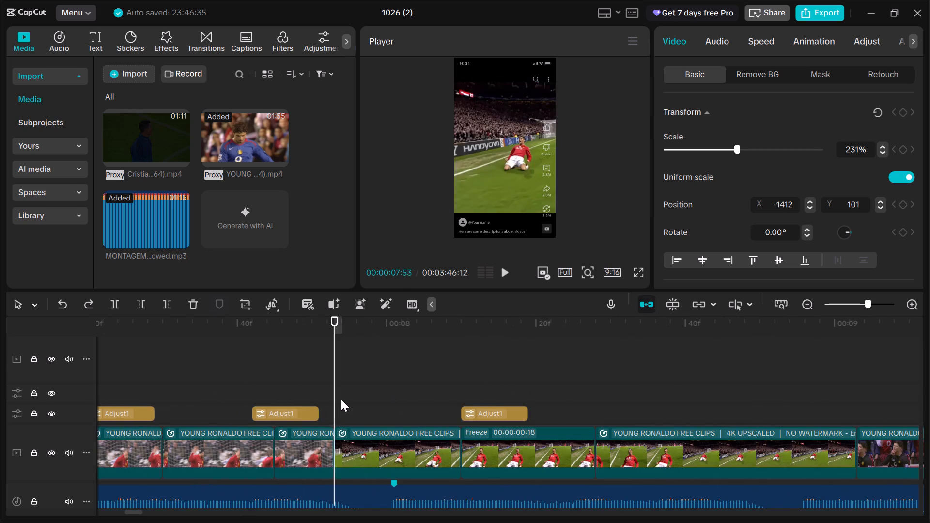
key(space)
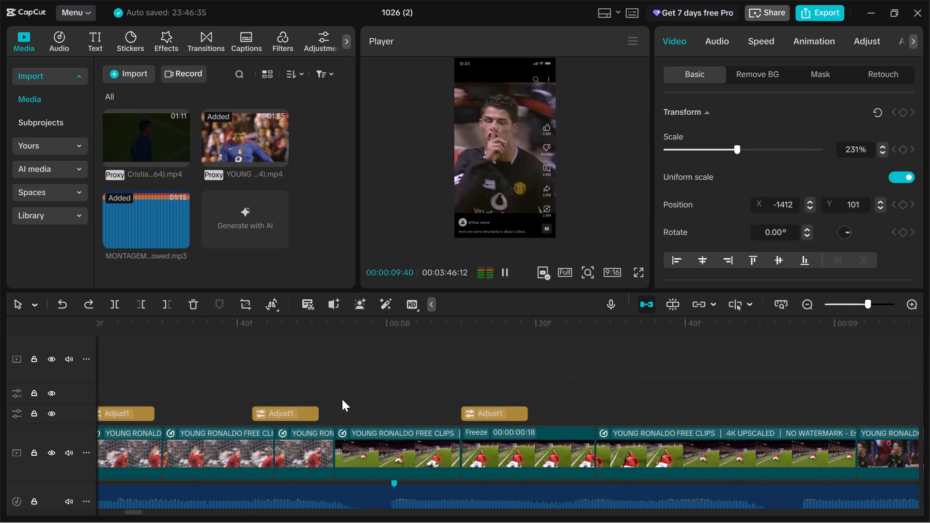
key(space)
drag(504, 405, 162, 412)
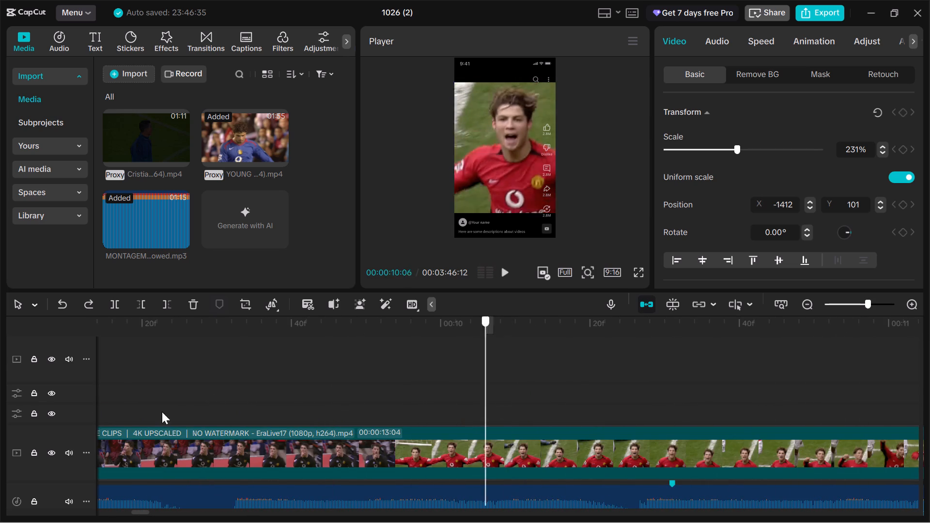
drag(162, 412, 250, 410)
key(space)
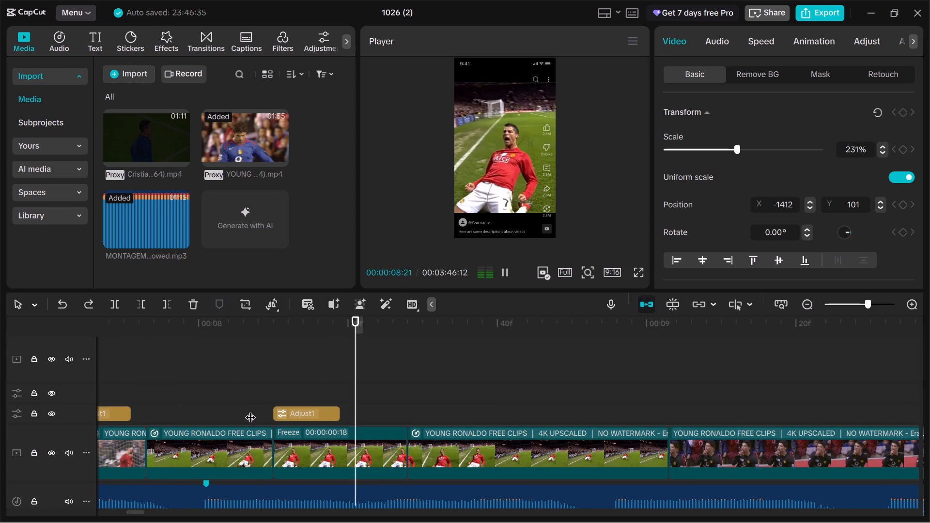
key(space)
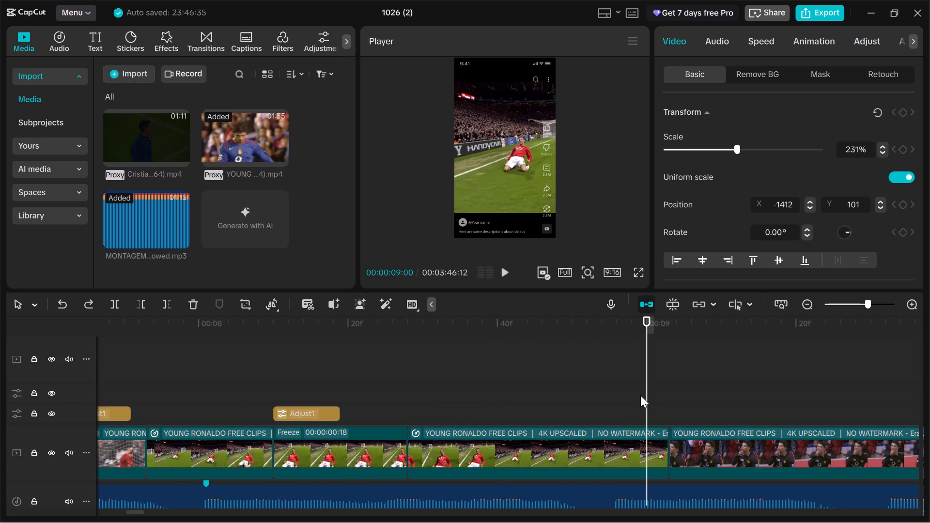
drag(645, 392, 165, 383)
key(space)
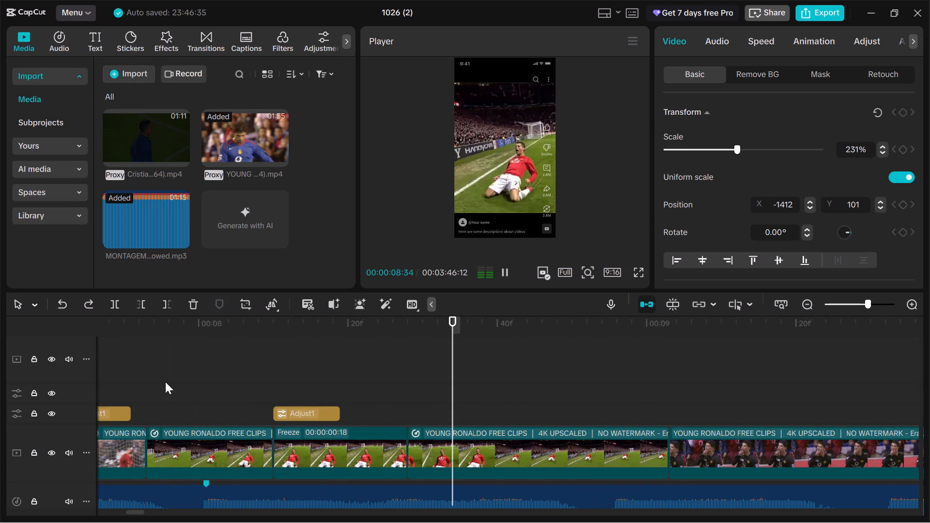
key(space)
Scrub back to about 00:00:06:16, replay the section from about 00:00:07:57 to 00:00:10:15, and inspect the clip around 00:00:08:36.
drag(642, 394, 421, 408)
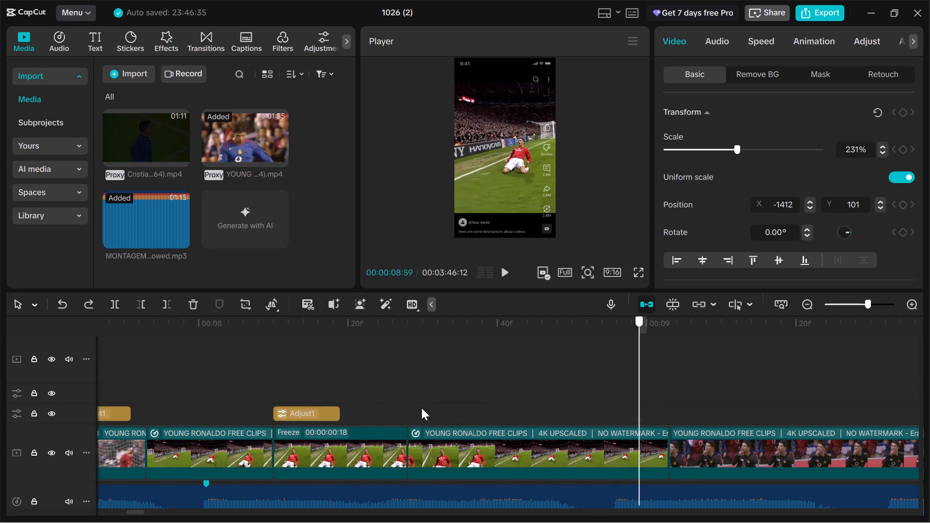
drag(421, 408, 332, 400)
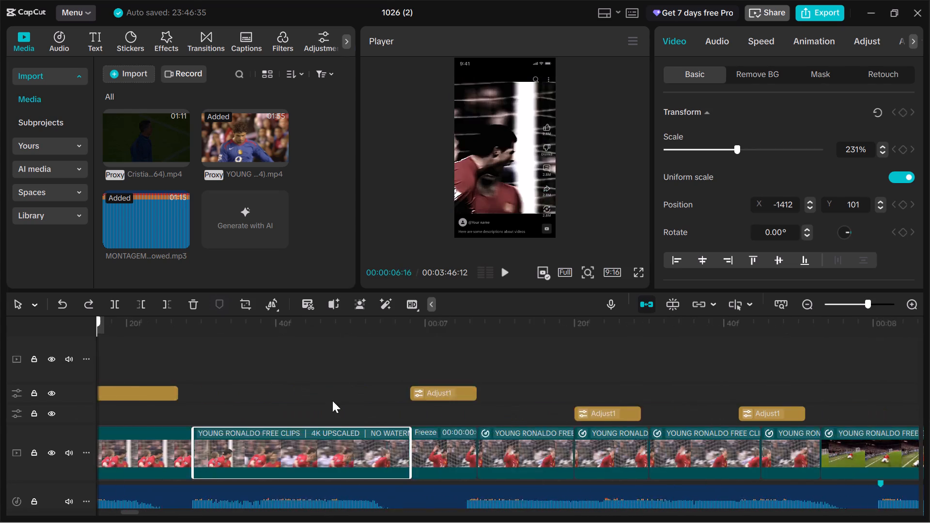
drag(332, 400, 532, 415)
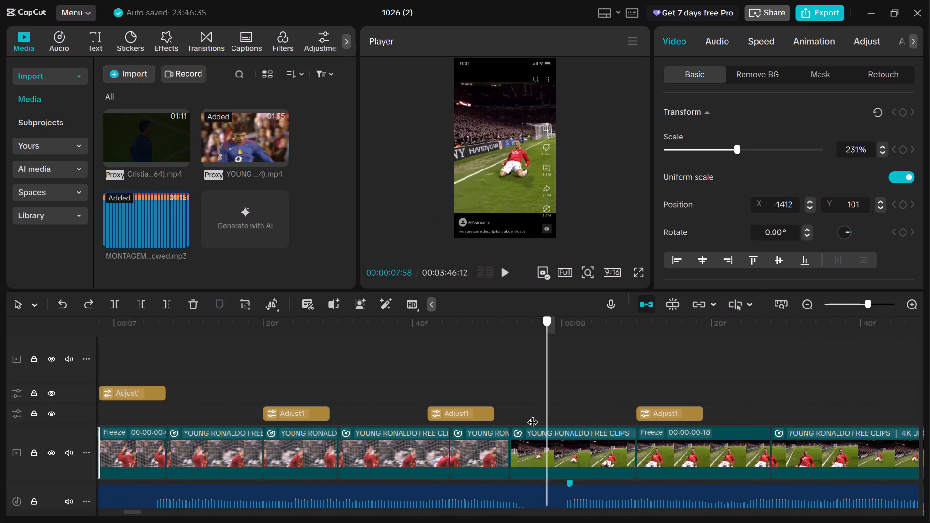
drag(532, 415, 532, 415)
key(space)
key(space)
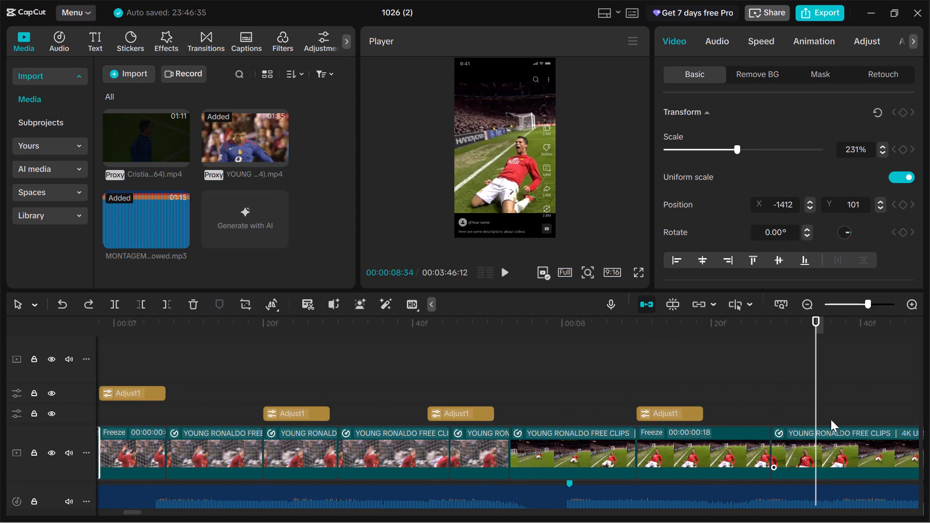
drag(816, 401, 528, 408)
key(space)
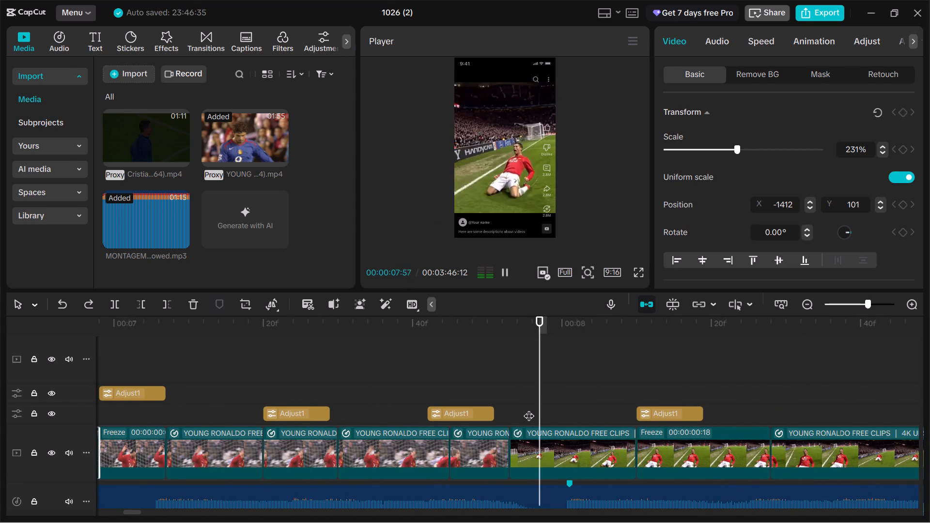
key(space)
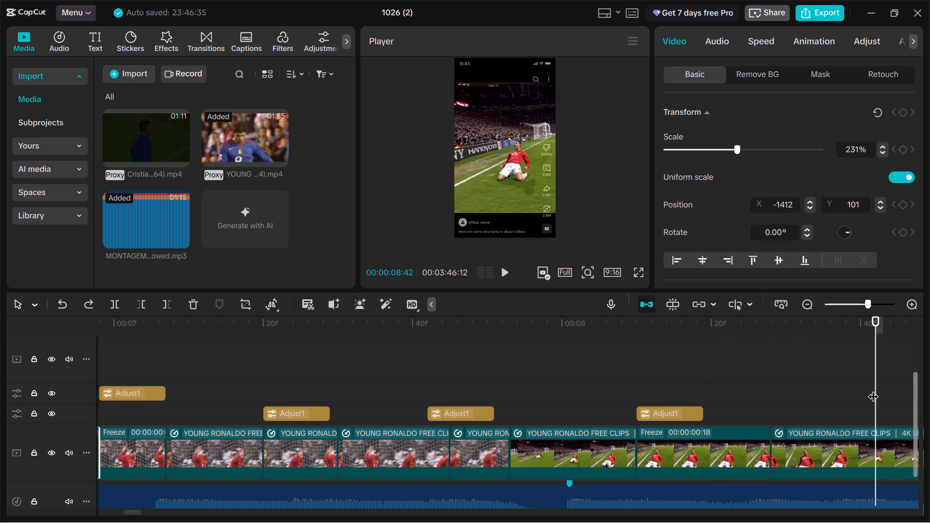
drag(873, 389, 508, 415)
key(space)
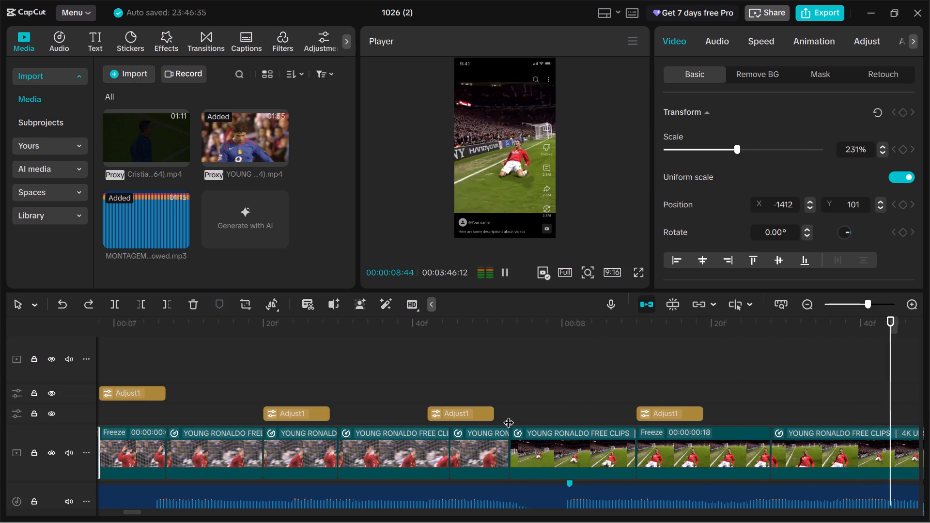
key(space)
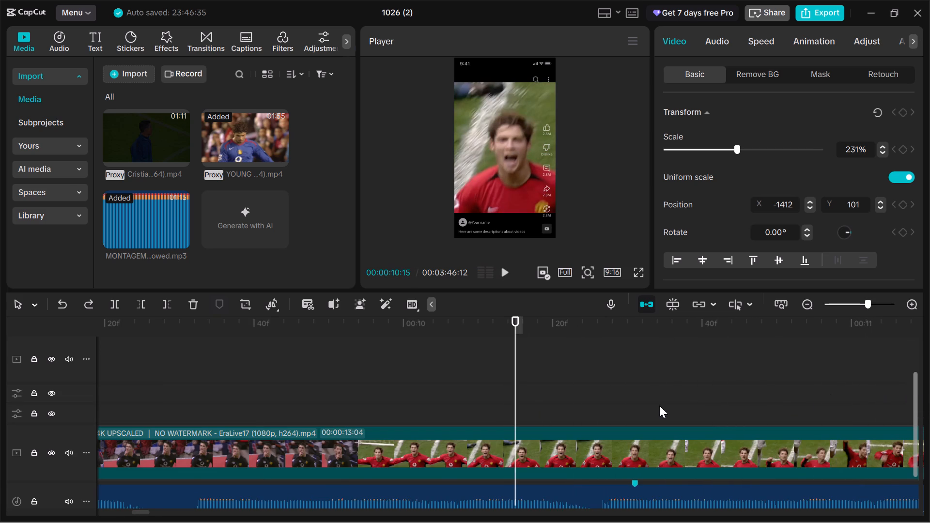
drag(515, 394, 418, 448)
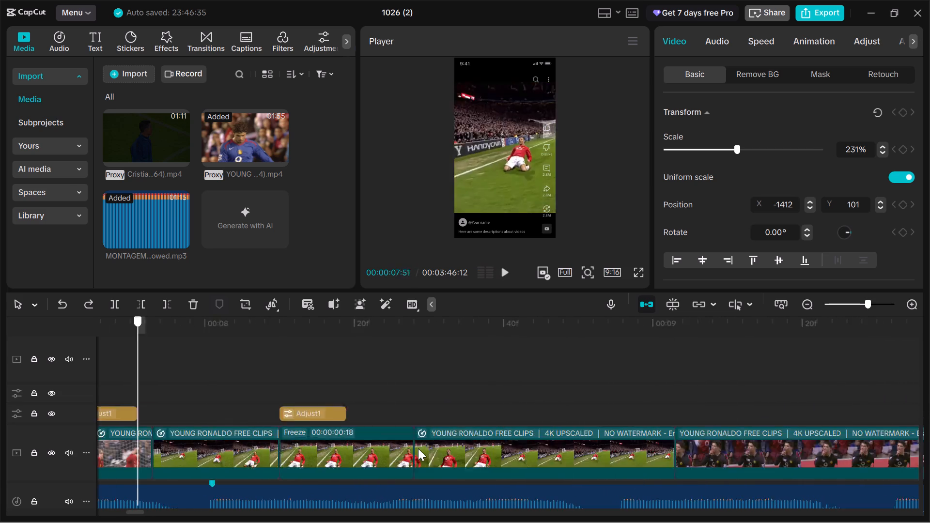
drag(418, 448, 563, 436)
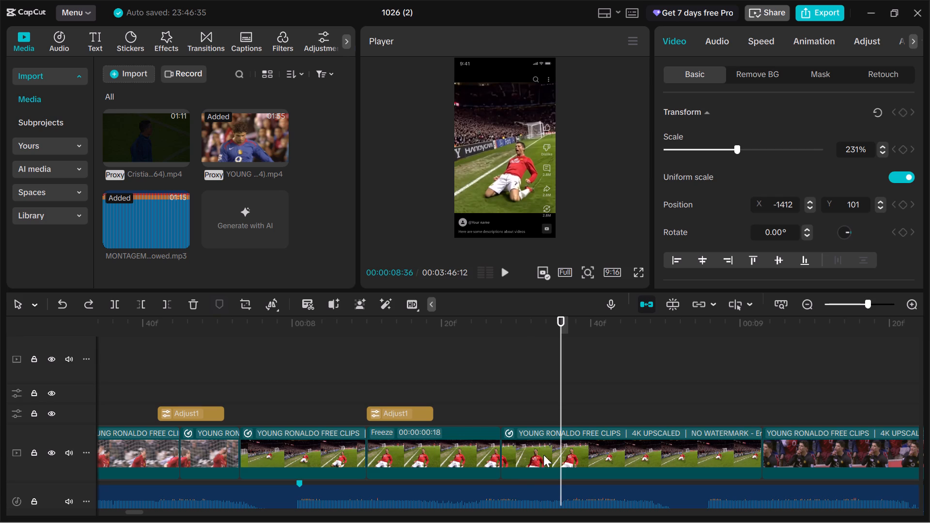
Copy the sliding-celebration clip that precedes the 00:00:08:10 freeze frame and insert the copy directly after that freeze frame.
click(472, 454)
click(294, 461)
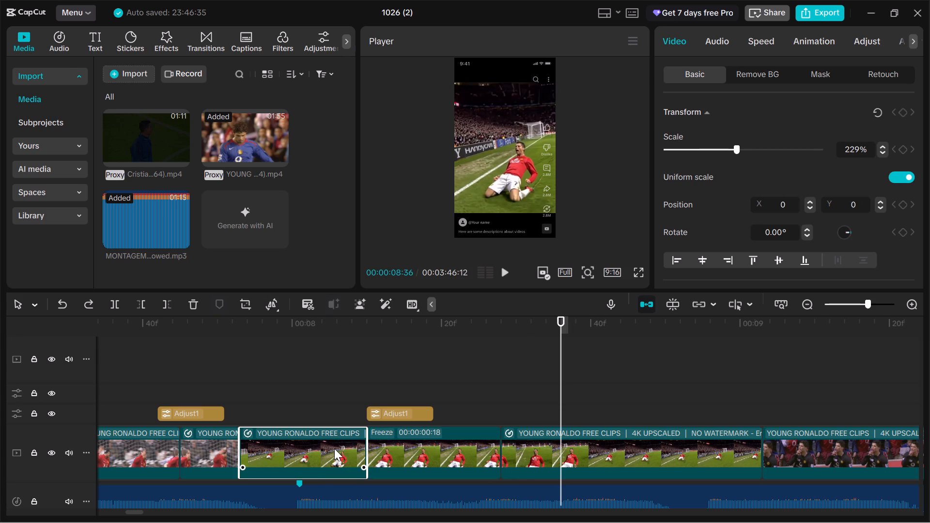
drag(557, 409, 269, 437)
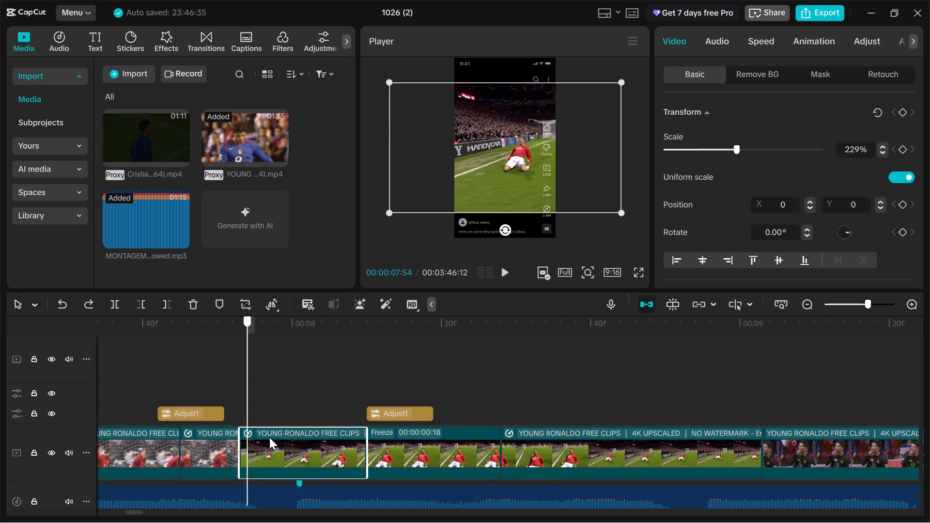
drag(269, 437, 271, 438)
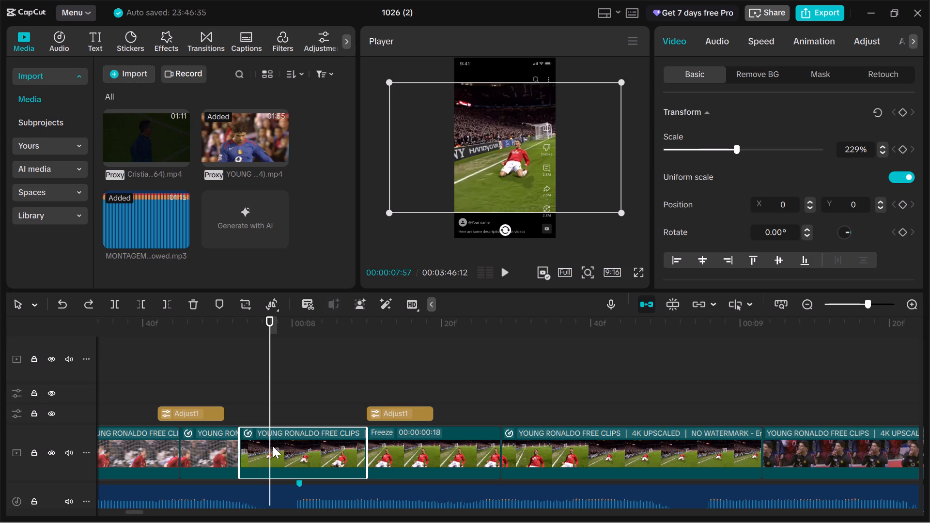
key(ctrl+c)
click(521, 401)
click(509, 407)
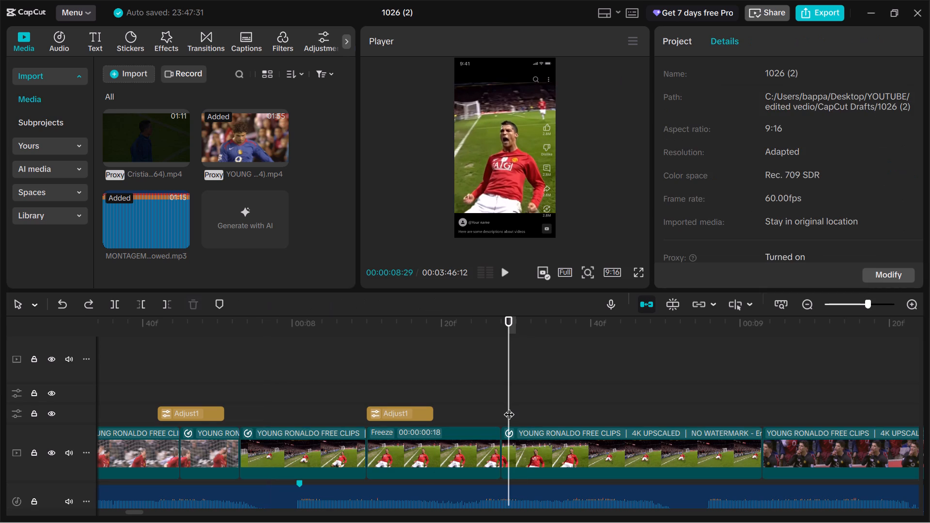
key(ctrl+v)
drag(546, 403, 513, 435)
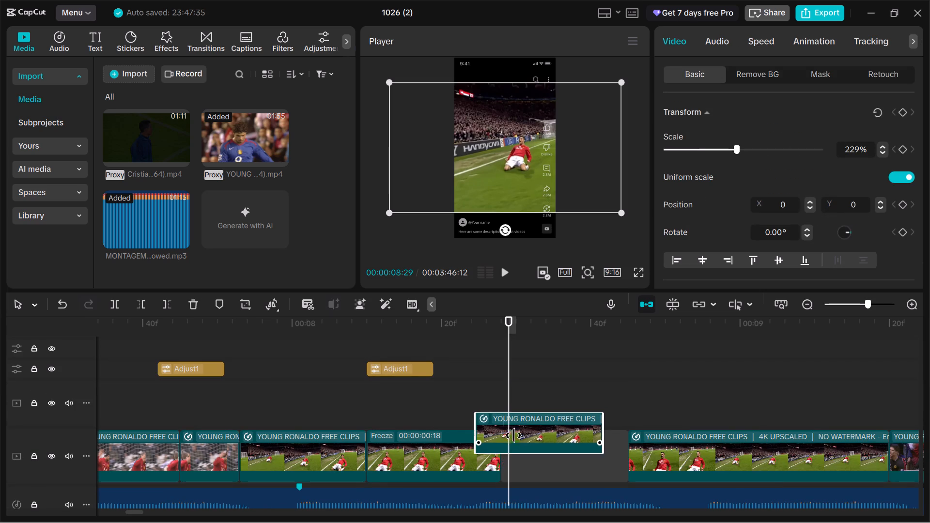
drag(513, 435, 529, 455)
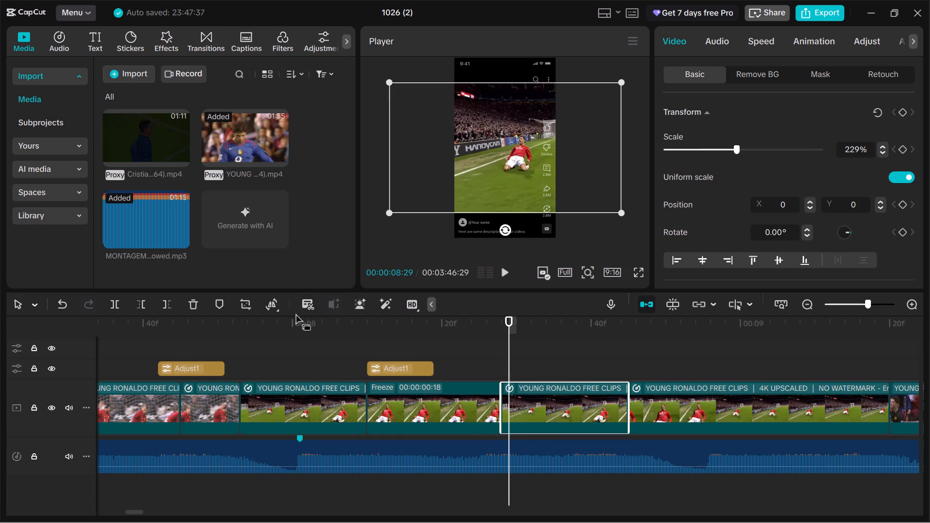
Reverse the inserted sliding-celebration copy that follows the freeze frame.
click(275, 305)
click(298, 356)
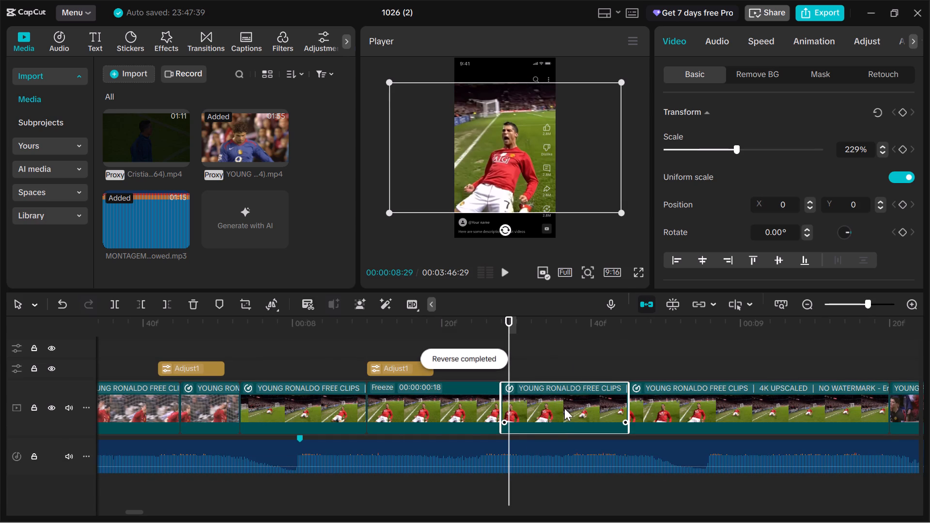
Replay and scrub from about 00:00:07:59 to 00:00:09:08 to check the reversed slide against the freeze frame and music.
drag(510, 334, 513, 342)
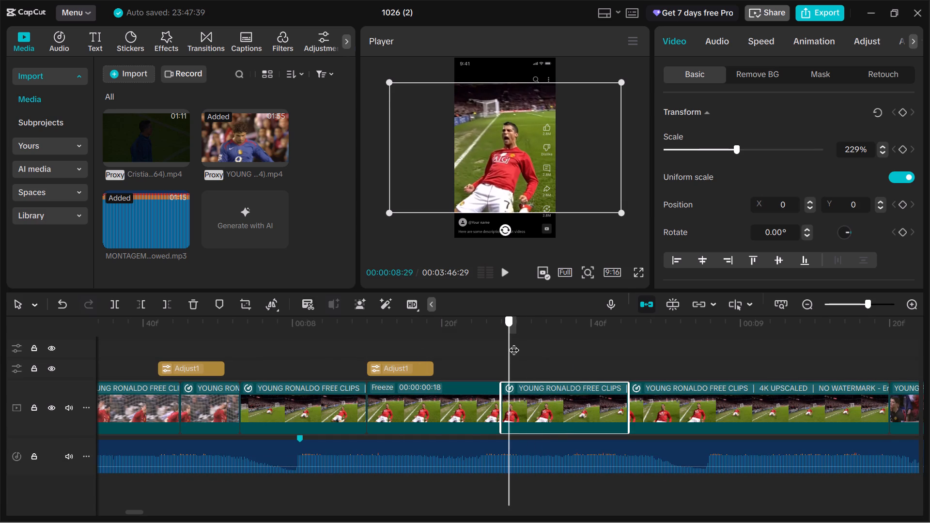
drag(513, 342, 284, 366)
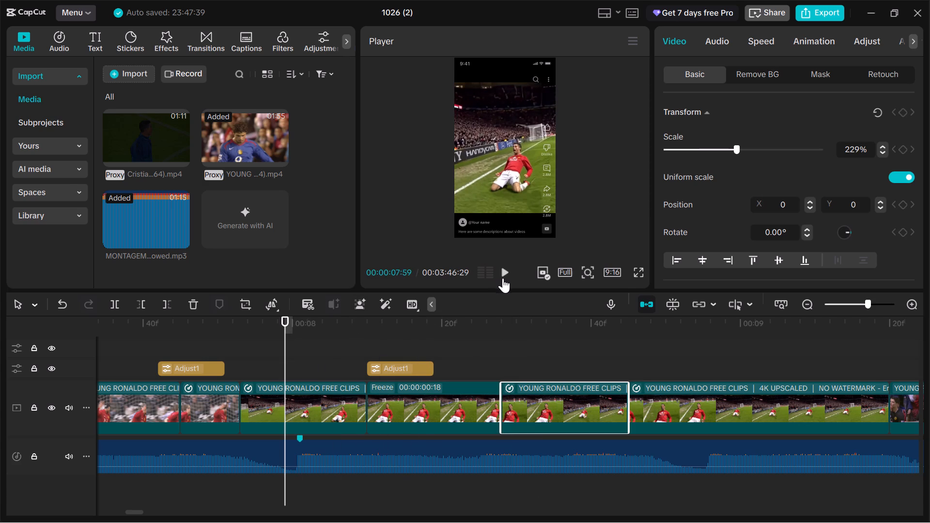
click(504, 276)
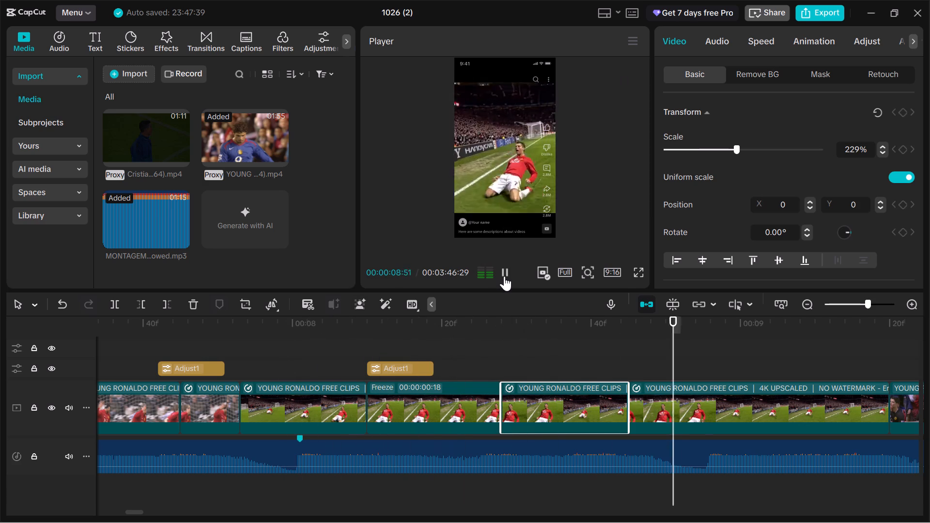
click(566, 342)
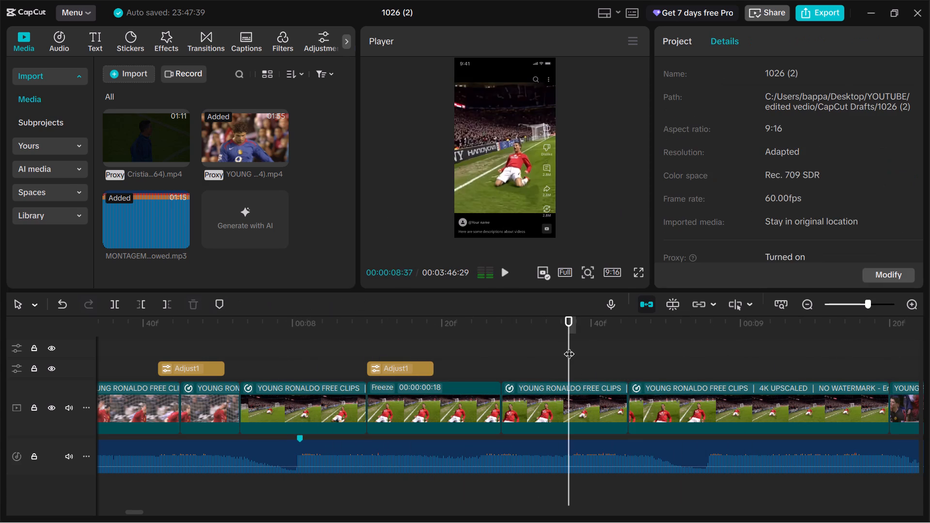
drag(569, 347, 374, 385)
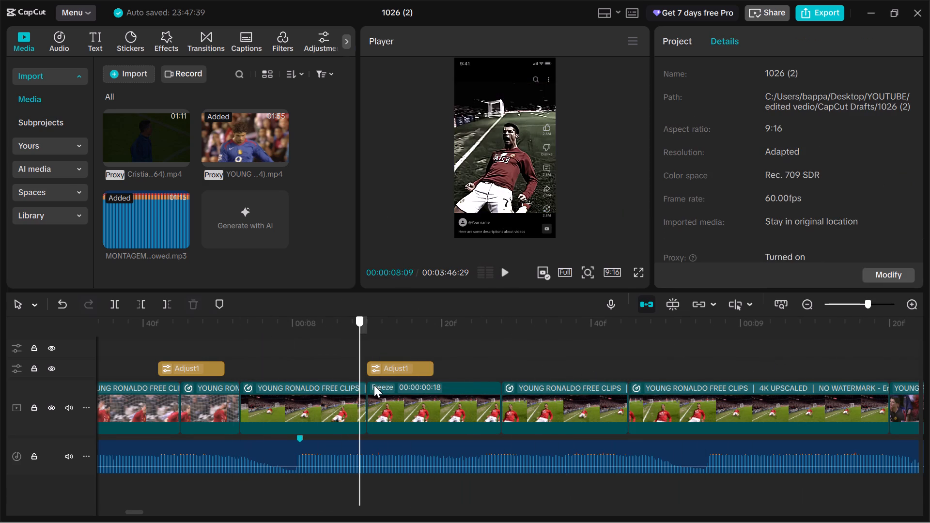
drag(374, 385, 551, 396)
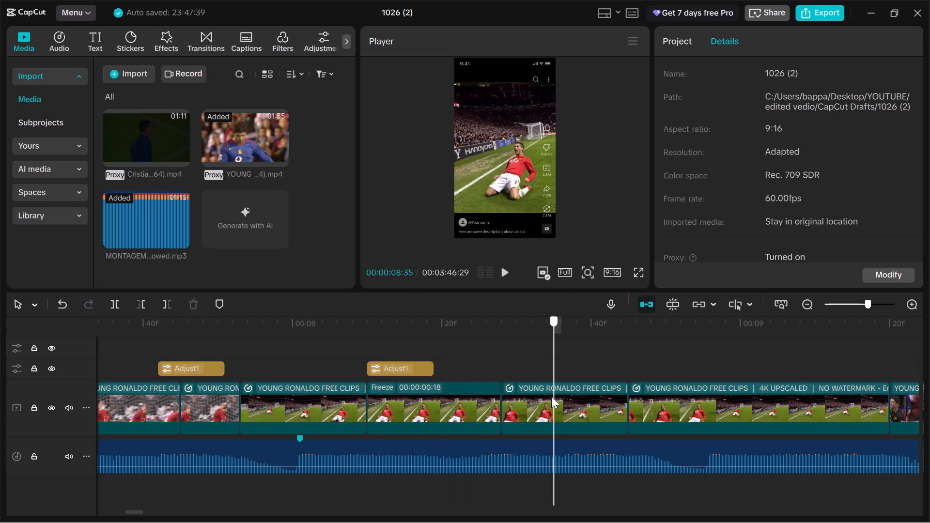
drag(551, 396, 501, 378)
click(506, 270)
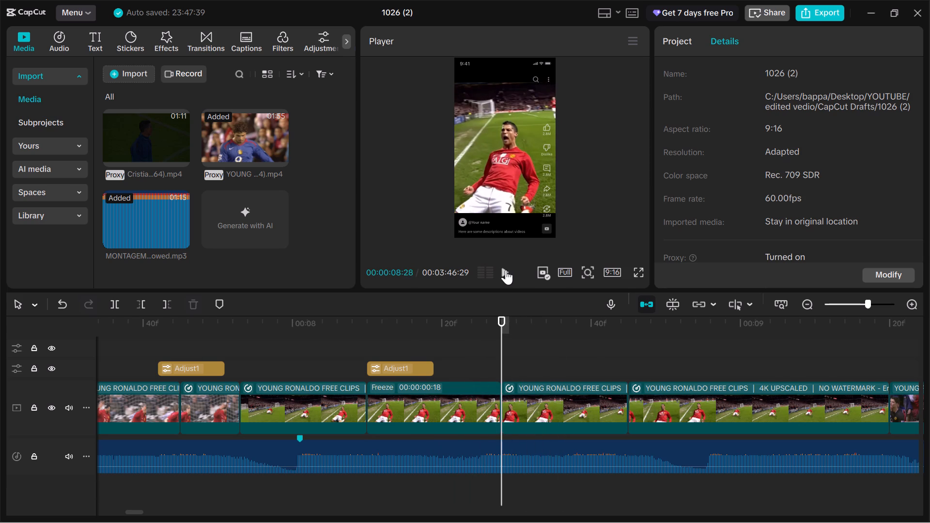
click(506, 270)
drag(792, 367, 759, 365)
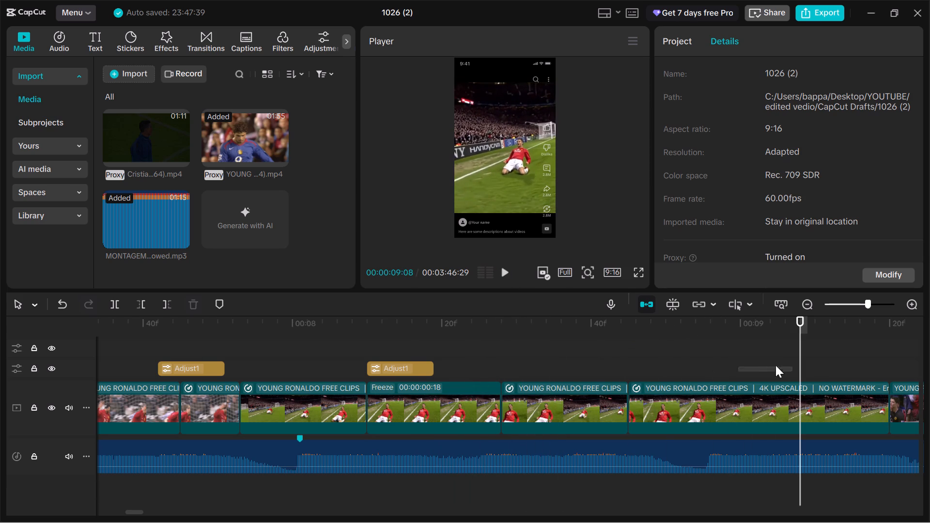
drag(804, 366, 504, 368)
click(500, 276)
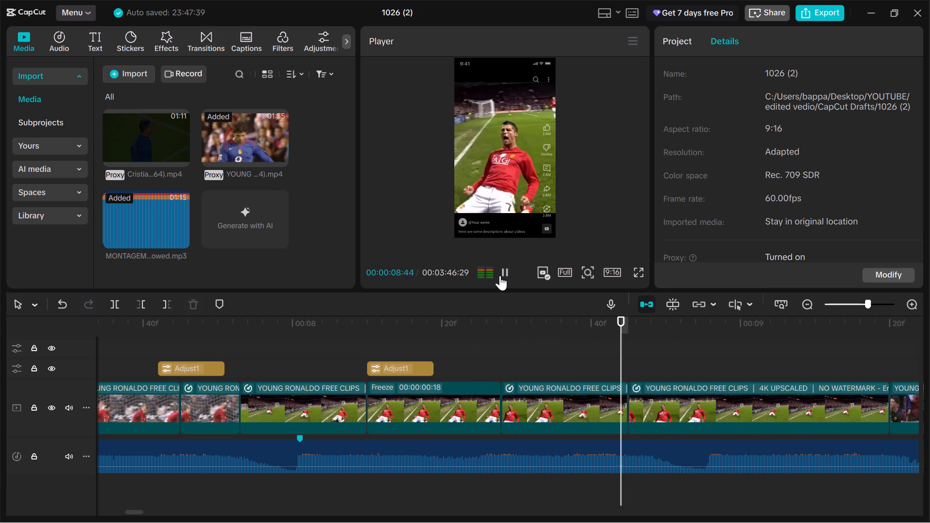
click(584, 352)
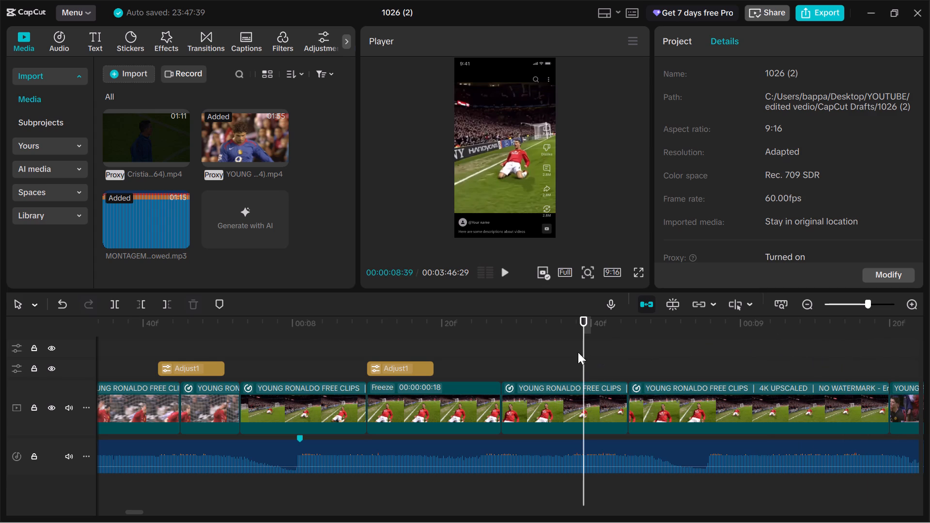
Replay the freeze frame, the reversed slide and the slide clip after it, between about 00:00:08:14 and 00:00:09:19.
click(578, 352)
drag(568, 340, 488, 354)
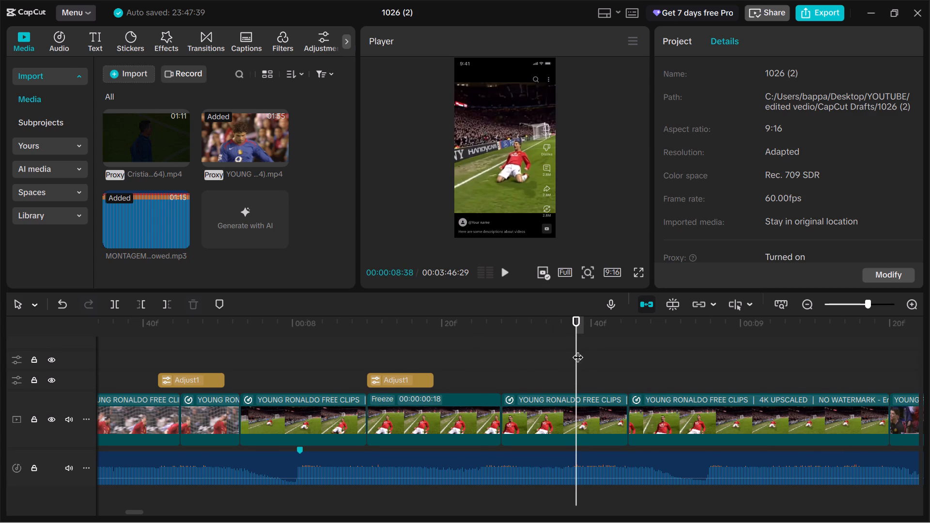
drag(577, 350, 478, 351)
click(510, 277)
click(510, 277)
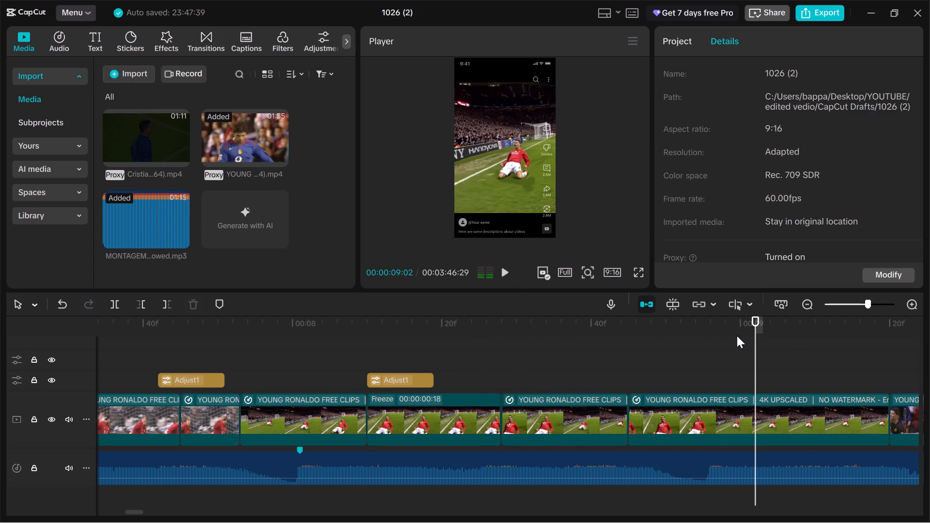
drag(755, 353, 477, 367)
click(506, 282)
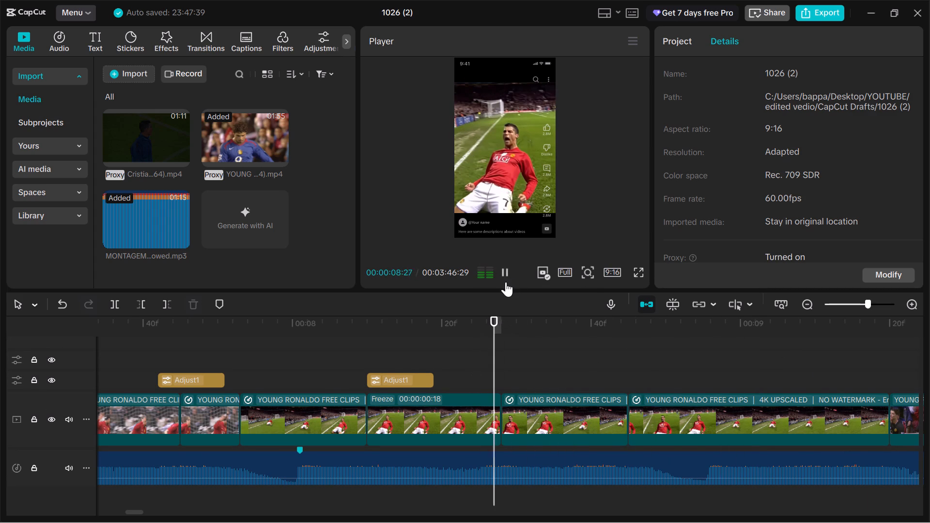
click(506, 282)
drag(749, 353, 398, 358)
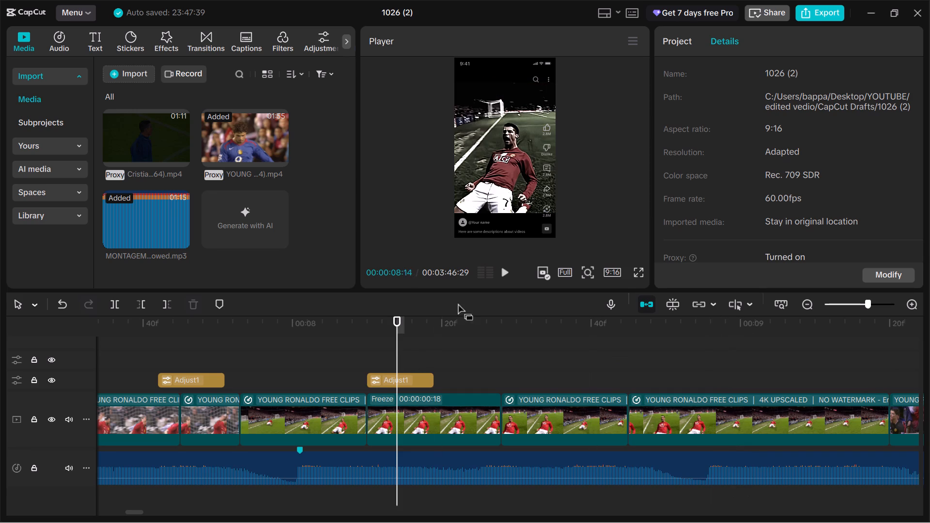
click(506, 279)
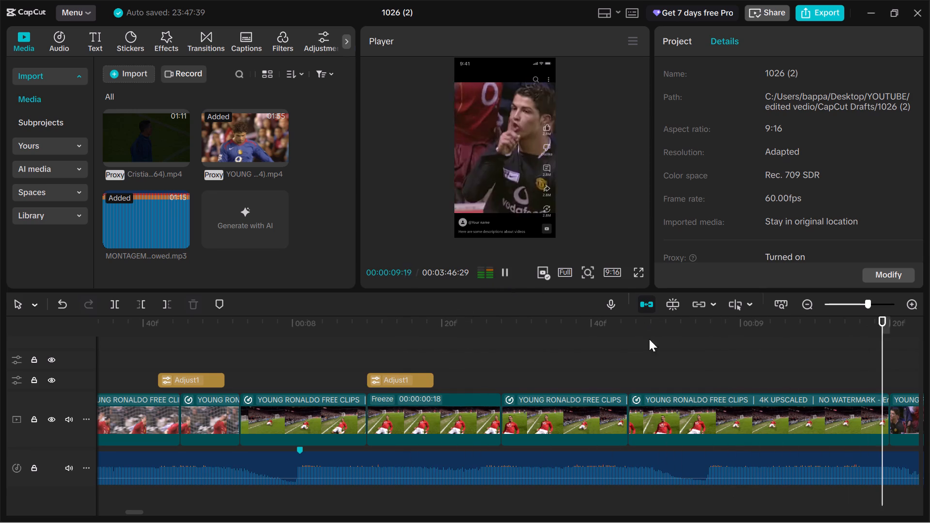
click(452, 358)
drag(452, 347, 441, 357)
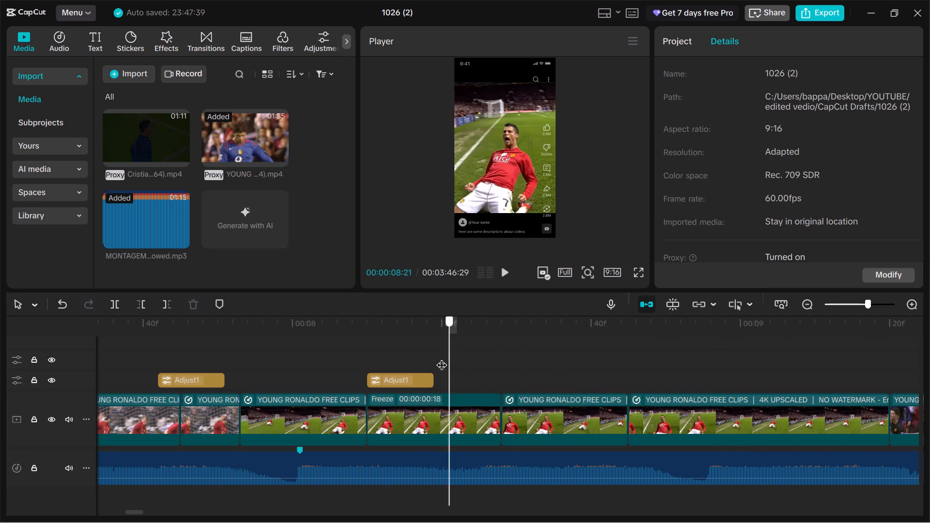
drag(441, 357, 418, 356)
click(505, 274)
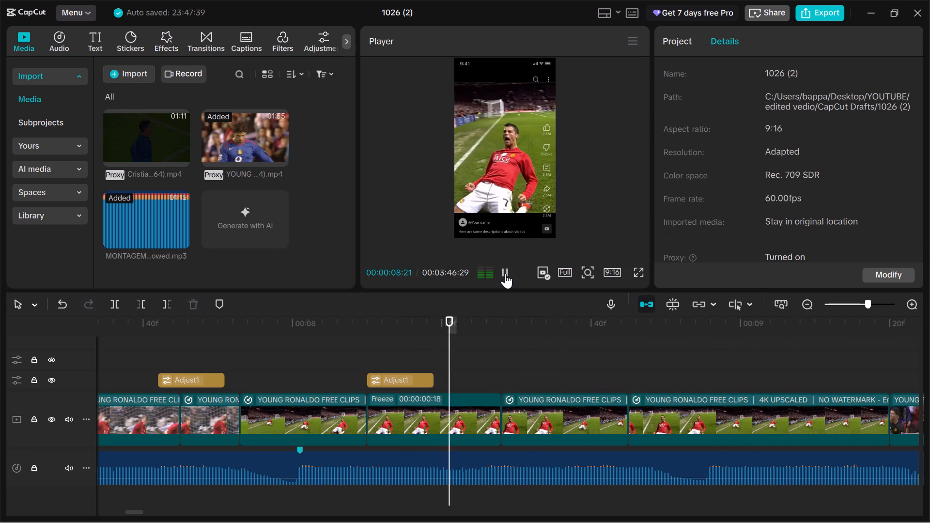
click(505, 274)
drag(845, 364, 471, 385)
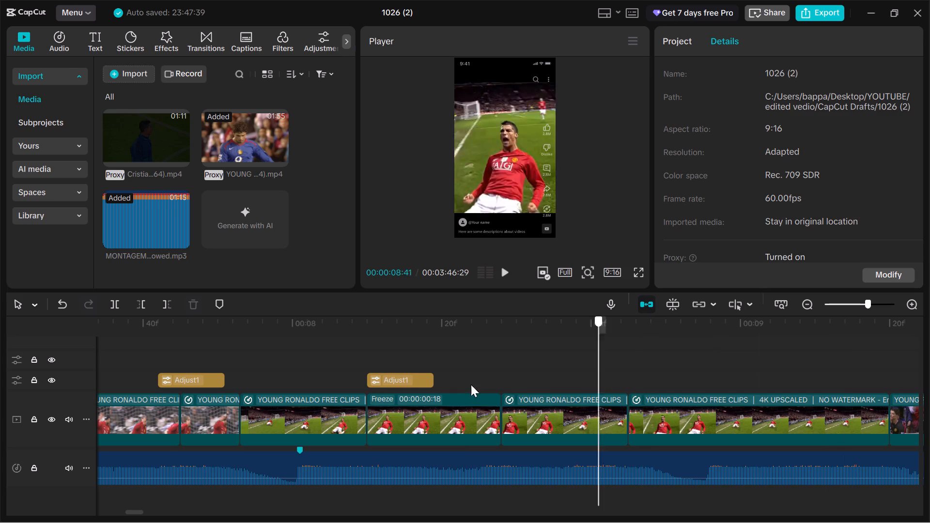
drag(471, 385, 466, 384)
Delete the longer sliding-celebration clip directly after the reversed copy, closing the gap before the next clip.
click(675, 408)
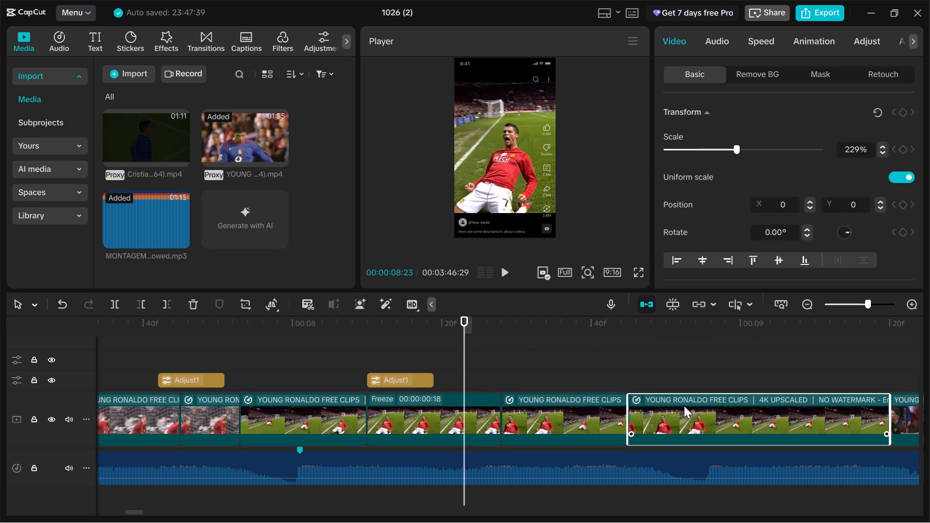
drag(467, 367, 775, 403)
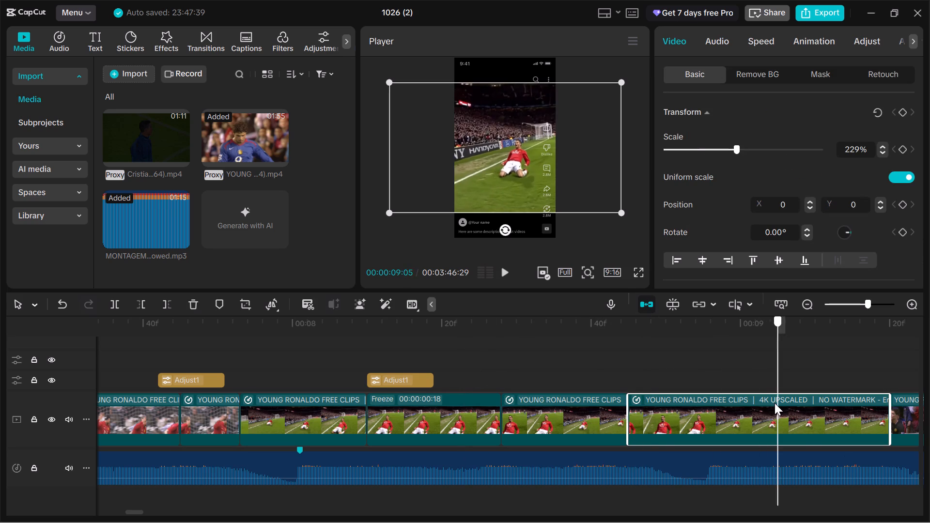
drag(775, 403, 741, 398)
key(BackSpace)
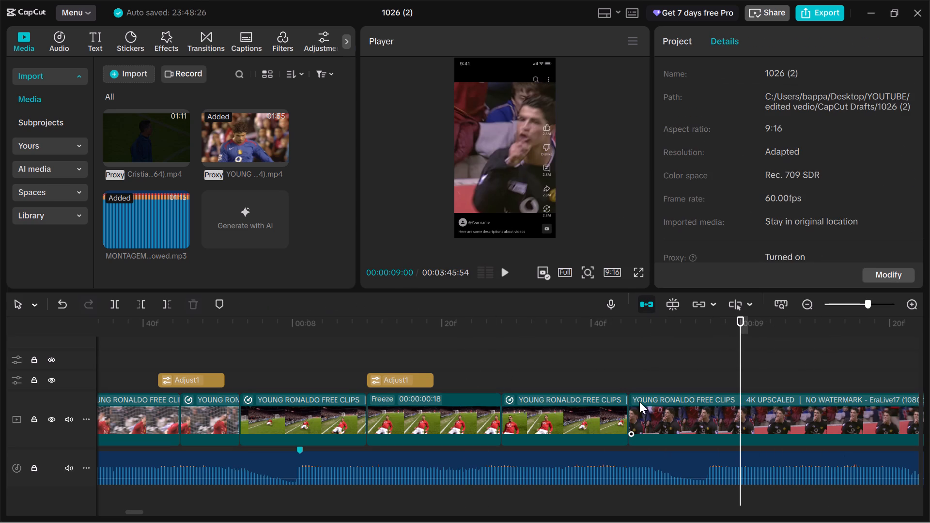
Replay the edit from about 00:00:08:05 to 00:00:09:45, rechecking the freeze frame and the reversed slide after it.
click(525, 355)
drag(525, 350, 329, 383)
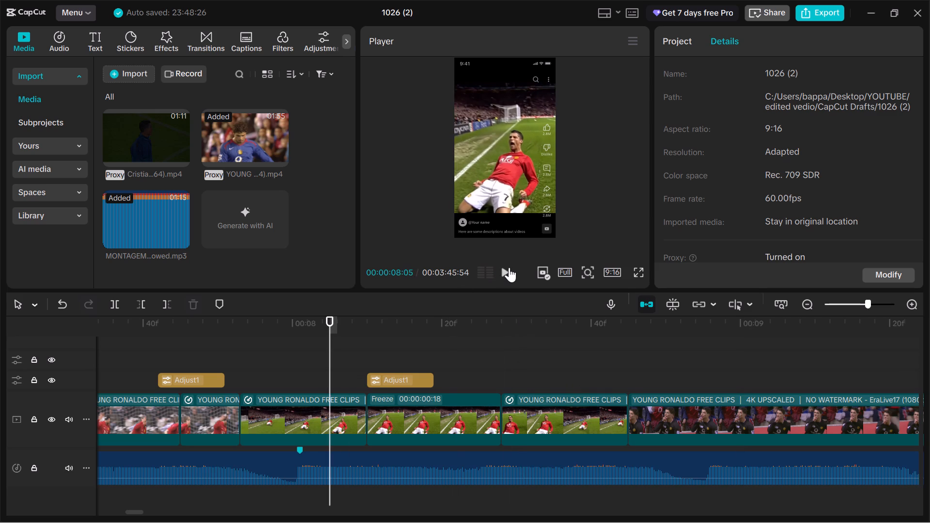
click(509, 269)
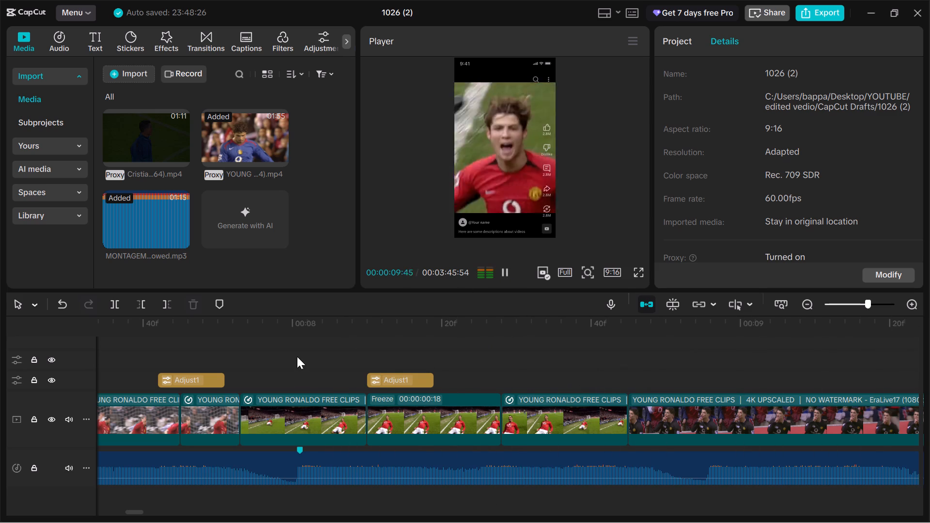
click(297, 356)
double_click(505, 272)
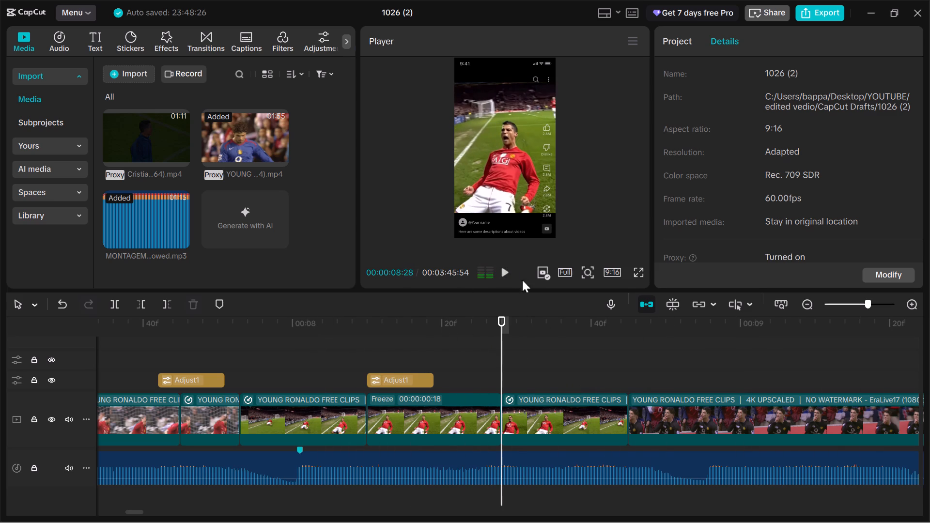
Scrub and replay the 00:00:08:10 freeze frame with its Adjust1 flash, from about 00:00:07:54 to 00:00:08:48.
click(409, 414)
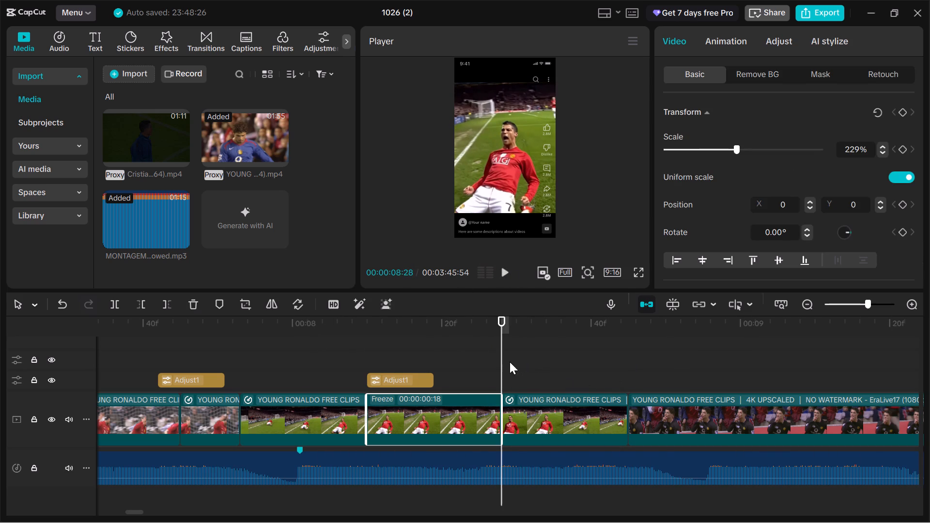
drag(502, 362, 432, 384)
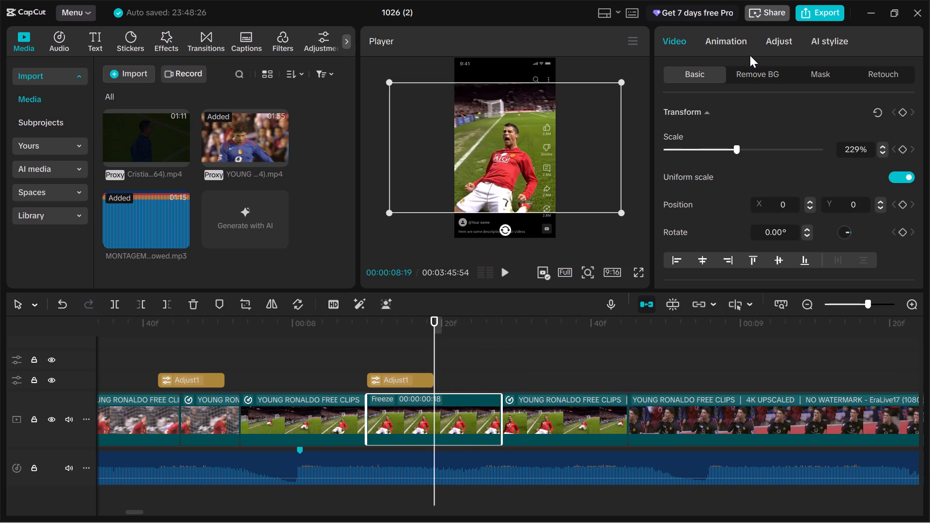
drag(435, 377, 434, 387)
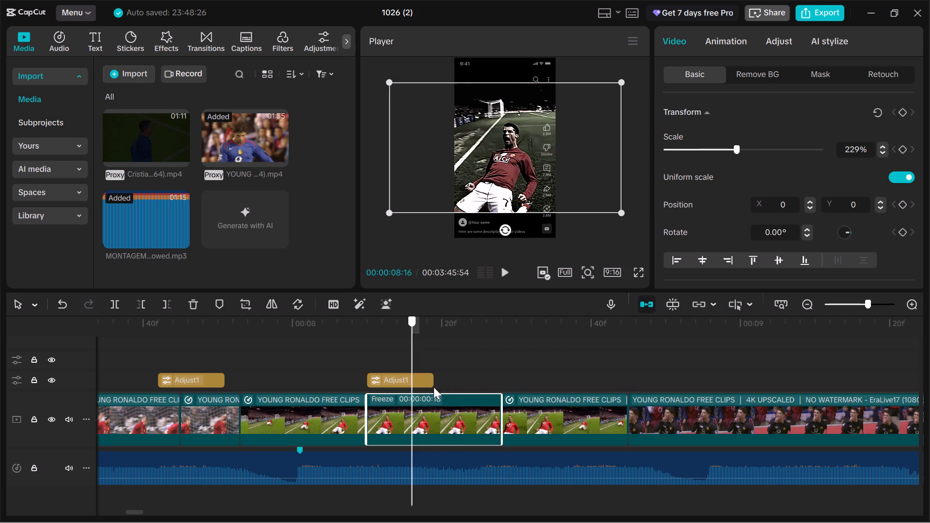
drag(434, 387, 354, 415)
double_click(510, 265)
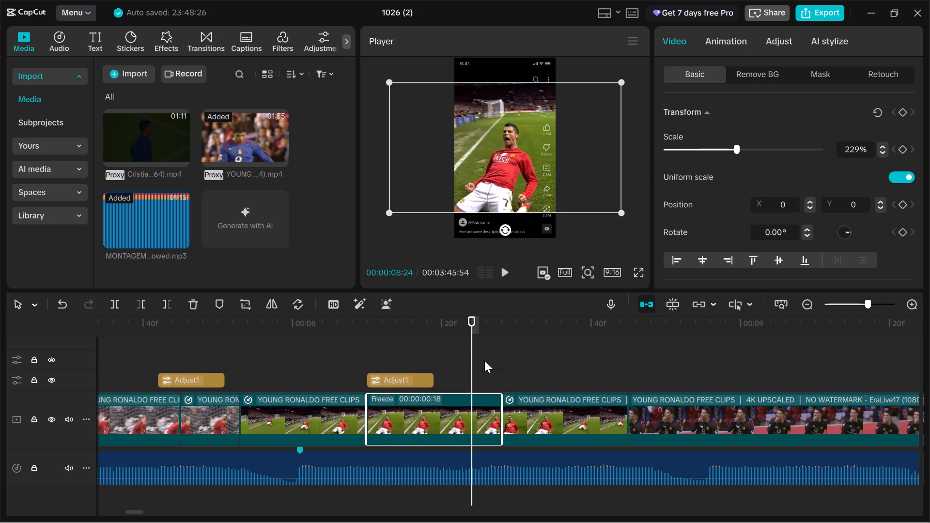
drag(472, 364, 272, 393)
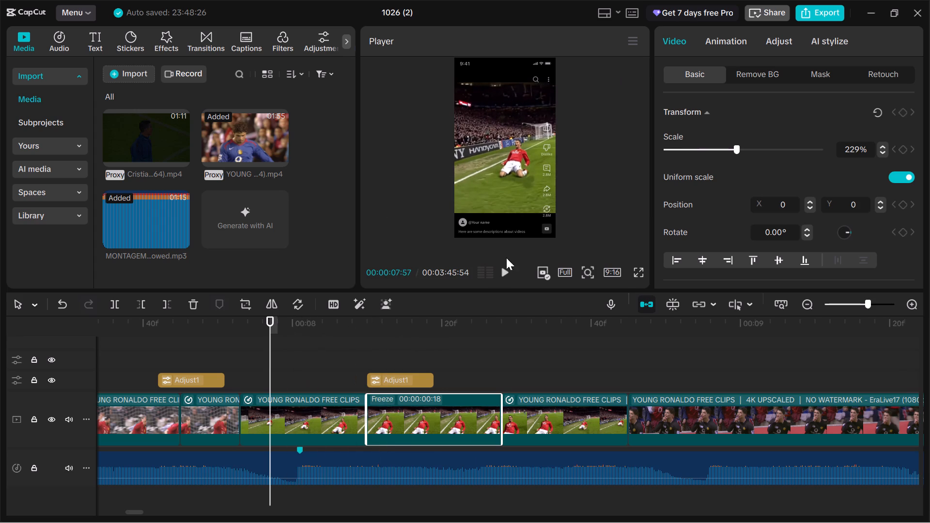
double_click(508, 272)
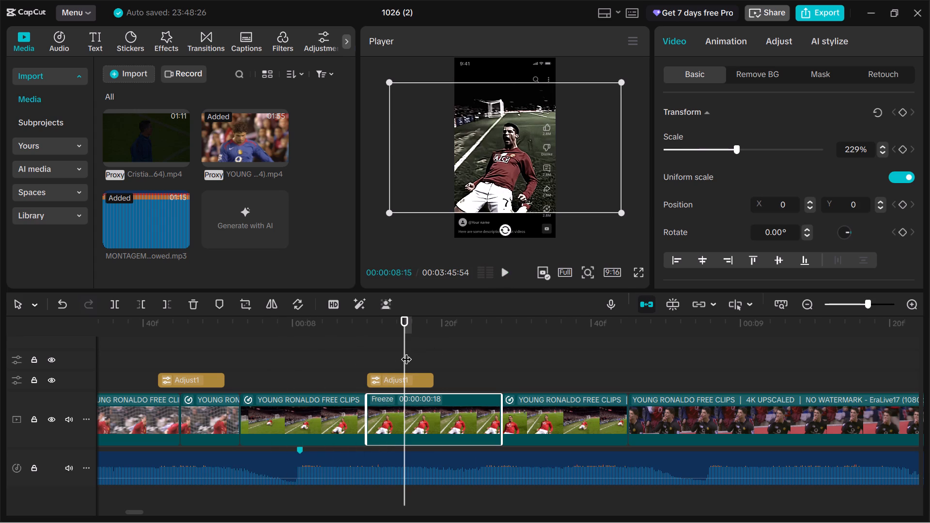
drag(407, 352, 254, 400)
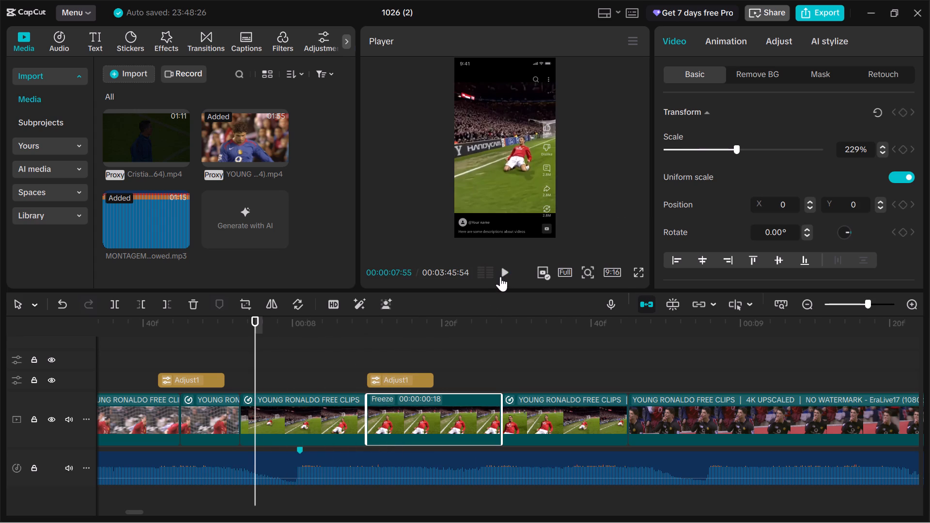
key(space)
key(space)
drag(417, 347, 251, 387)
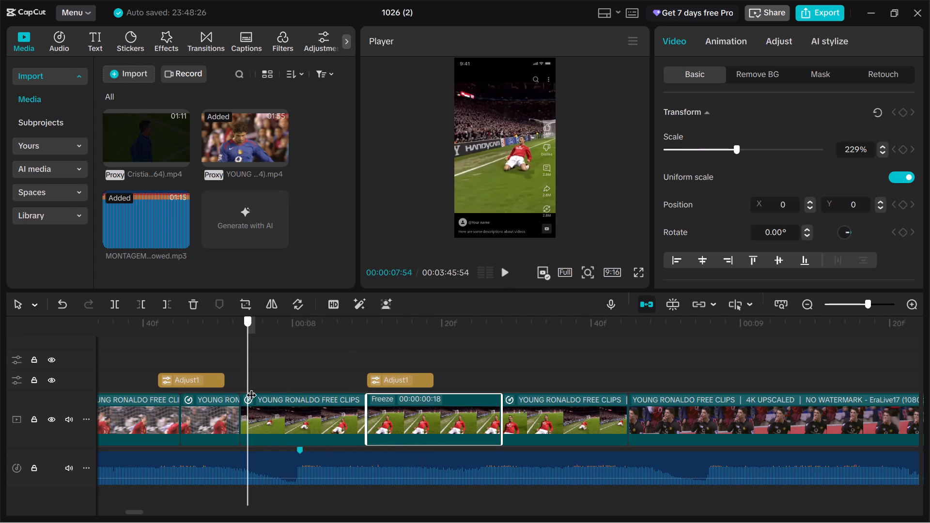
drag(251, 387, 251, 386)
key(space)
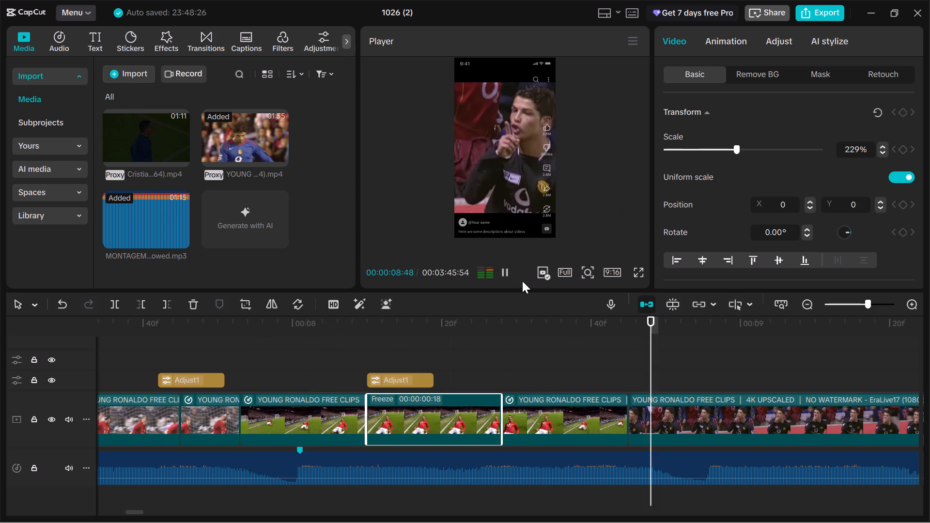
click(357, 346)
key(space)
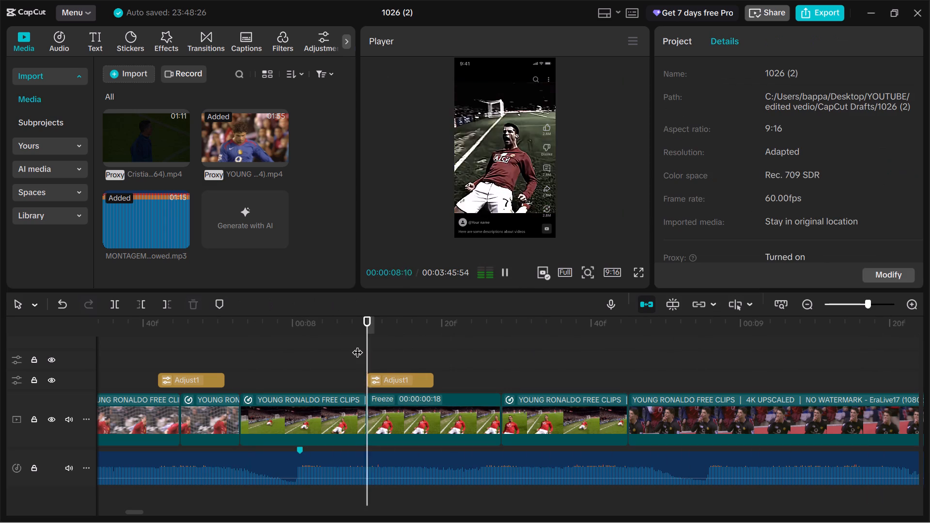
key(space)
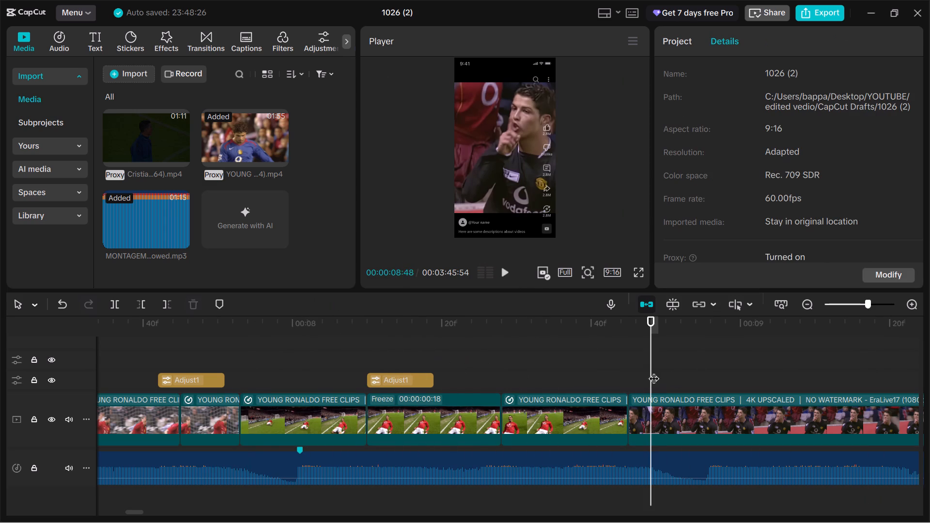
Replay the slide, freeze frame and reversed slide from about 00:00:07:57 to 00:00:09:04, checking their timing against the music.
drag(650, 371, 273, 375)
key(space)
key(space)
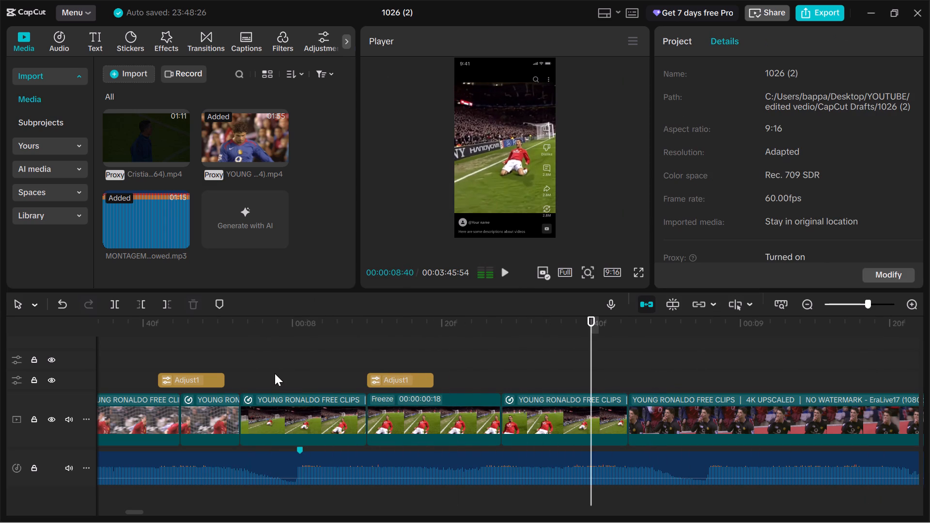
drag(590, 377, 265, 375)
key(space)
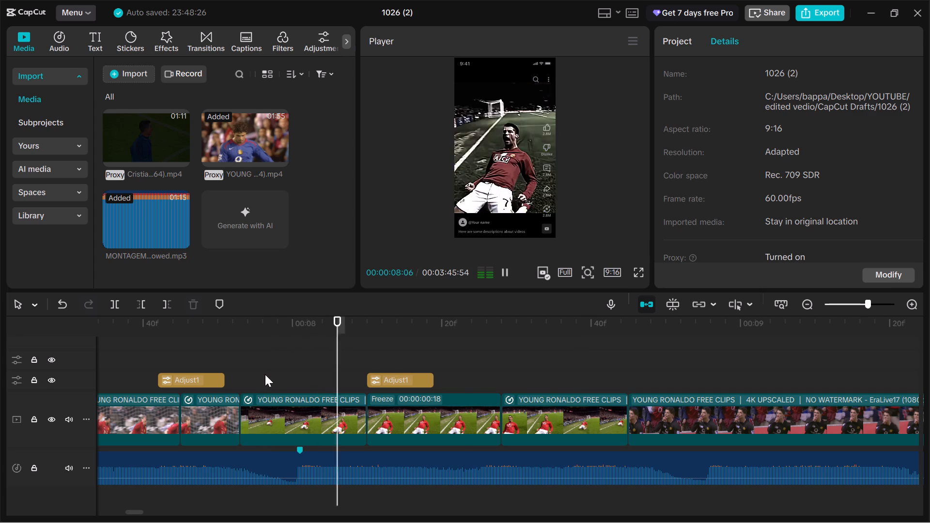
key(space)
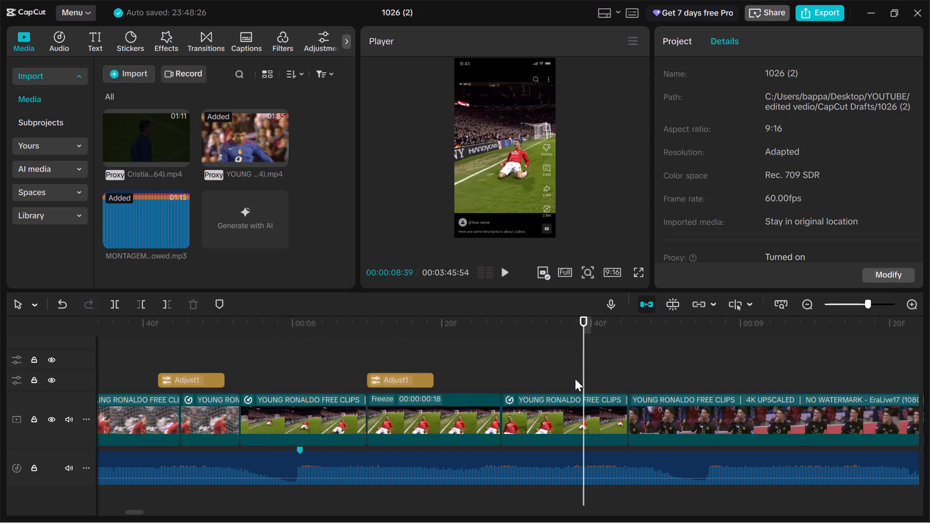
drag(584, 386, 317, 397)
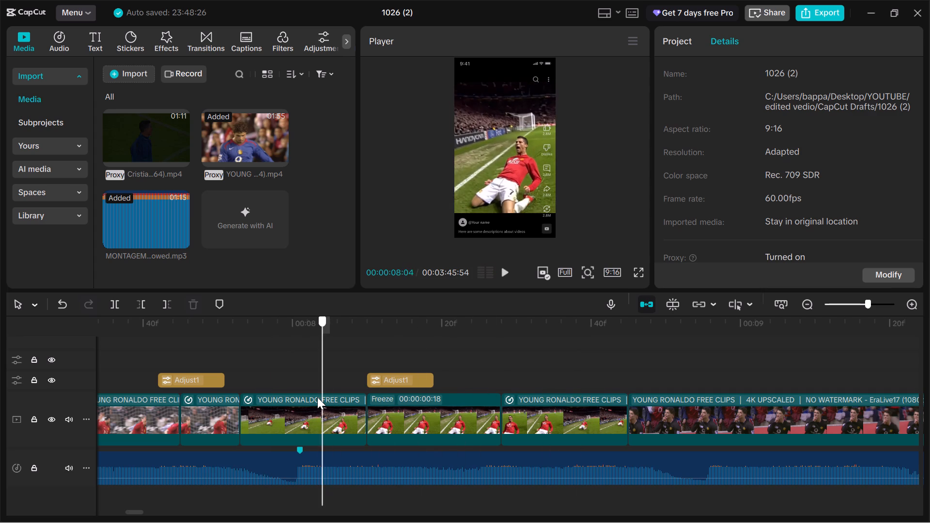
drag(317, 397, 298, 399)
key(space)
key(space)
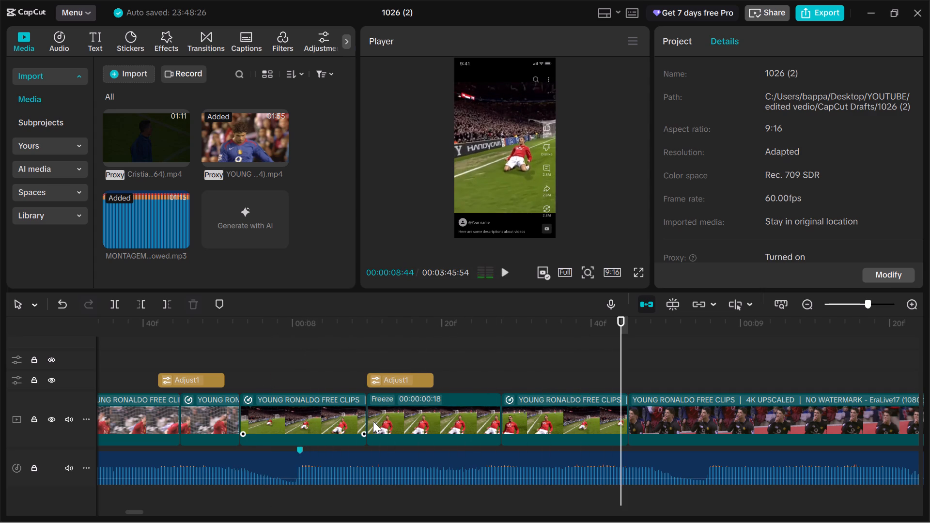
drag(621, 381, 286, 381)
key(space)
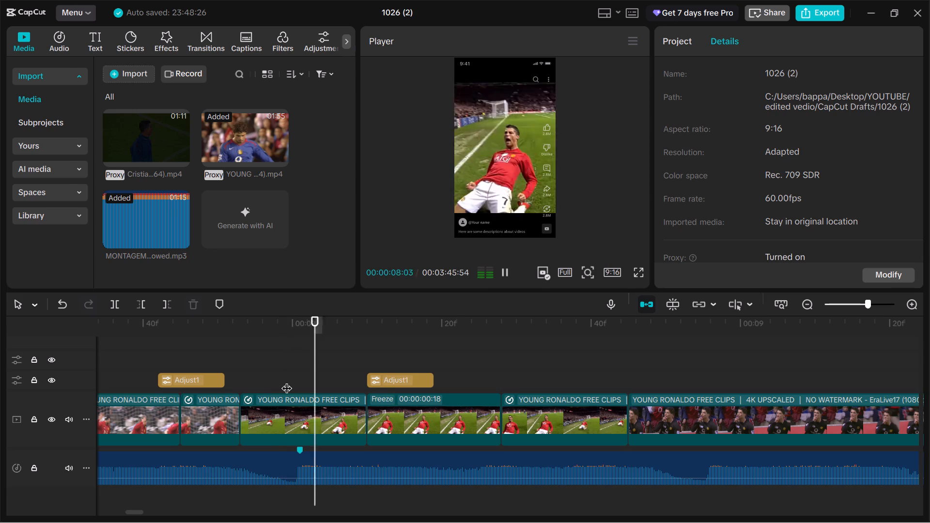
key(space)
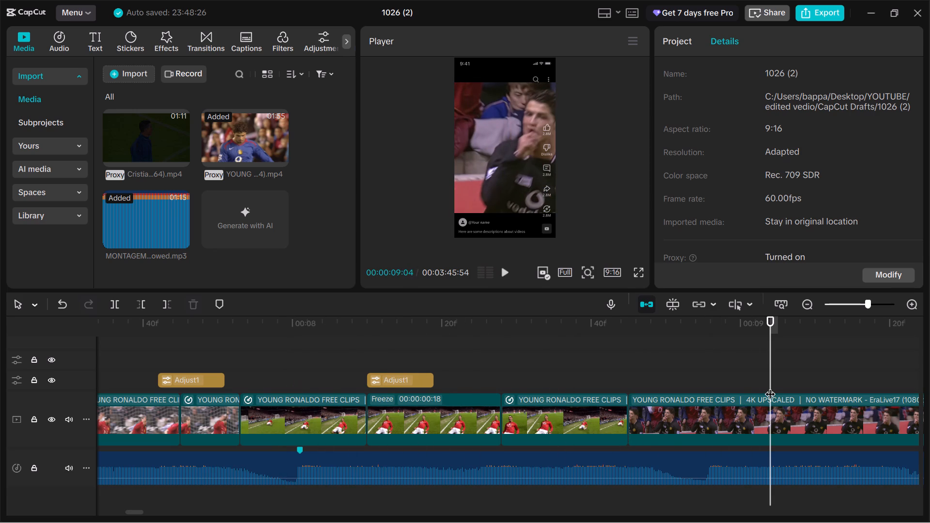
Replay from about 00:00:08:03 to 00:00:09:19, examining how the reversed slide leads into the following clip.
drag(770, 386, 304, 381)
key(space)
key(space)
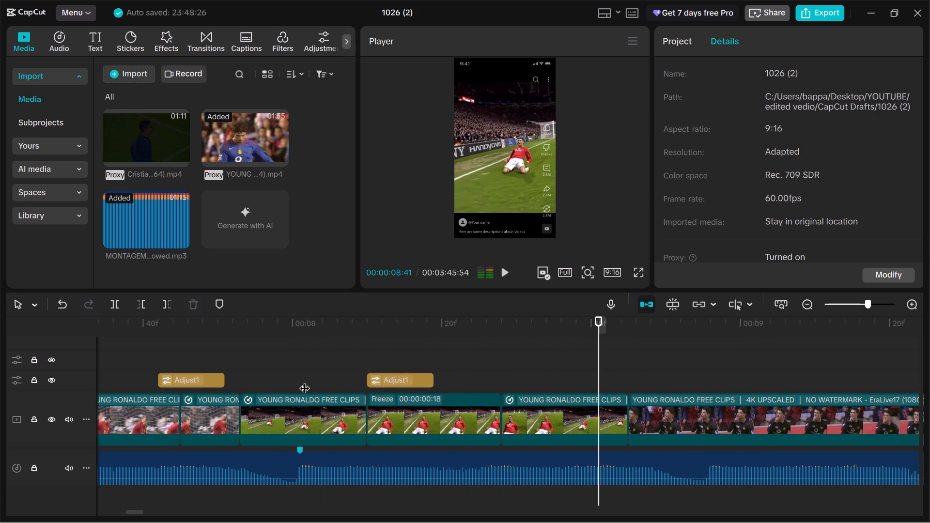
drag(600, 379, 271, 380)
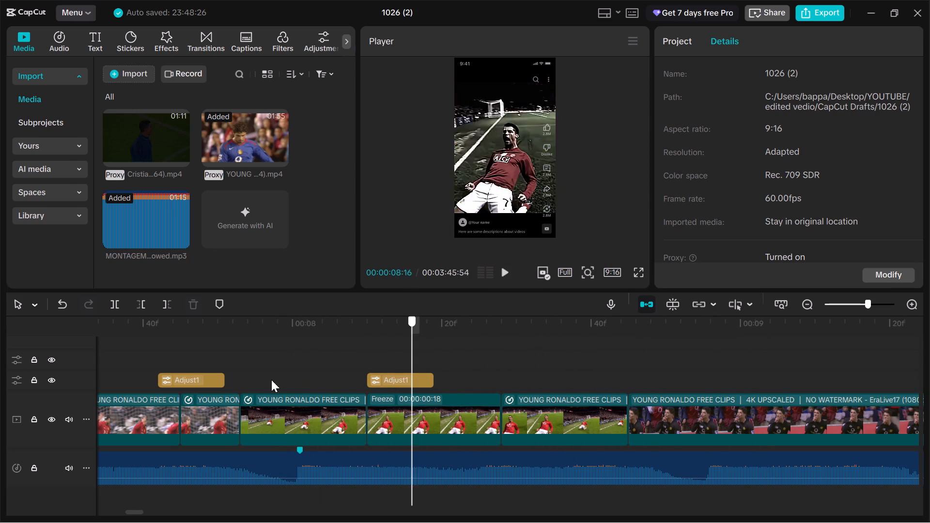
drag(271, 380, 232, 382)
drag(232, 382, 236, 380)
drag(232, 372, 316, 373)
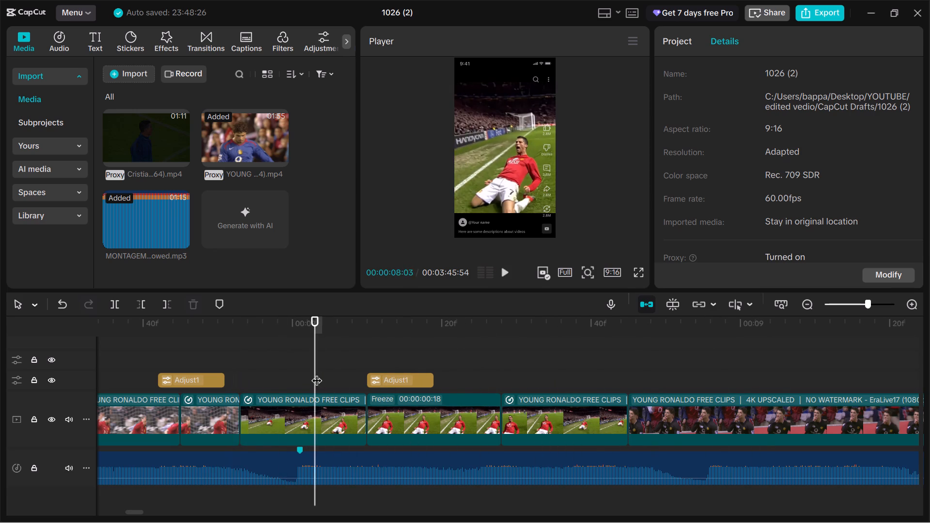
key(space)
key(space)
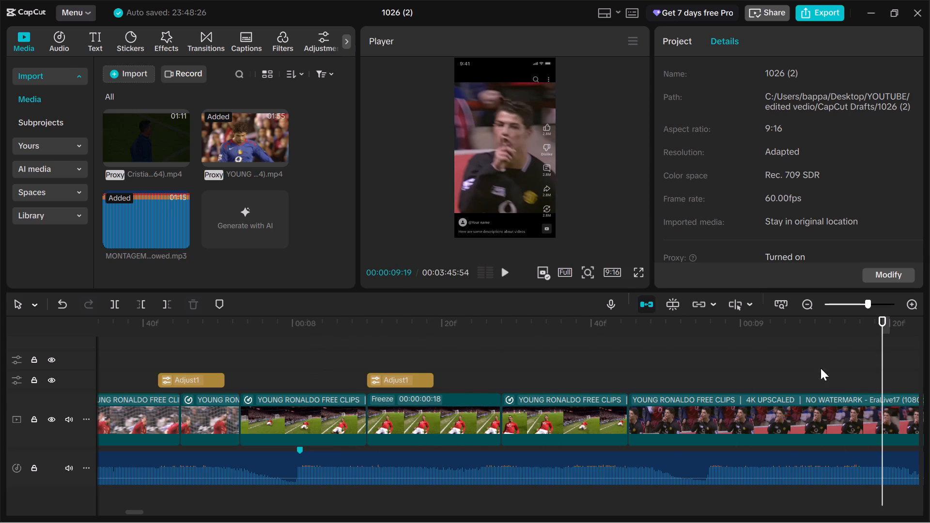
Insert a freeze frame in the reversed slide at 00:00:08:43 and shorten it to 12 frames, ending at 00:00:08:55.
drag(878, 361, 264, 379)
key(space)
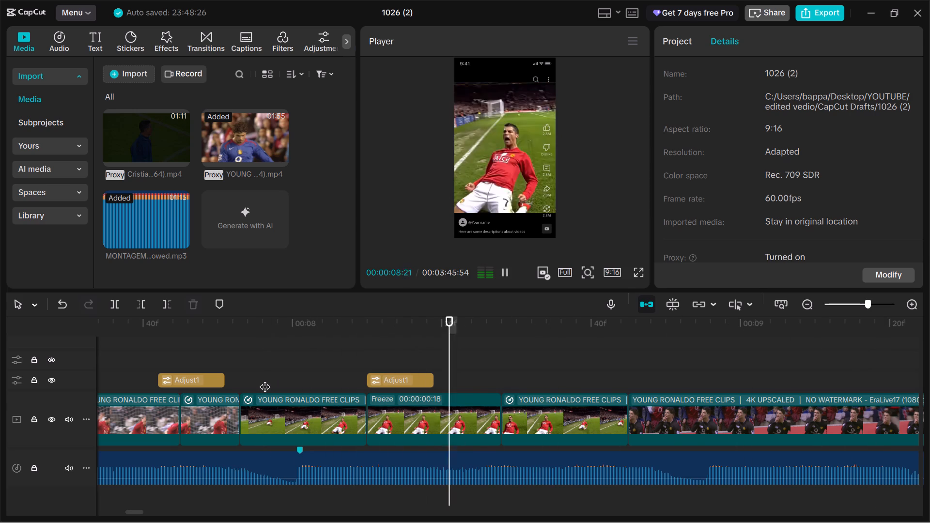
key(space)
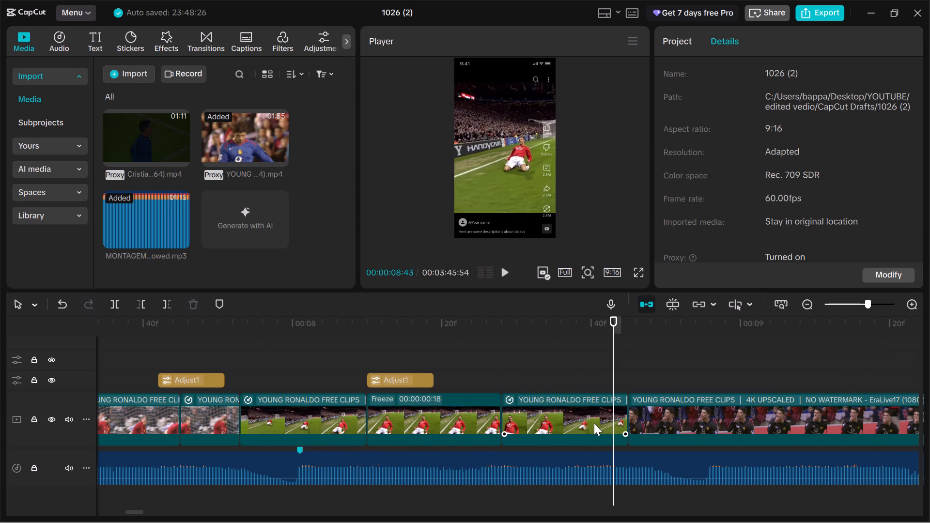
click(593, 422)
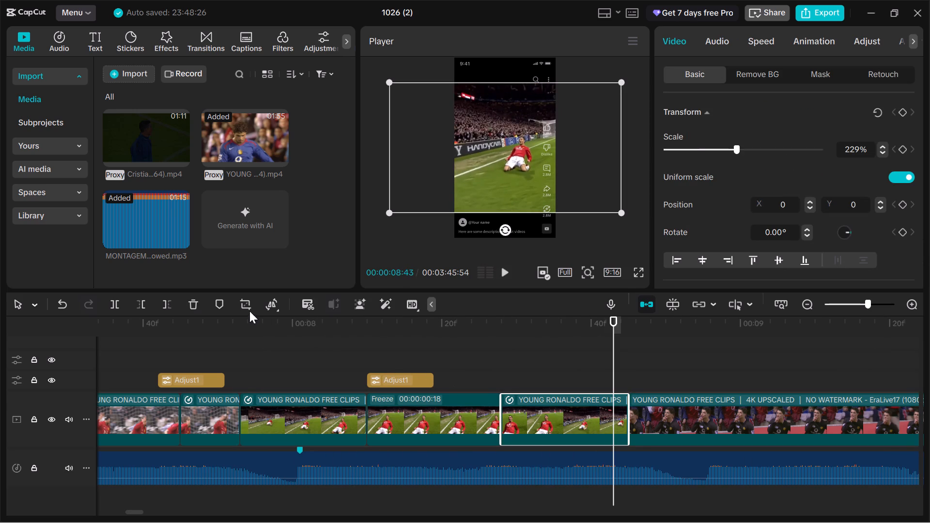
click(265, 308)
click(304, 338)
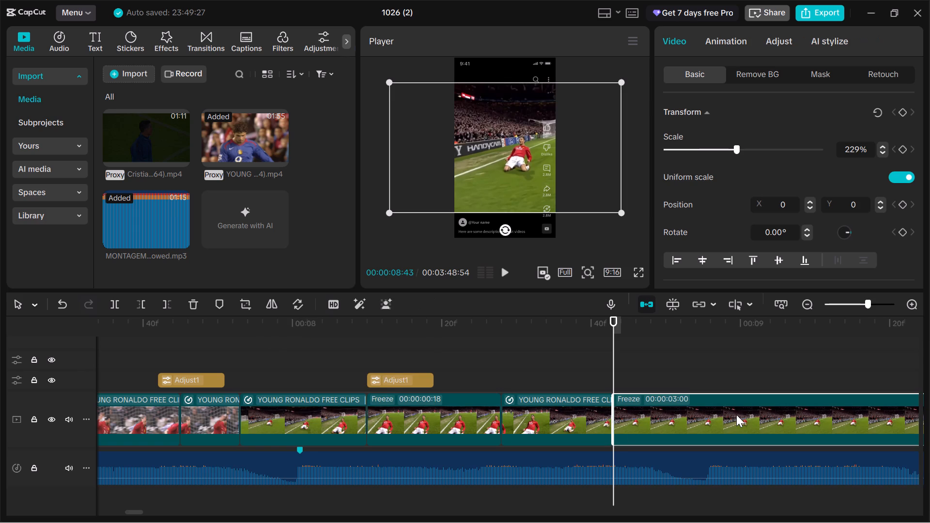
drag(612, 366, 732, 375)
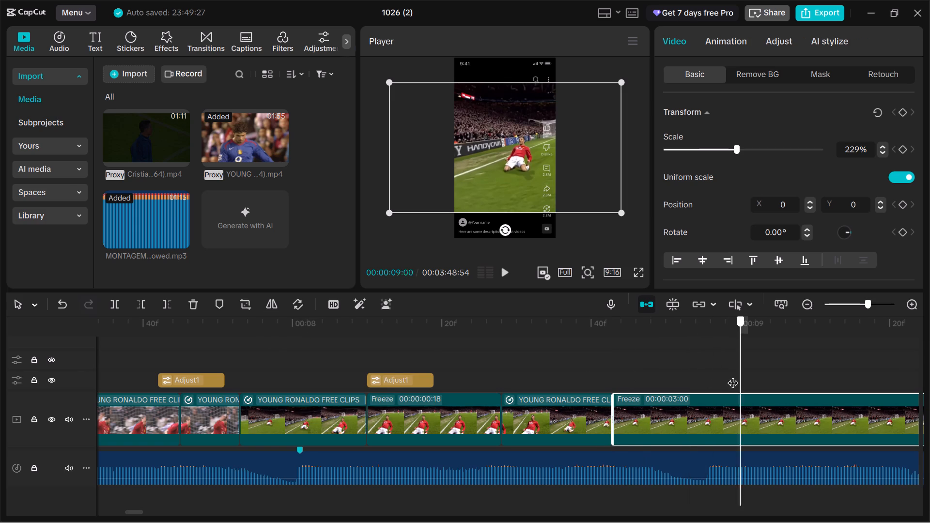
drag(732, 375, 702, 377)
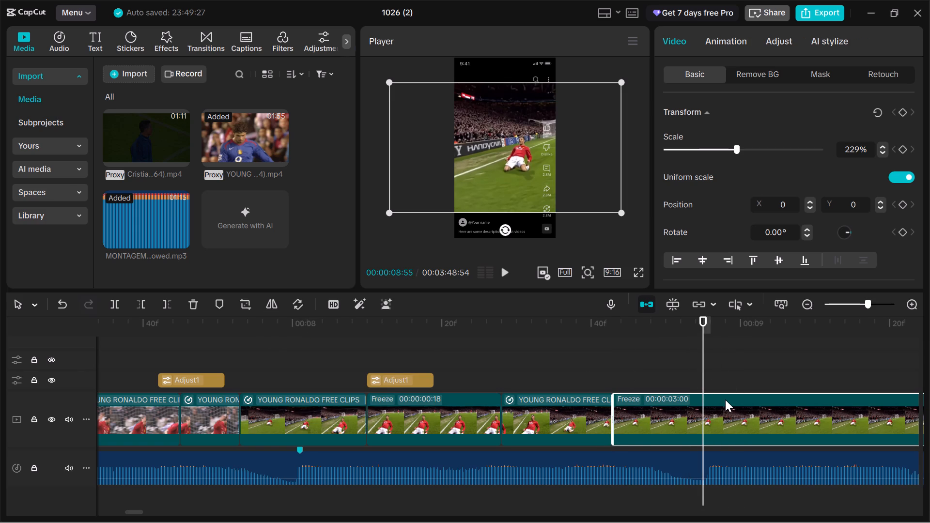
key(ctrl+b)
key(BackSpace)
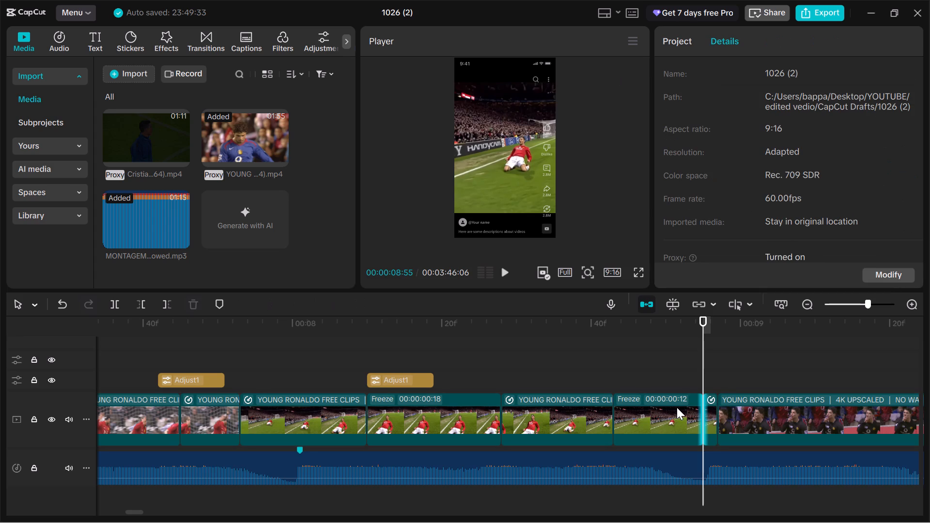
Replay the new 12-frame freeze from the reversed slide through to about 00:00:09:06.
click(677, 407)
drag(702, 369, 582, 375)
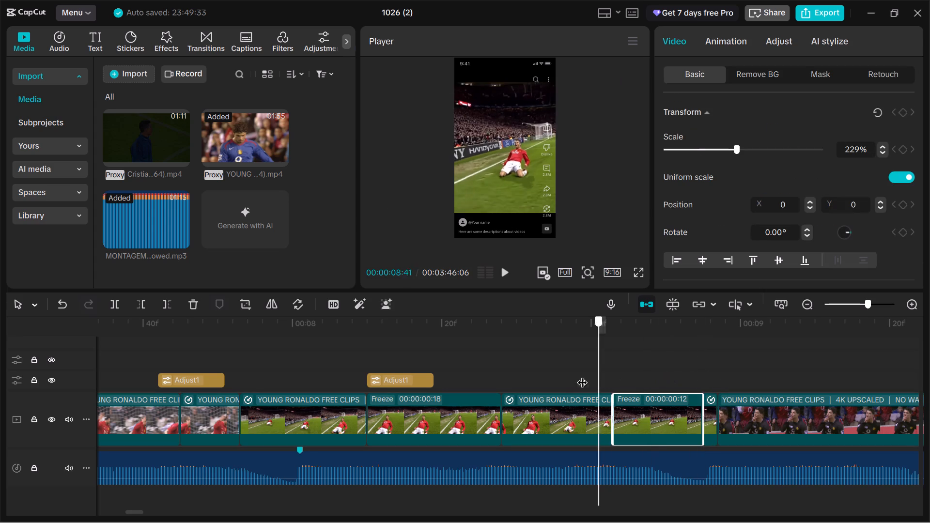
drag(582, 375, 556, 376)
key(space)
key(space)
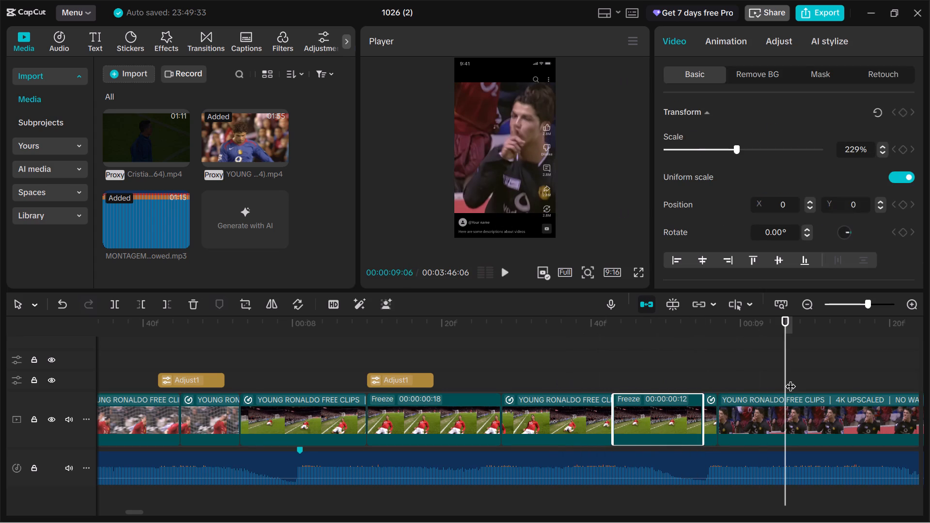
Copy the Adjust1 flash from the 00:00:08:10 freeze and place the copy over the start of the 12-frame freeze at 00:00:08:43.
drag(786, 377, 634, 388)
click(382, 379)
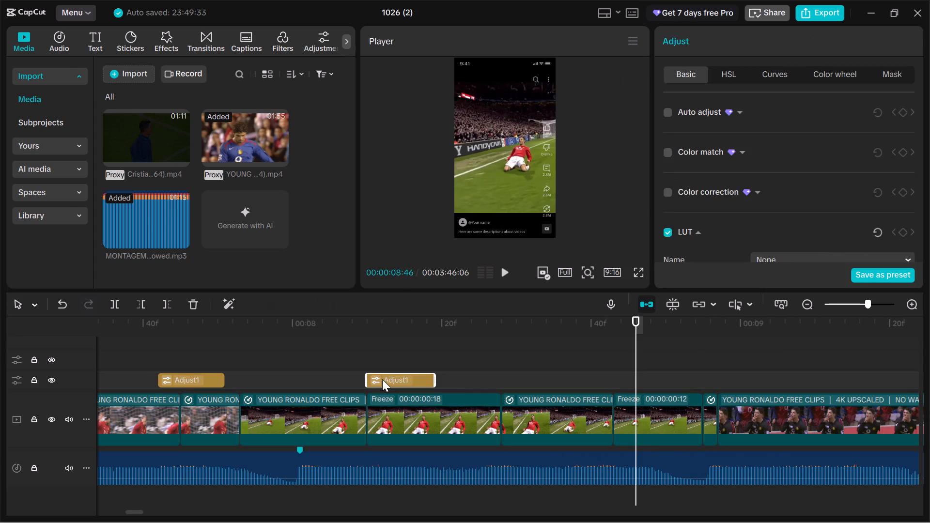
key(ctrl+c)
click(630, 372)
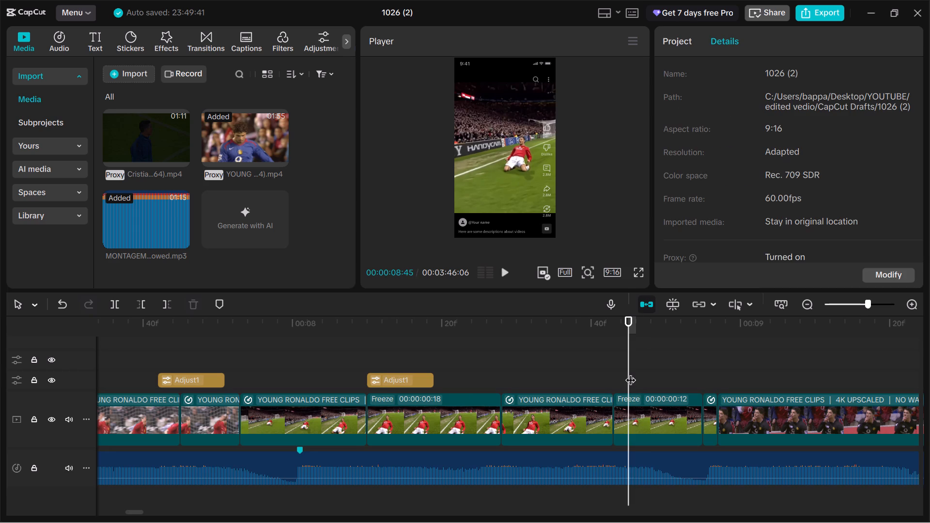
key(ctrl+v)
drag(653, 377, 635, 381)
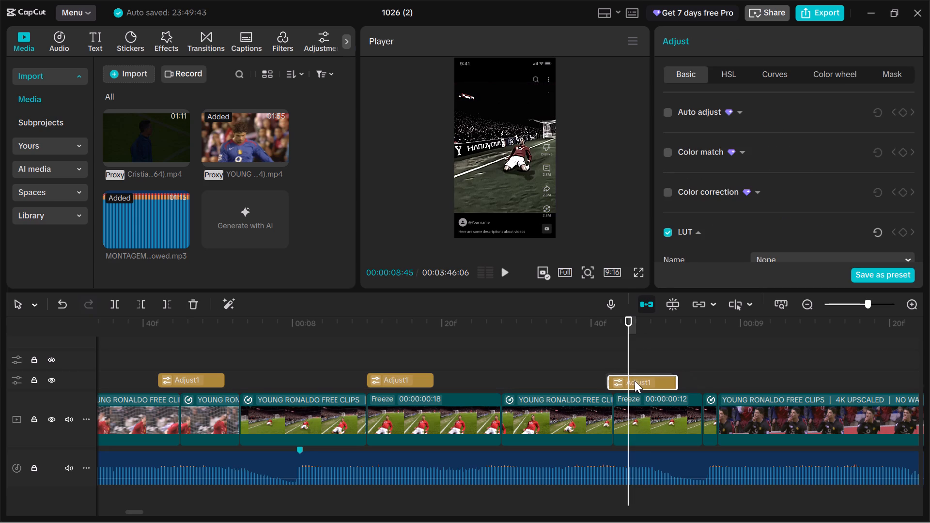
drag(635, 381, 639, 382)
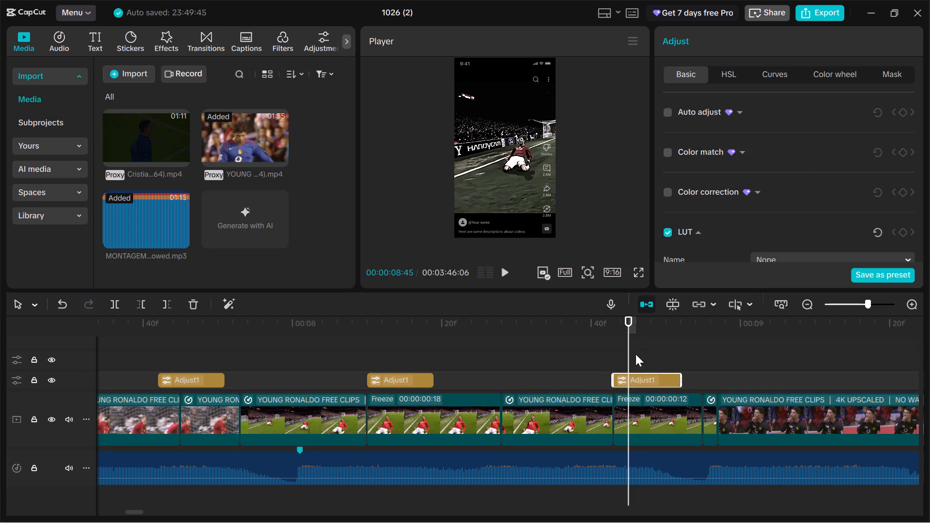
Replay the flashed 12-frame freeze from about 00:00:08:34 into the following clip, also viewing the flash full screen at 00:00:08:44.
drag(625, 339, 546, 345)
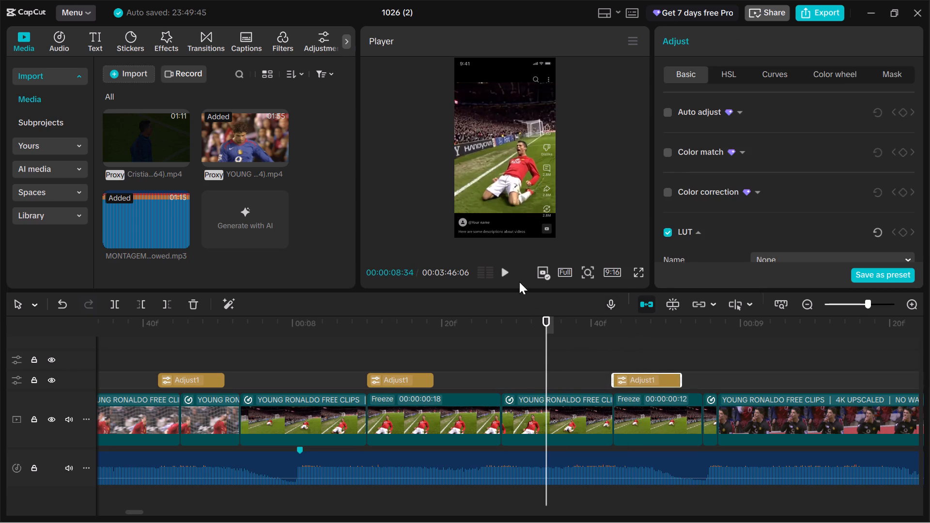
click(511, 275)
click(511, 275)
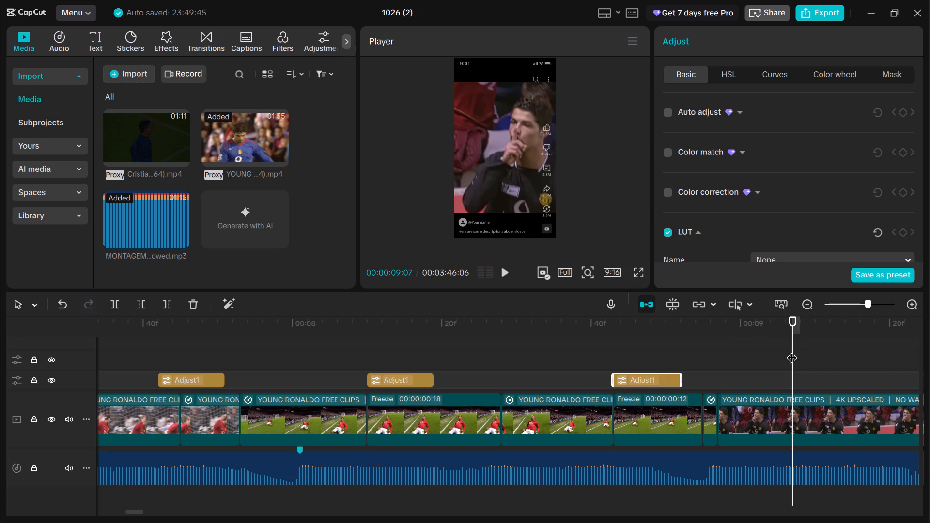
drag(792, 351, 570, 345)
double_click(506, 274)
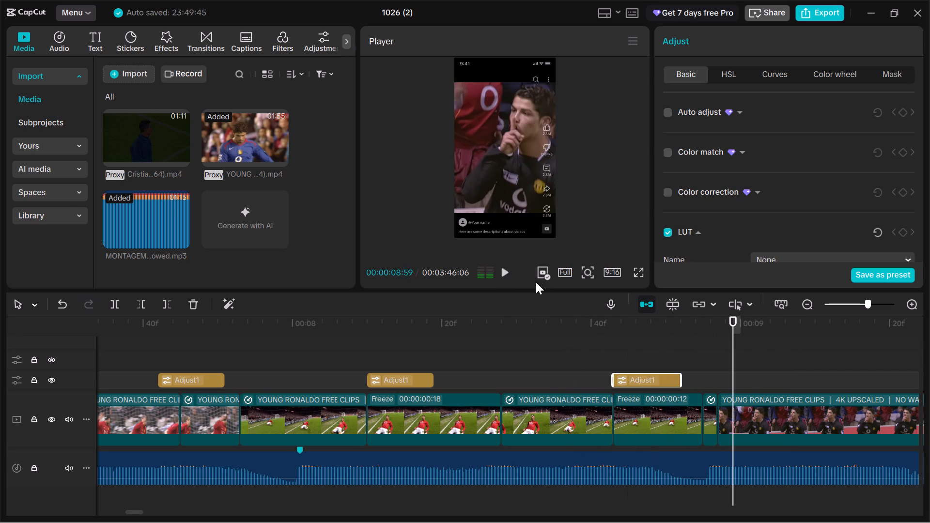
drag(735, 338, 597, 344)
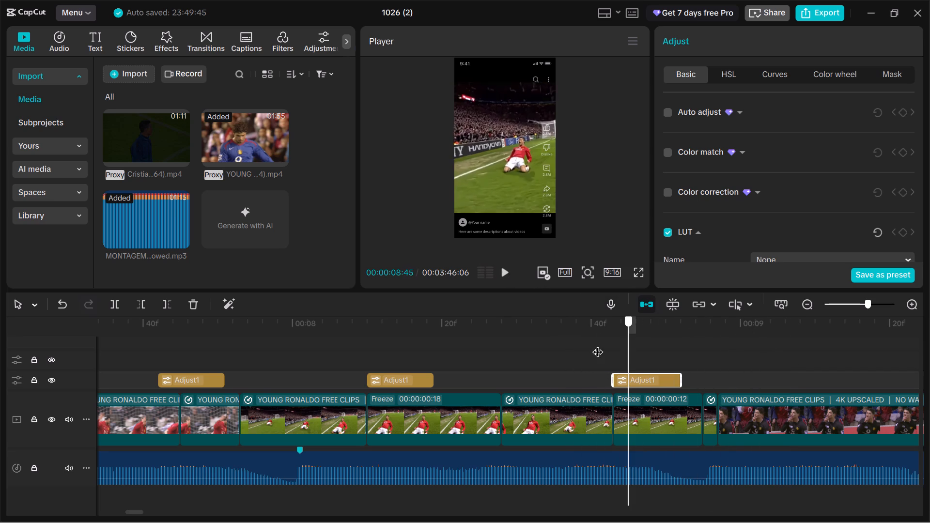
drag(597, 344, 597, 343)
drag(599, 338, 623, 338)
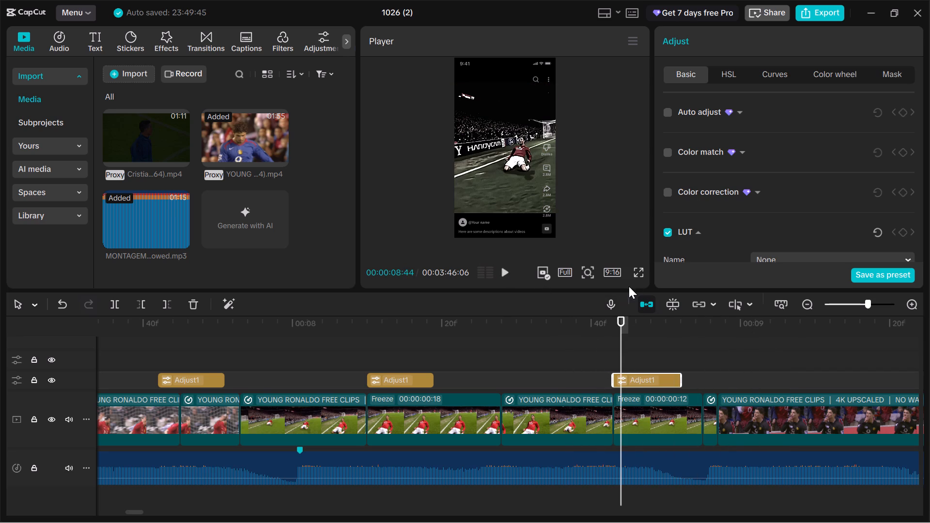
click(634, 280)
click(635, 277)
click(636, 270)
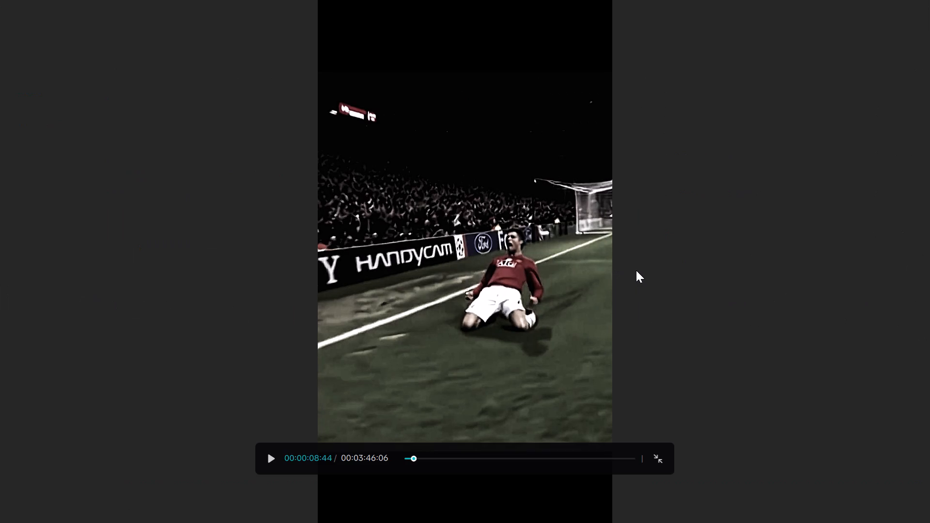
key(Escape)
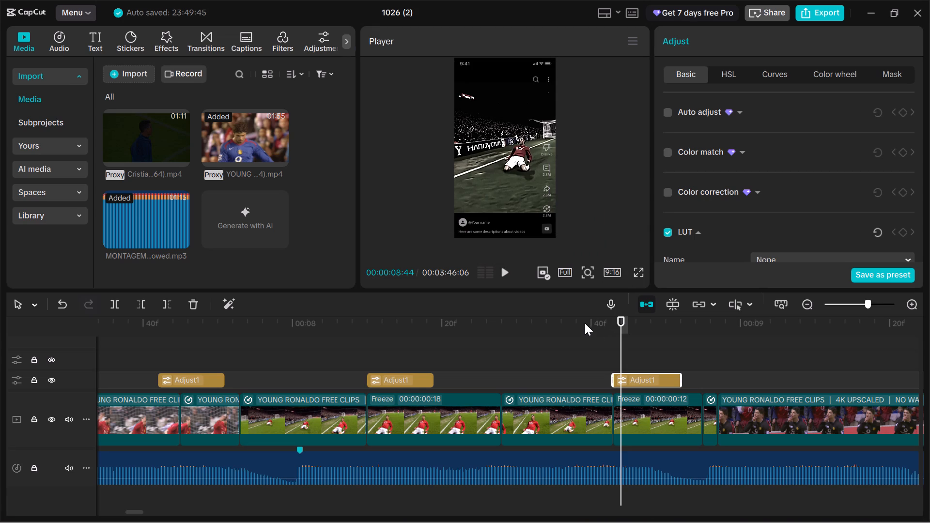
drag(619, 337, 538, 352)
click(504, 275)
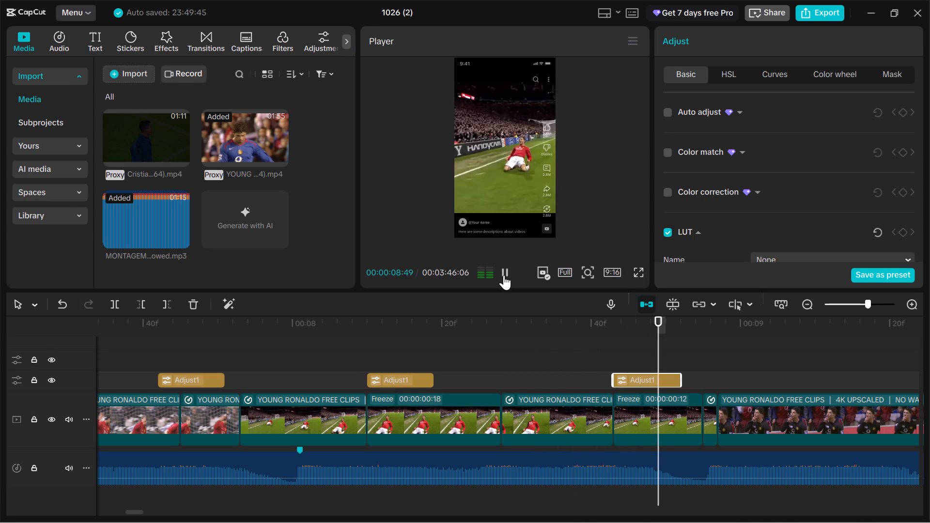
click(504, 275)
drag(818, 358, 561, 368)
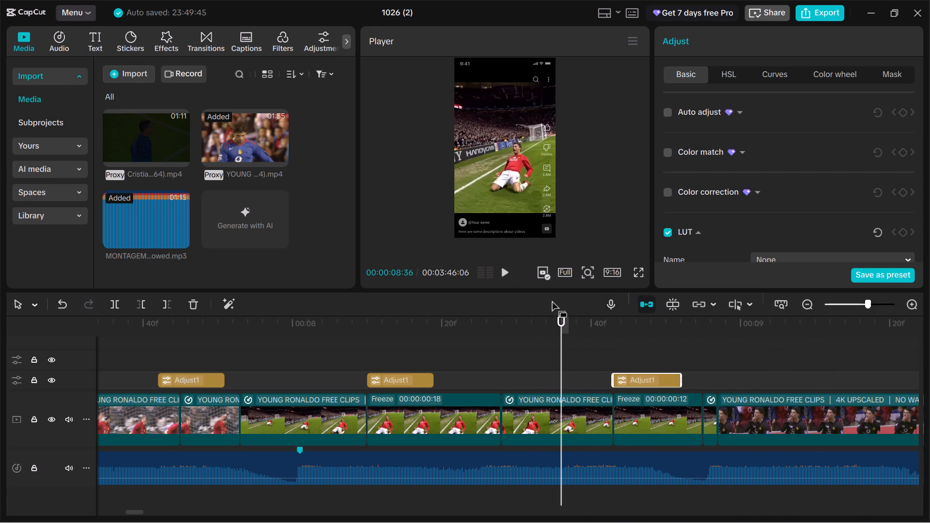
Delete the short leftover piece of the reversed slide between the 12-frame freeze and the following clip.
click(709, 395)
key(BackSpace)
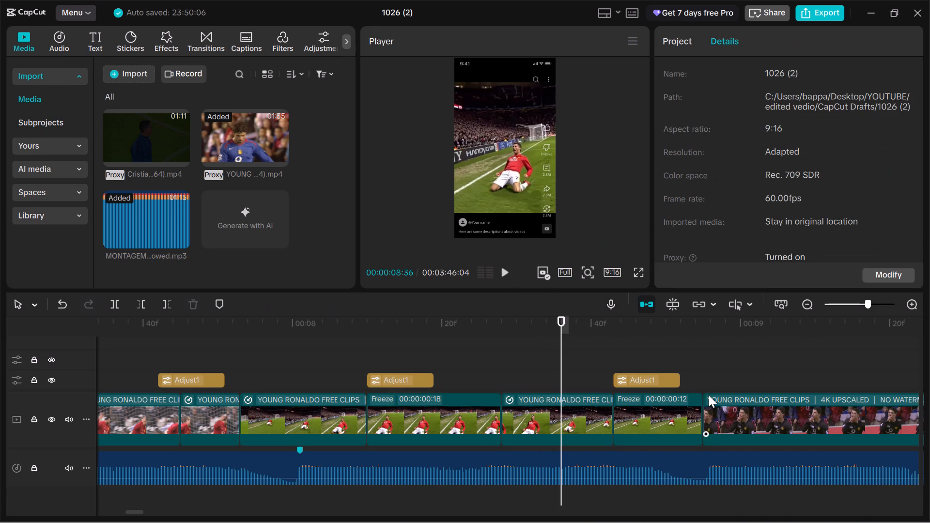
Replay from about 00:00:08:26 through the 12-frame freeze to examine its direct cut into the following clip.
click(672, 396)
drag(561, 330, 516, 347)
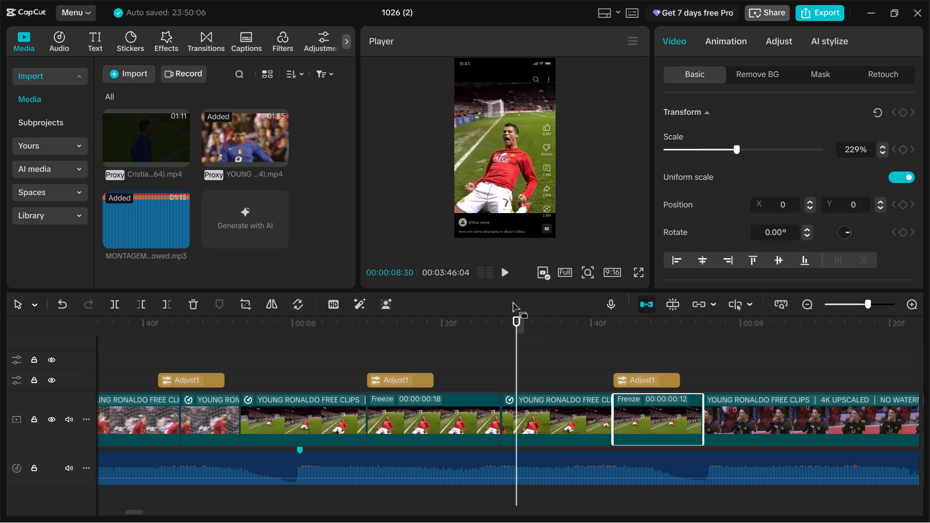
click(498, 263)
click(500, 263)
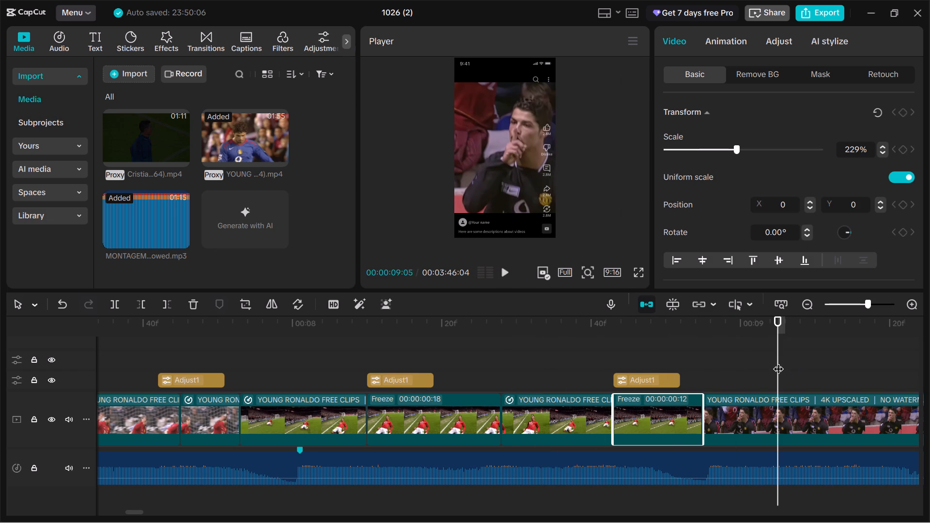
drag(778, 361, 489, 400)
click(507, 400)
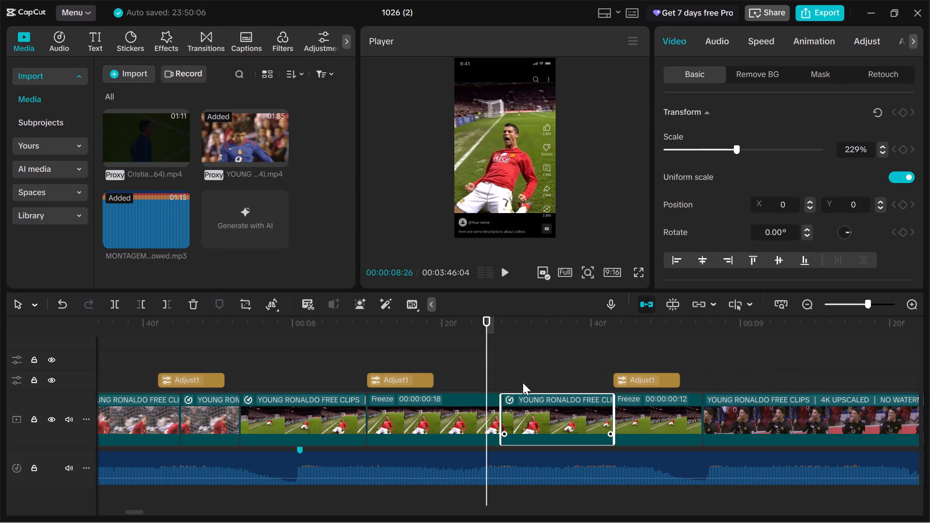
double_click(504, 266)
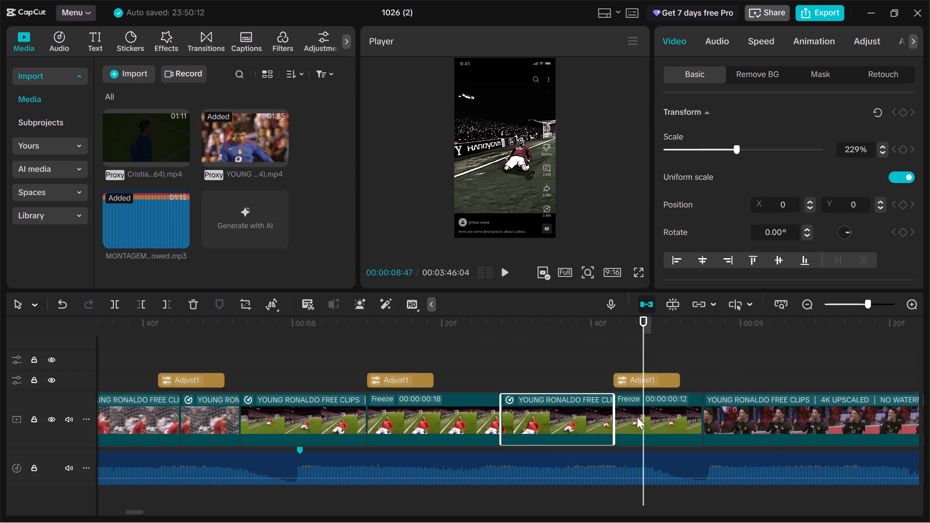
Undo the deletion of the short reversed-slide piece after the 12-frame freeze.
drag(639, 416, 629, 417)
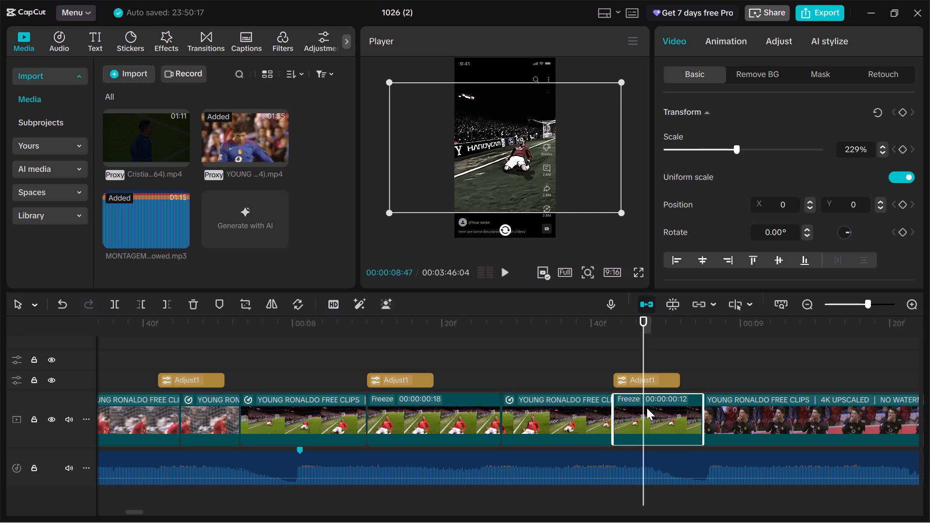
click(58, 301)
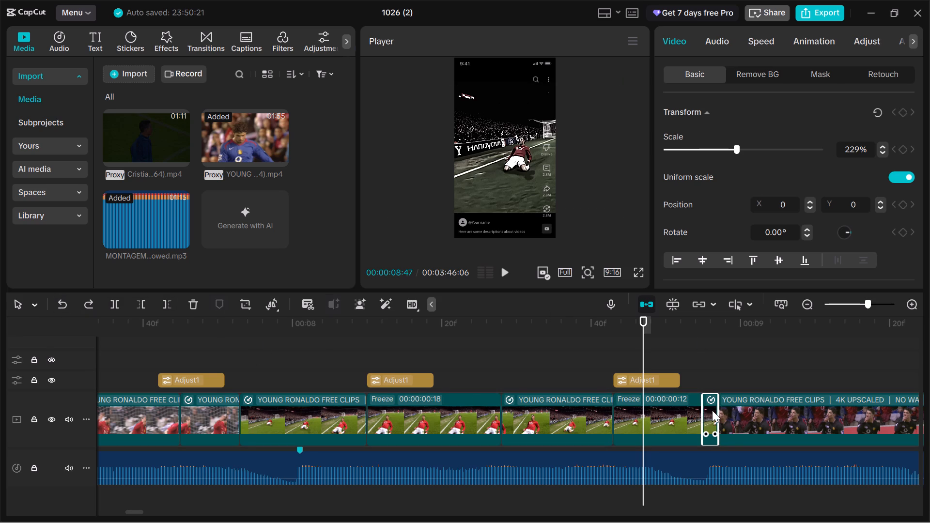
Delete the short reversed-slide piece after the 12-frame freeze, closing the gap to the following clip.
key(BackSpace)
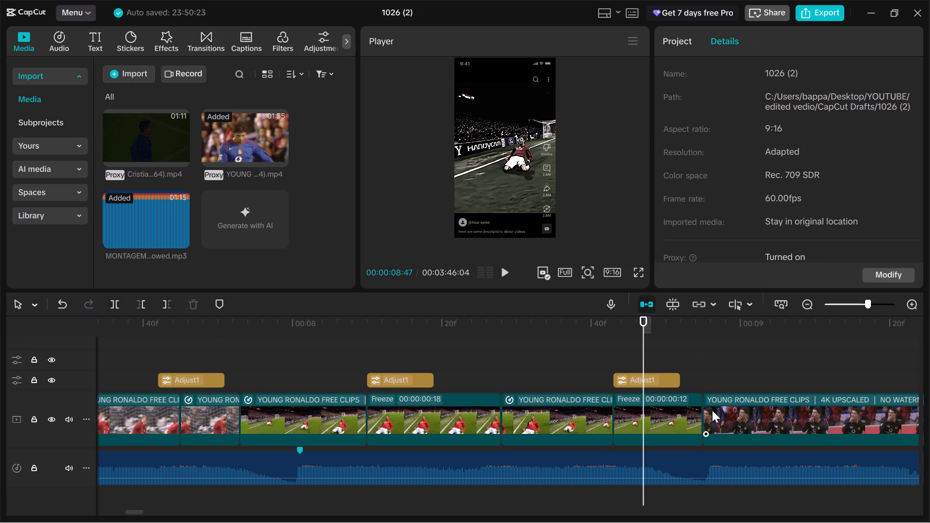
Replay and scrub between about 00:00:08:12 and 00:00:08:57, examining both flashed freezes and the cut into the following clip.
drag(642, 367, 565, 387)
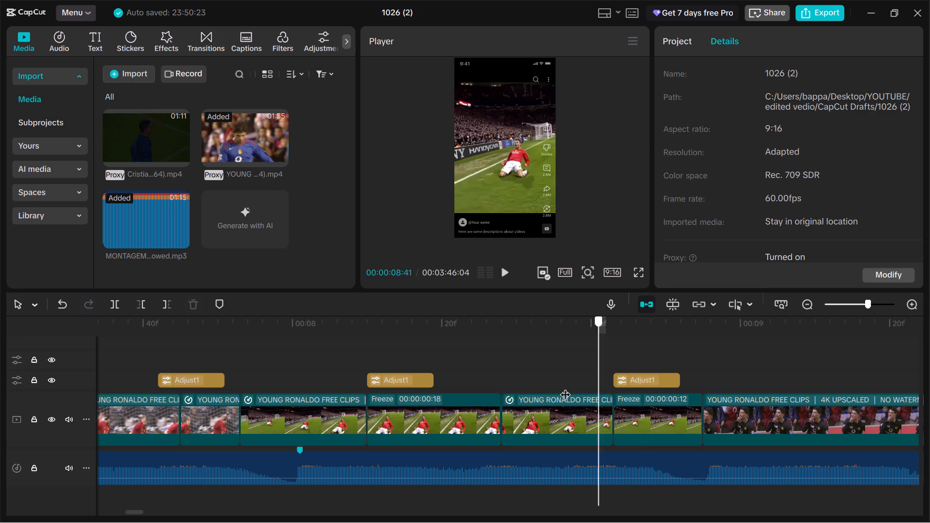
drag(565, 387, 552, 389)
key(space)
key(space)
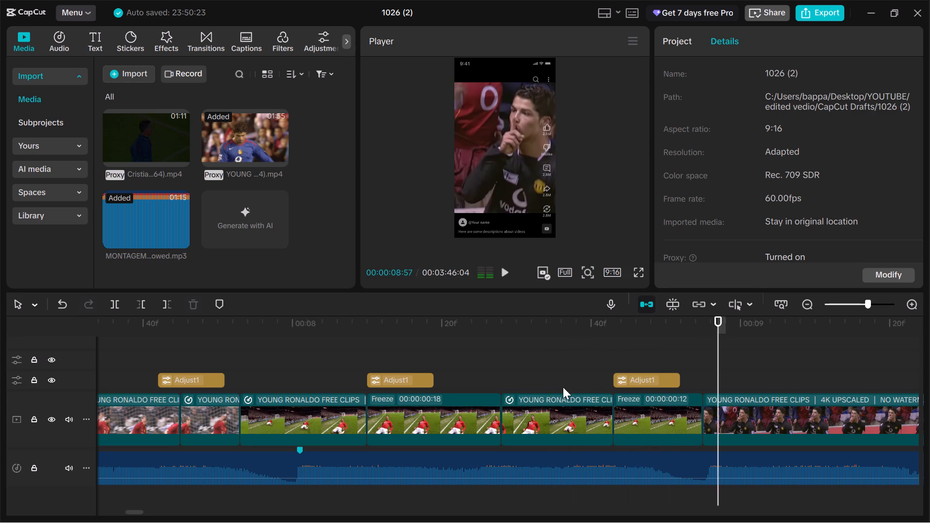
drag(714, 379, 498, 387)
key(space)
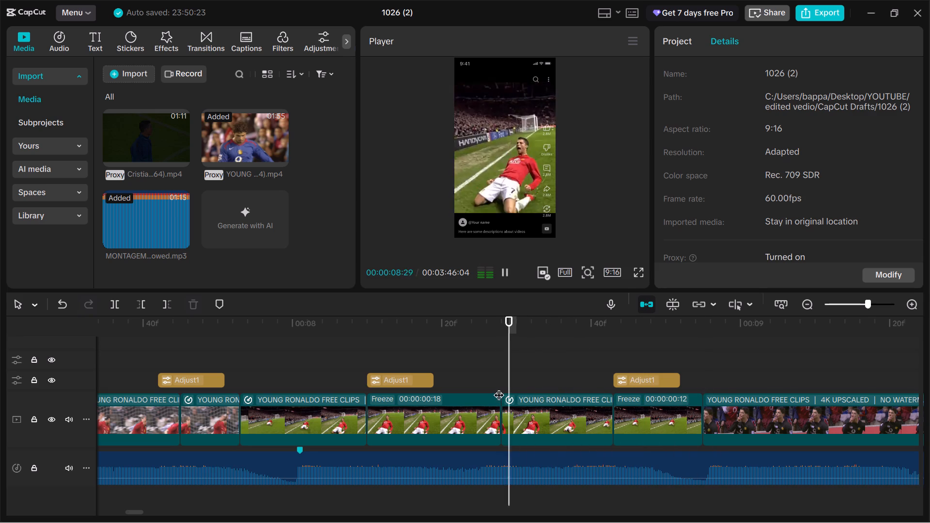
key(space)
drag(715, 370, 472, 406)
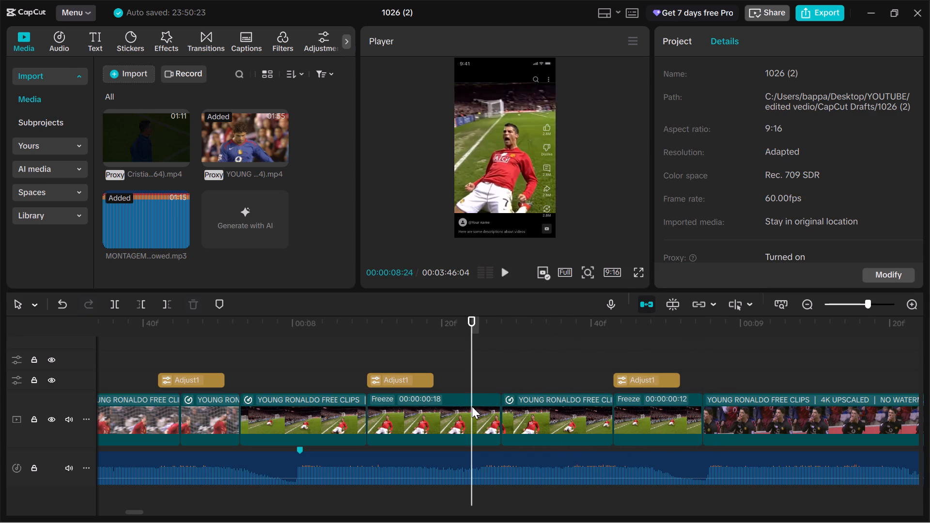
key(space)
key(space)
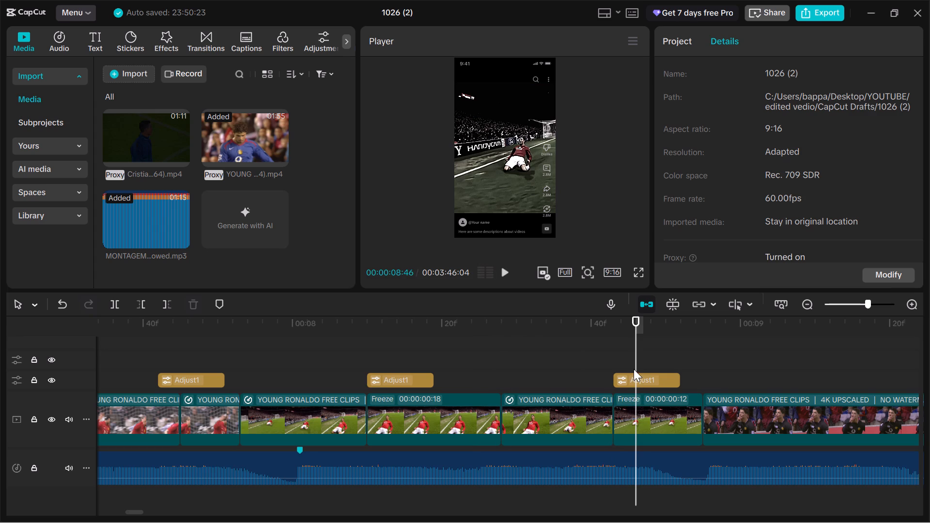
drag(634, 369, 594, 379)
drag(634, 351, 447, 386)
key(space)
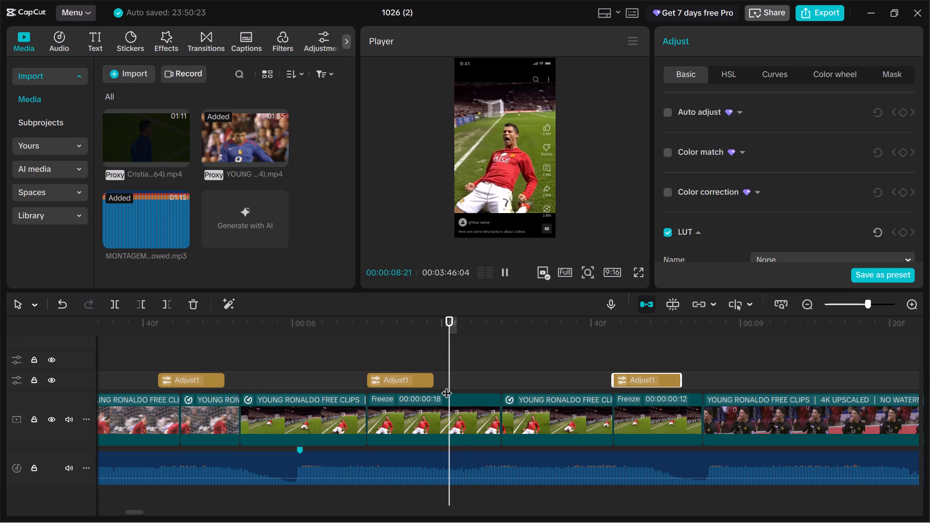
key(space)
drag(576, 354, 381, 381)
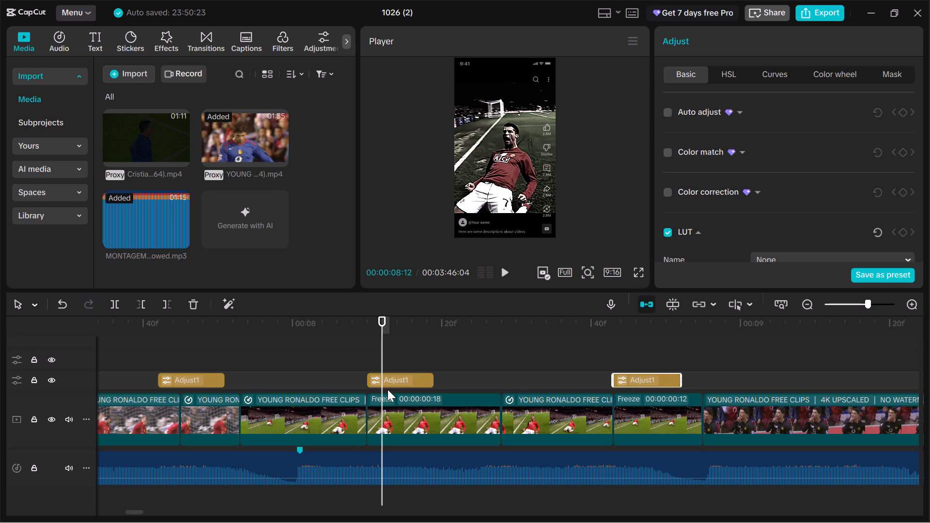
drag(383, 355, 495, 370)
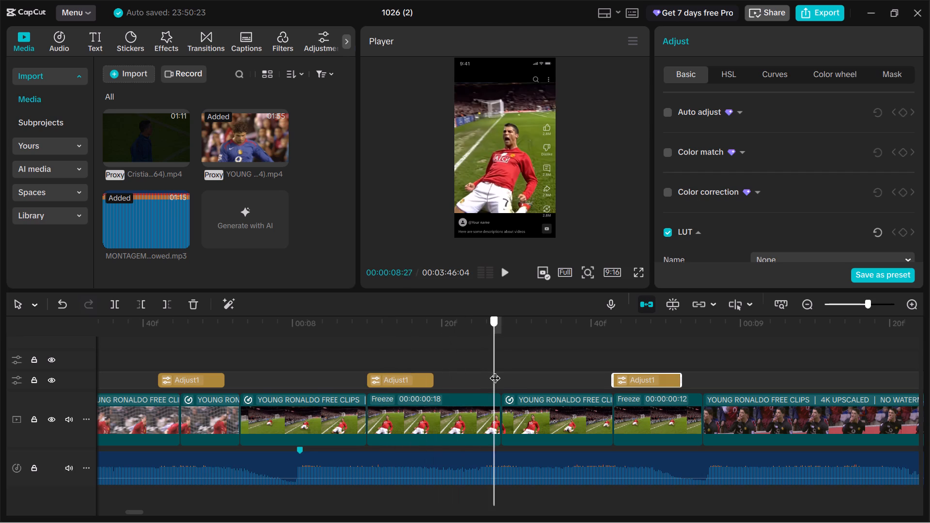
drag(495, 370, 533, 382)
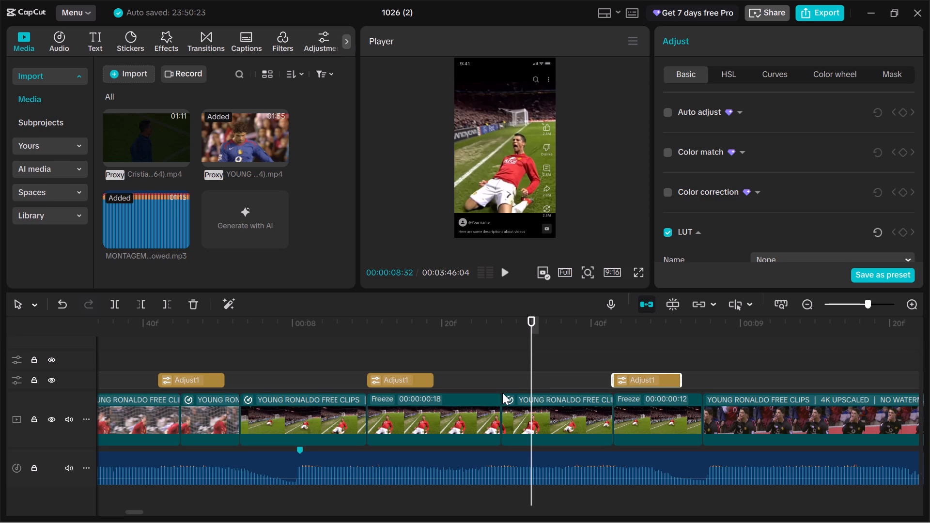
key(space)
key(space)
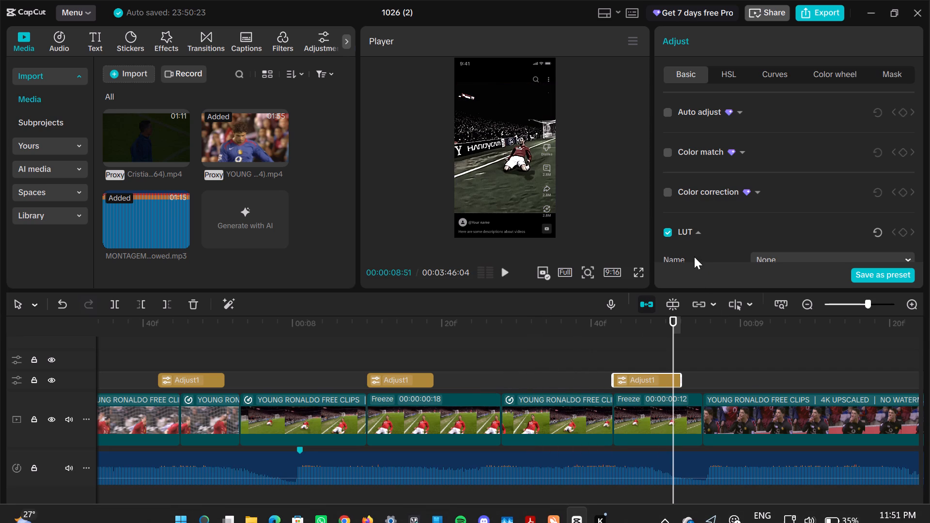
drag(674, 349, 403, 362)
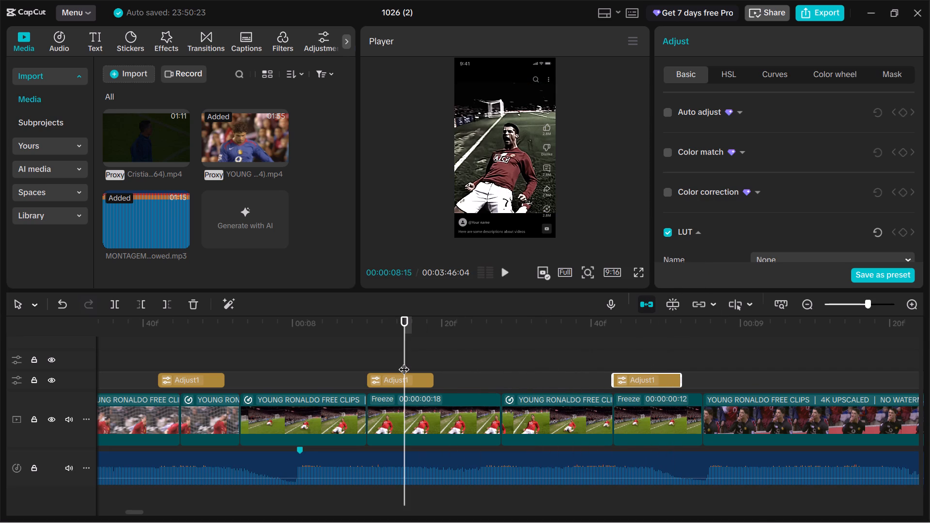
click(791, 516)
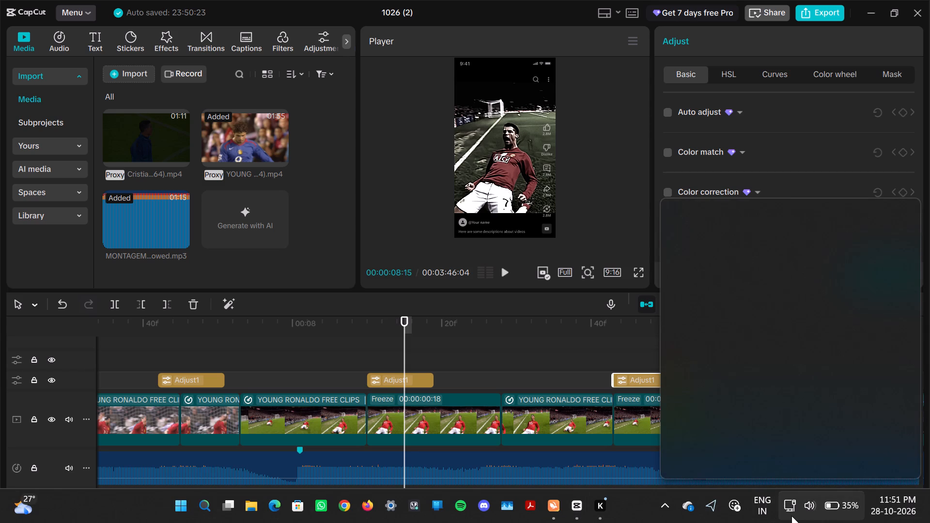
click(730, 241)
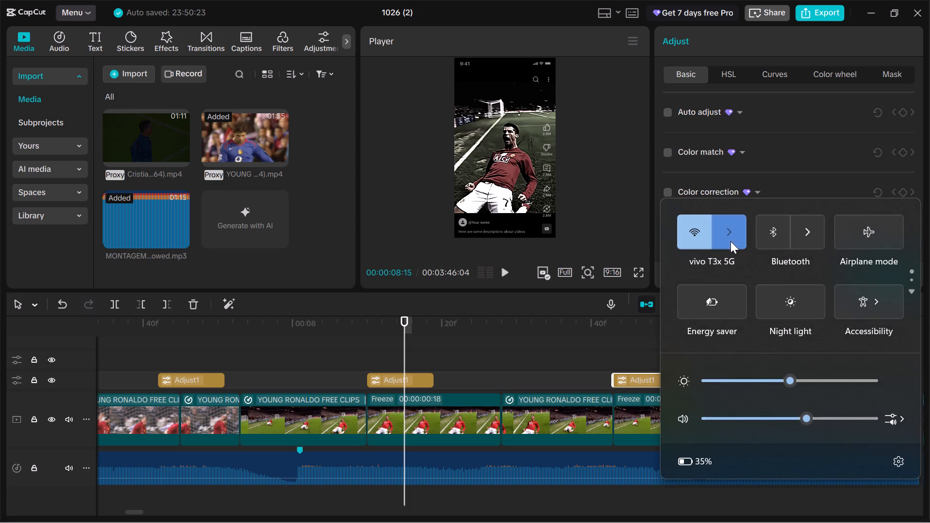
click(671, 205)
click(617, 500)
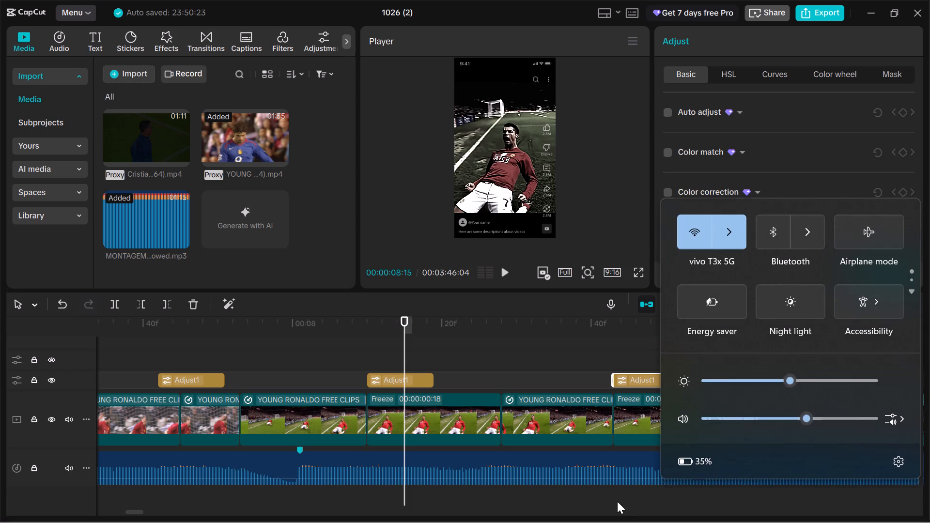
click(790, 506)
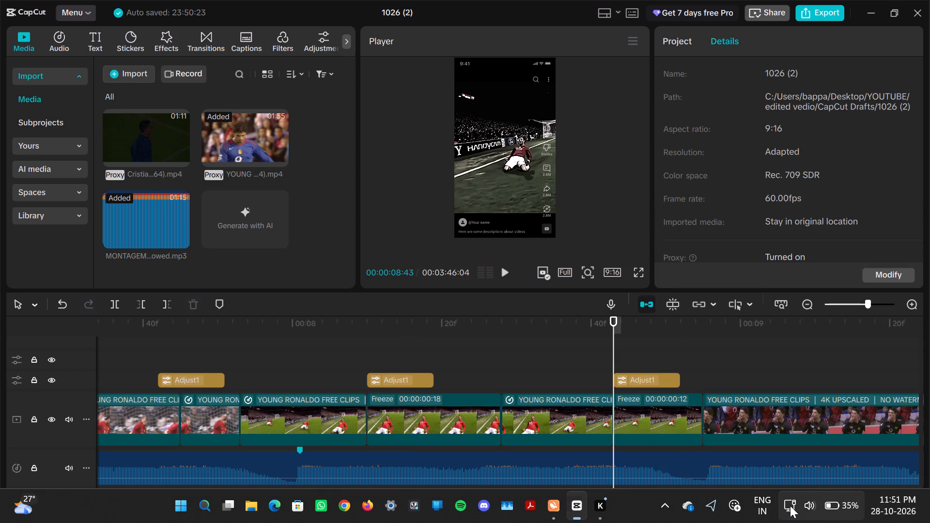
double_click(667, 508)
Return the playhead to about 00:00:08:02, ahead of the 18-frame freeze, to review the flashed freeze sequence.
drag(613, 334, 304, 385)
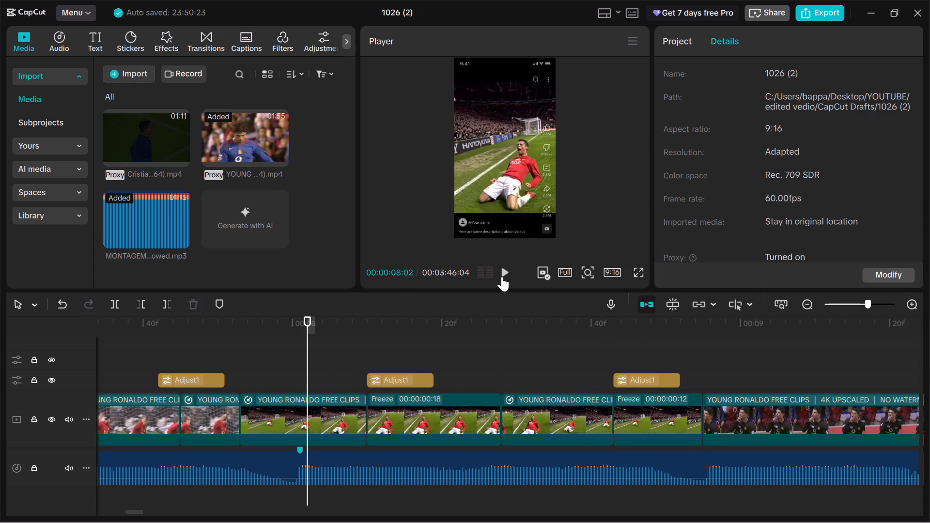
Replay the slide section from about 00:00:07:56 to 00:00:08:44, checking the freezes and Adjust1 flashes against the music.
click(502, 277)
click(502, 277)
drag(499, 349, 472, 356)
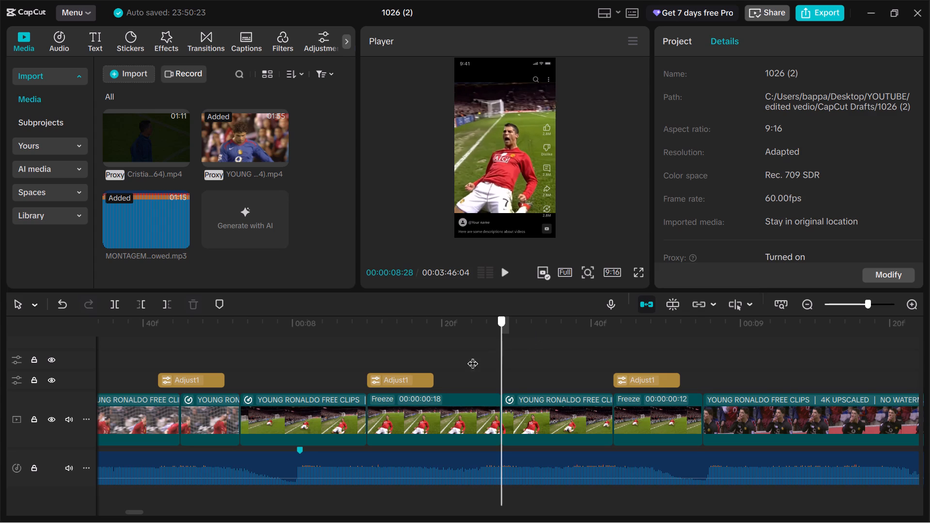
drag(472, 356, 357, 379)
click(511, 275)
click(511, 275)
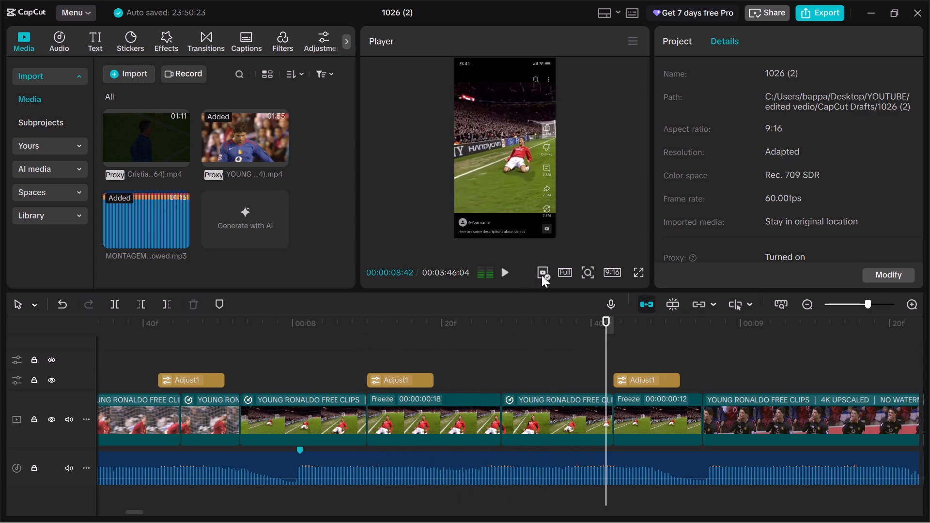
drag(605, 337, 263, 385)
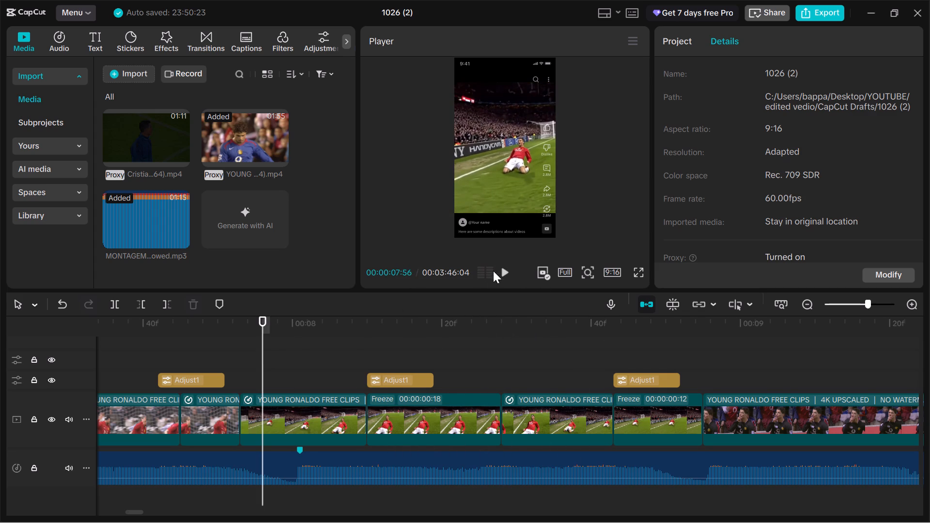
click(502, 271)
click(502, 271)
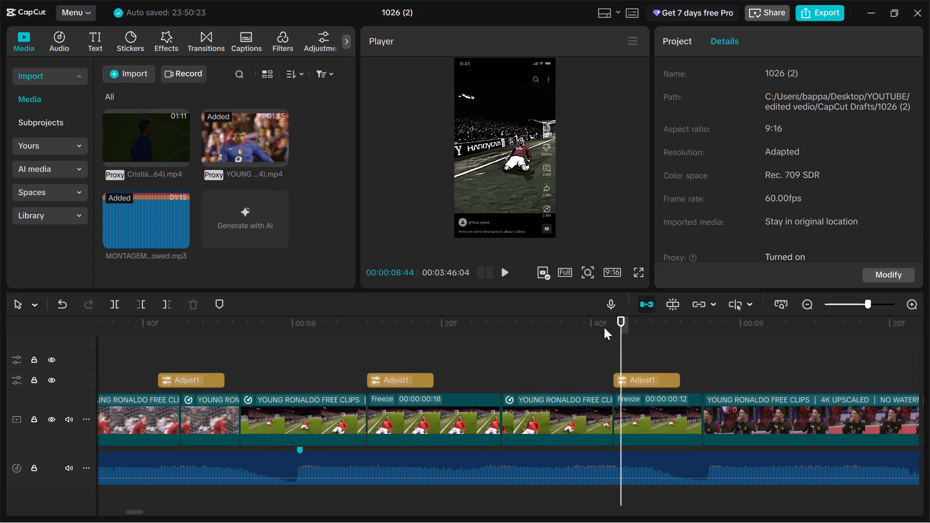
drag(620, 345, 263, 356)
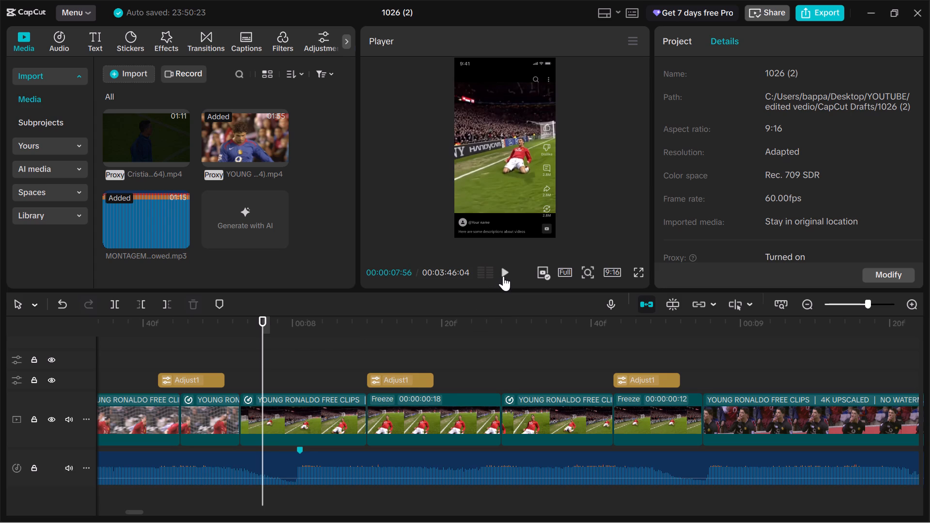
click(503, 276)
click(503, 276)
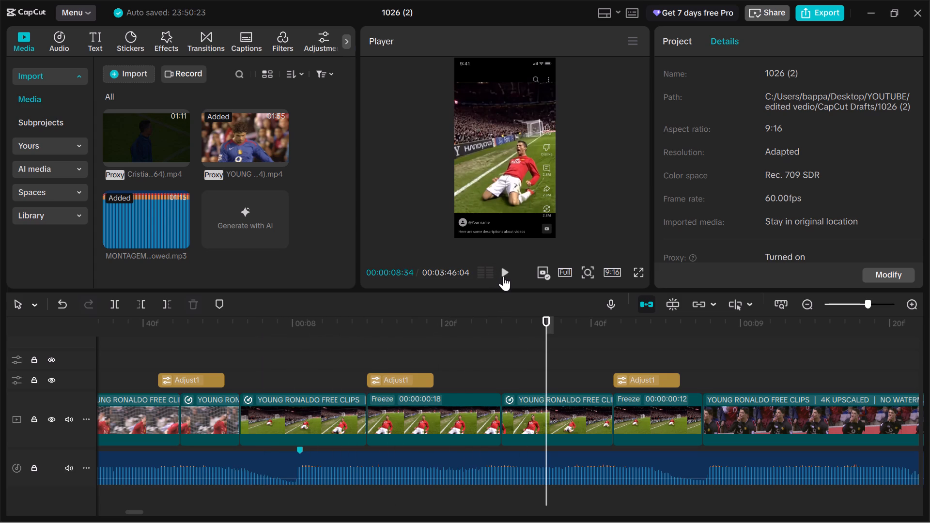
Switch on Energy saver in the Windows quick settings.
click(791, 512)
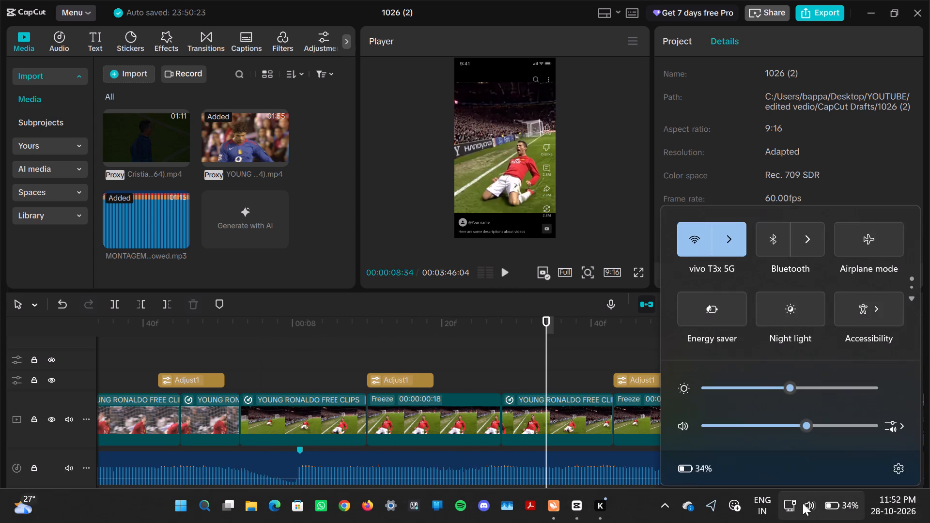
click(907, 292)
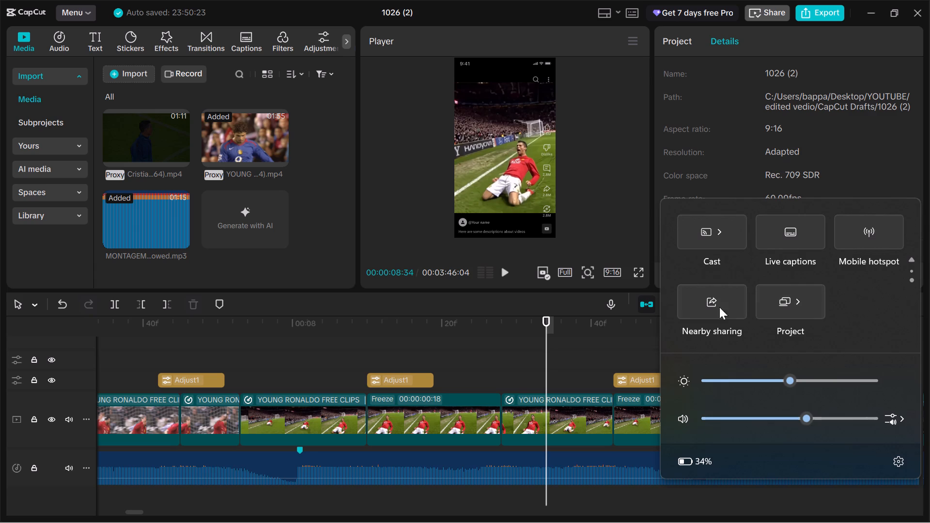
click(907, 265)
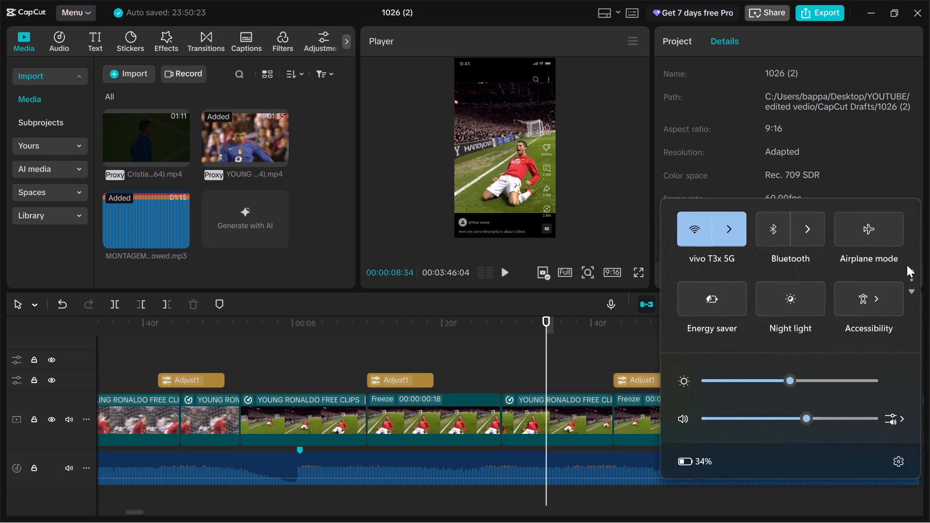
click(712, 294)
Replay the slide section between about 00:00:07:59 and 00:00:08:49, checking both flashed freezes against the music.
click(439, 360)
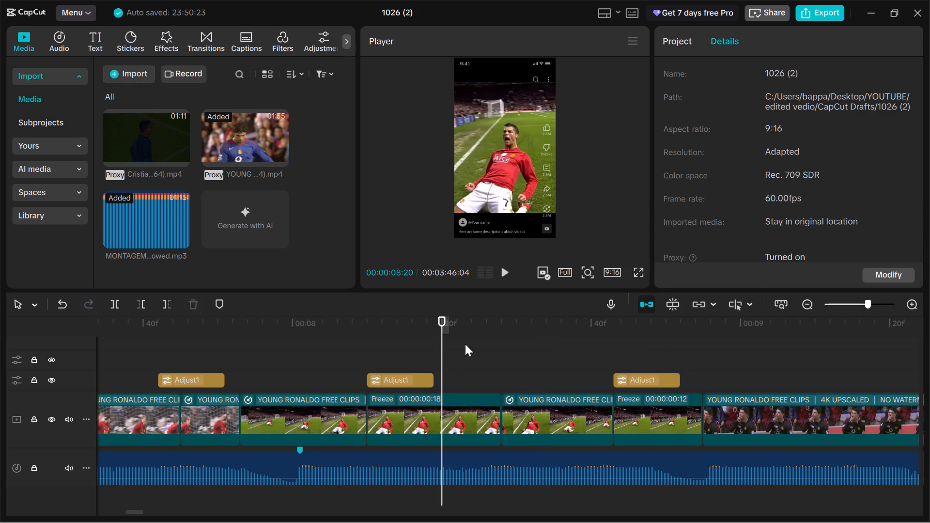
click(502, 274)
click(502, 274)
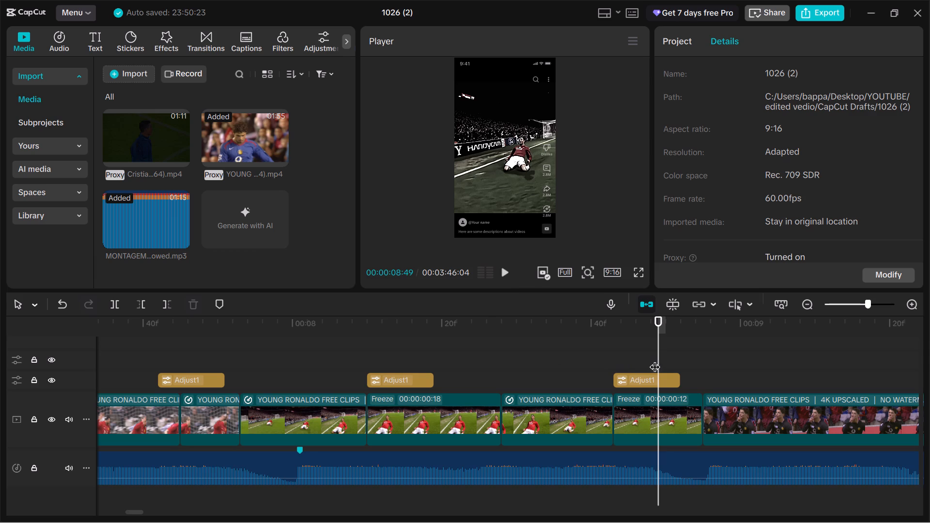
drag(656, 359, 382, 373)
key(space)
key(space)
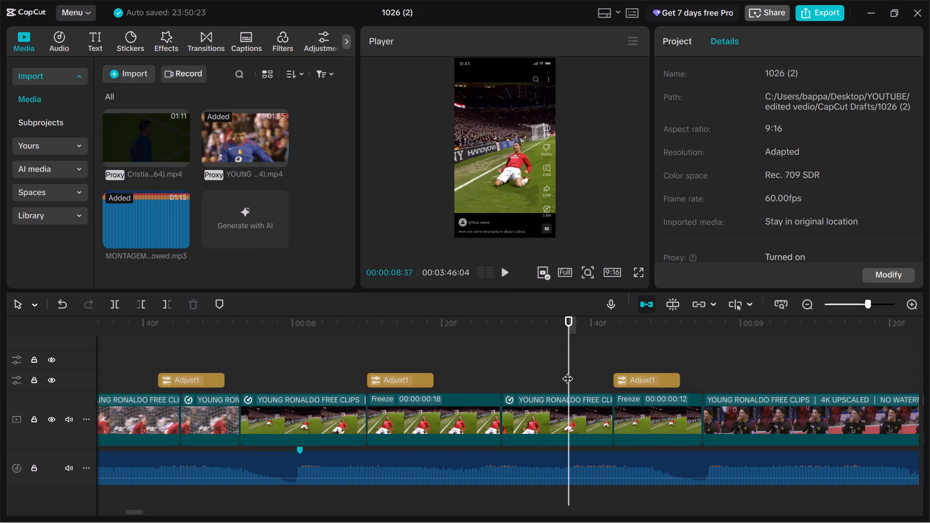
drag(564, 369, 289, 386)
key(space)
key(space)
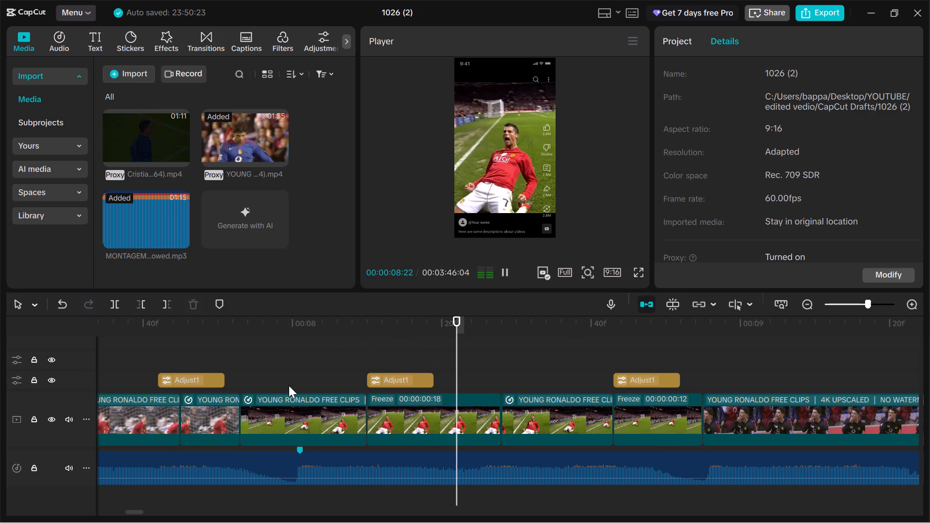
Replay the lead-in to the 18-frame freeze up to about 00:00:08:27 repeatedly, checking how its Adjust1 flash lands on the beat.
drag(447, 375, 301, 387)
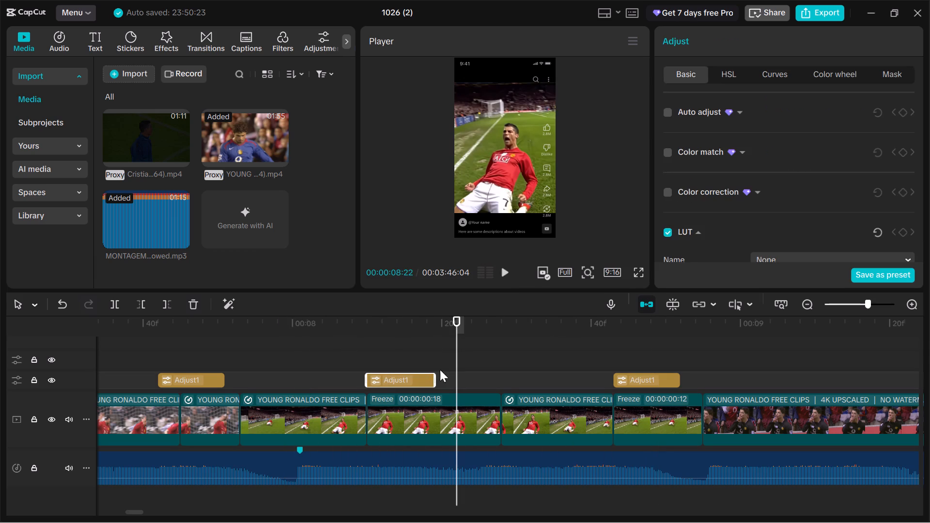
drag(457, 369, 320, 367)
key(space)
key(space)
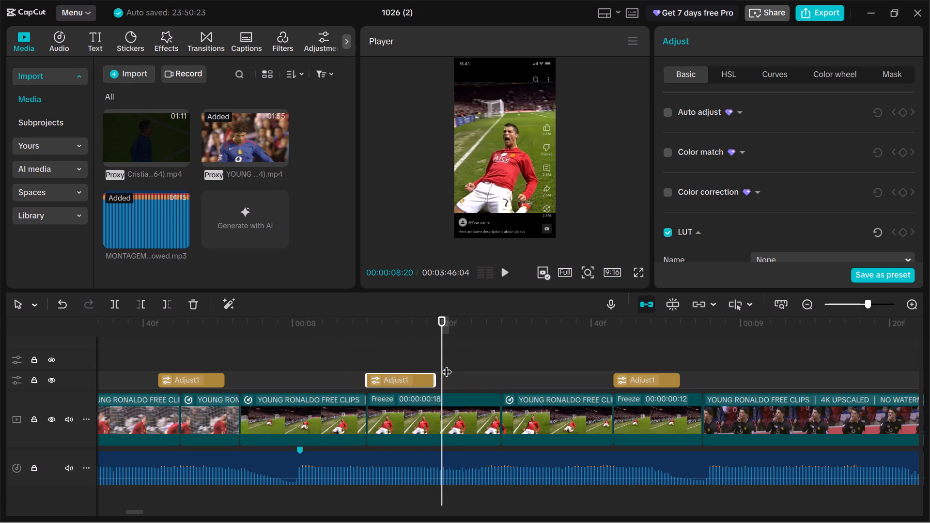
drag(438, 364, 284, 380)
key(space)
key(space)
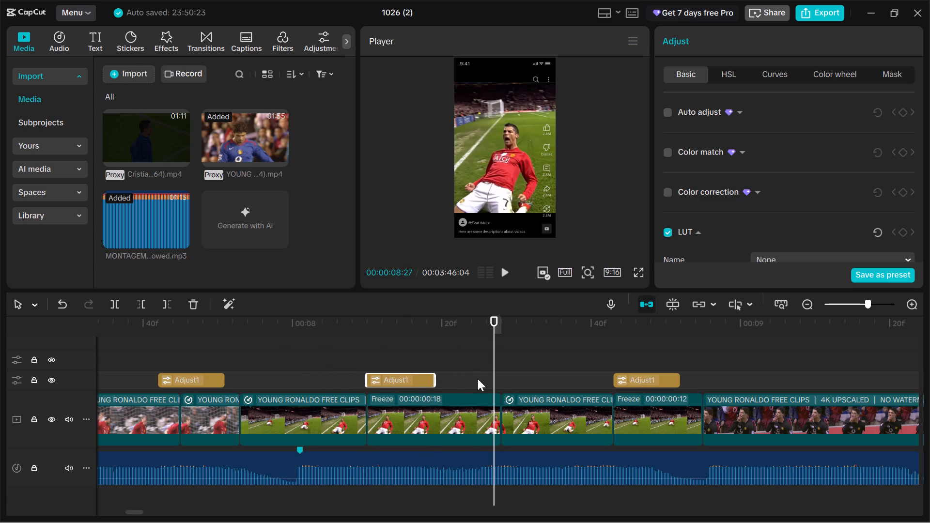
drag(497, 378, 189, 396)
key(space)
key(space)
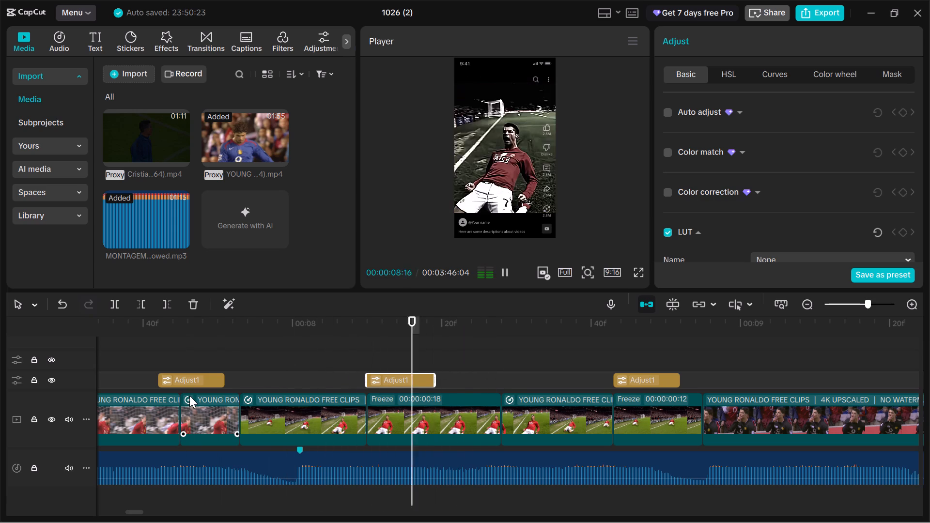
Play through the 12-frame freeze to about 00:00:09:03, checking its flash and the cut into the following clip.
click(502, 272)
click(502, 272)
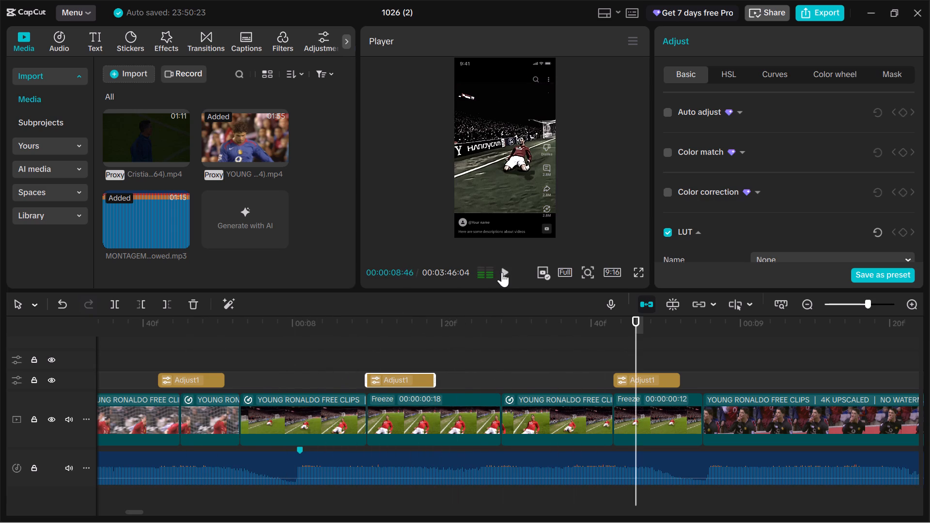
double_click(500, 280)
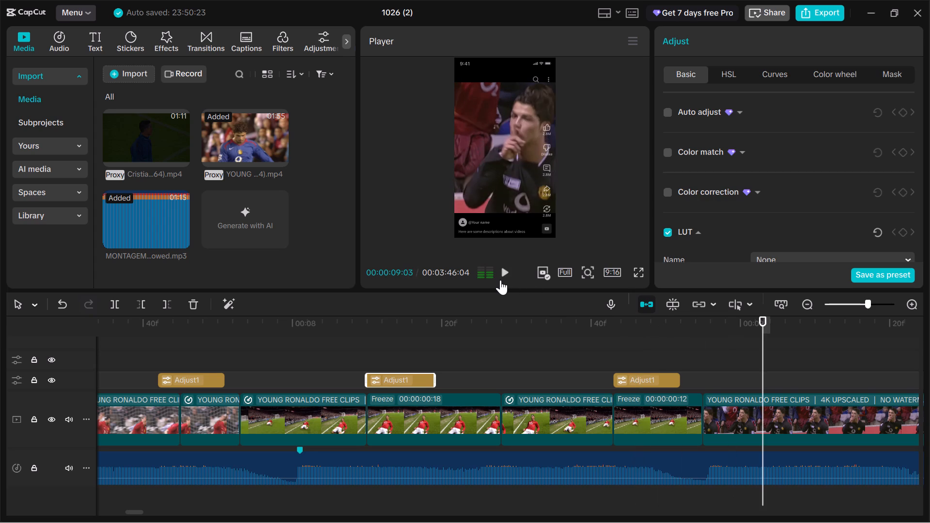
drag(762, 346, 451, 394)
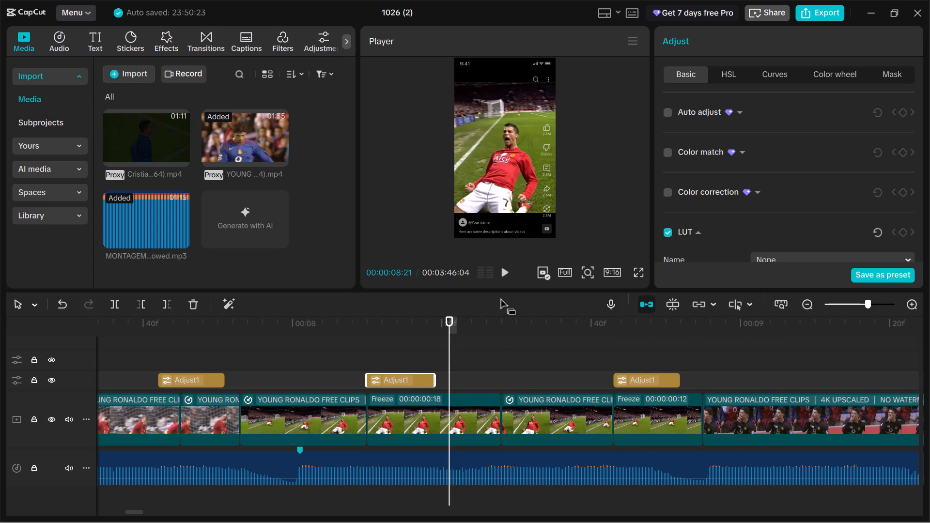
click(505, 270)
click(505, 270)
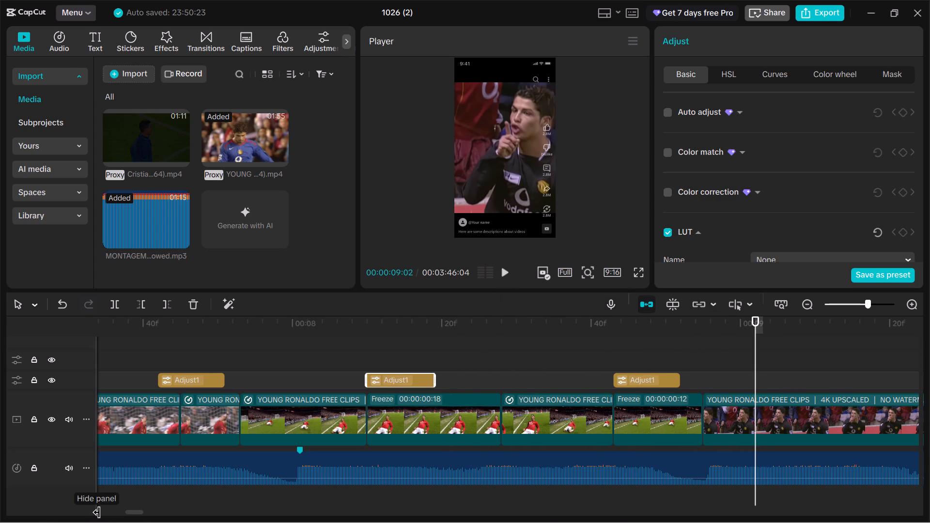
Copy the slide clip just before the 18-frame freeze.
scroll(96, 511, left, 2)
scroll(289, 474, left, 1)
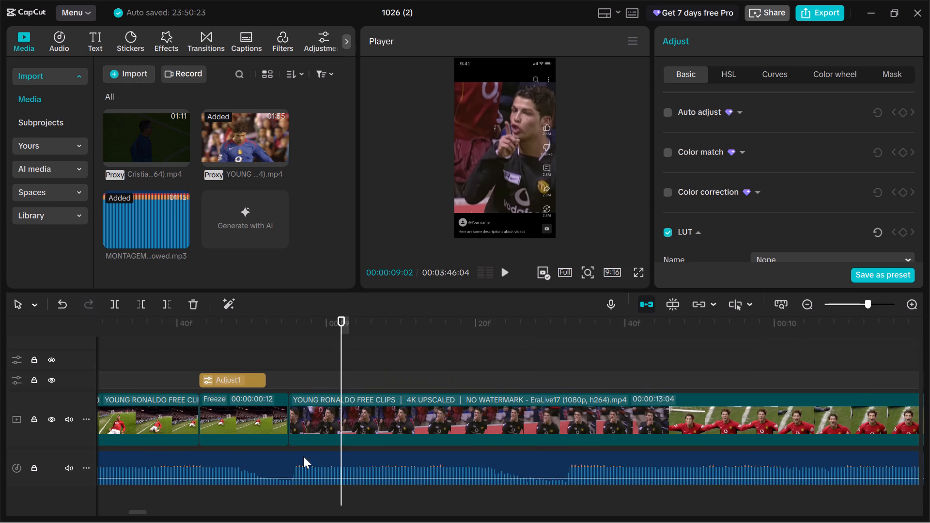
click(256, 428)
drag(338, 379, 170, 394)
click(171, 403)
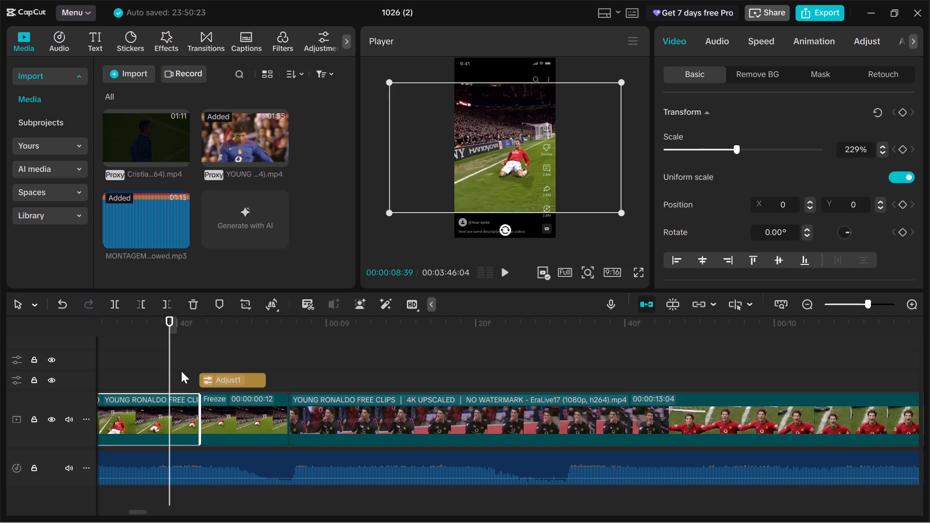
scroll(181, 371, left, 1)
scroll(181, 371, right, 1)
click(264, 412)
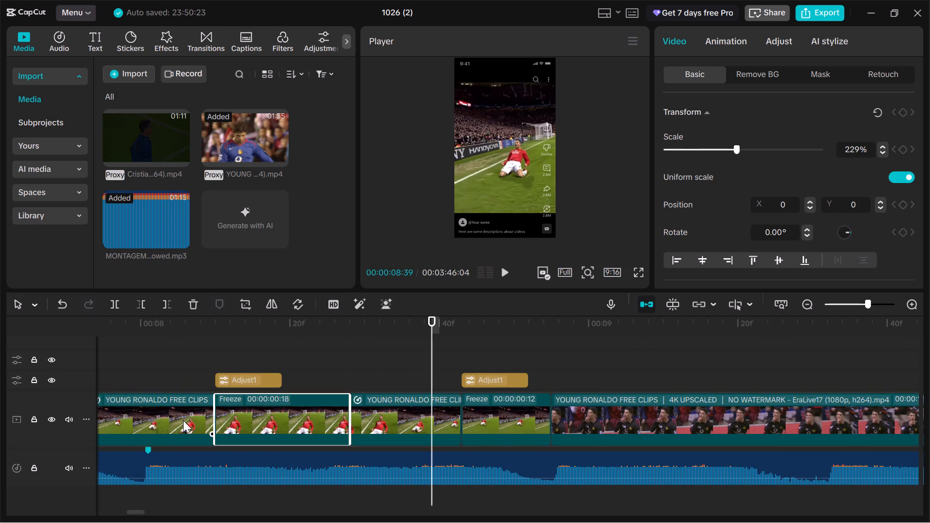
click(183, 420)
scroll(261, 419, right, 1)
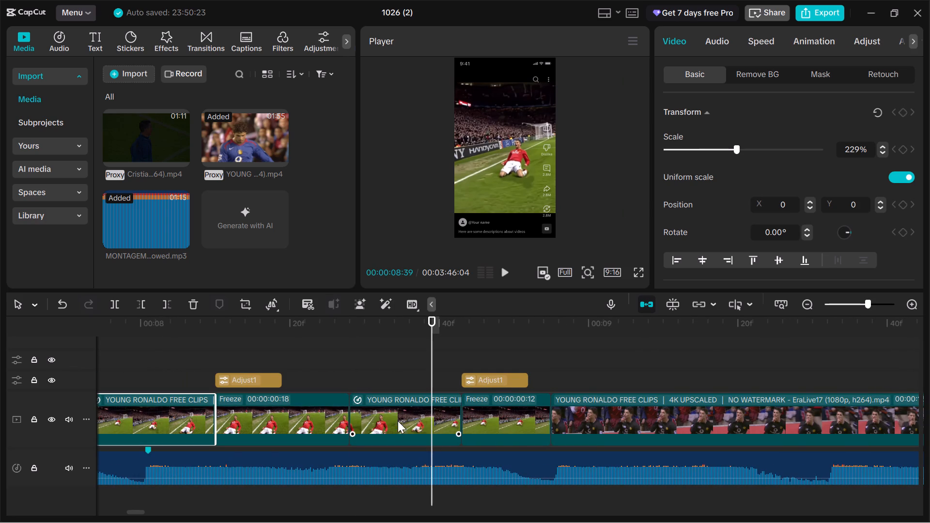
scroll(408, 402, right, 1)
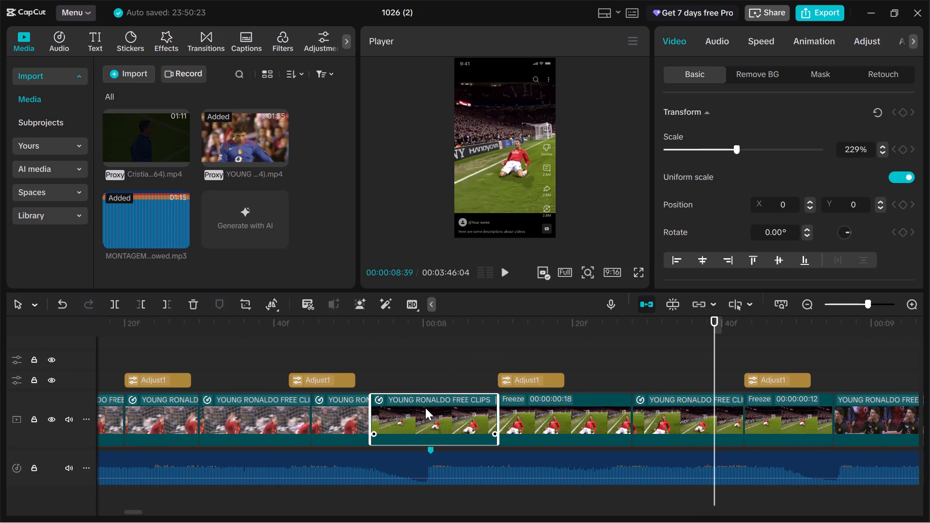
key(ctrl+c)
Replay the slide section from around 00:00:07:59 and the cut into the clip after the 12-frame freeze, checking the timing.
key(space)
key(space)
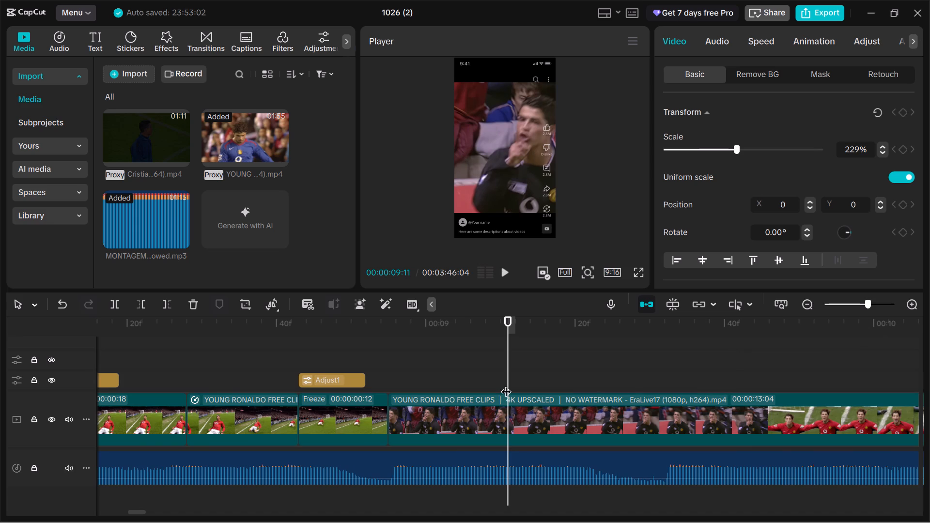
drag(506, 384, 489, 416)
key(space)
key(space)
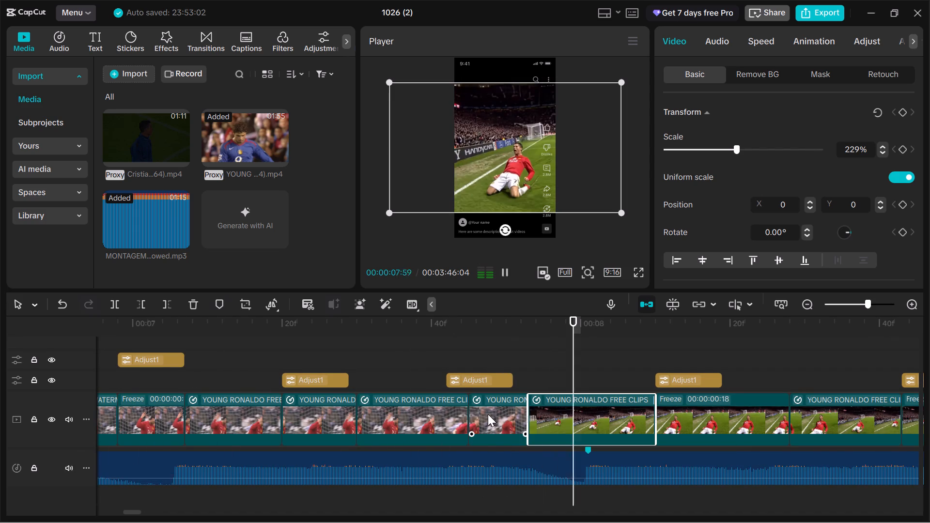
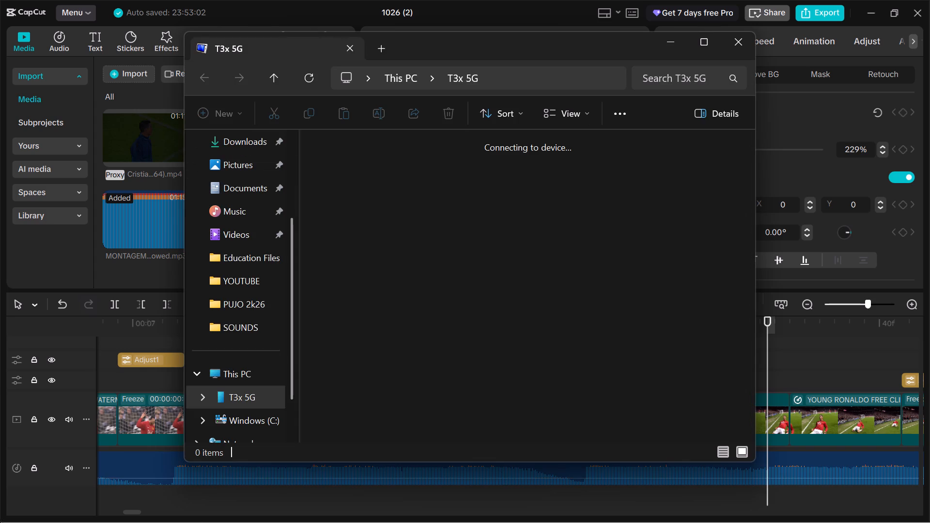
Close the T3x 5G File Explorer window and dismiss the vivo Office Kit notification covering the timeline.
click(752, 46)
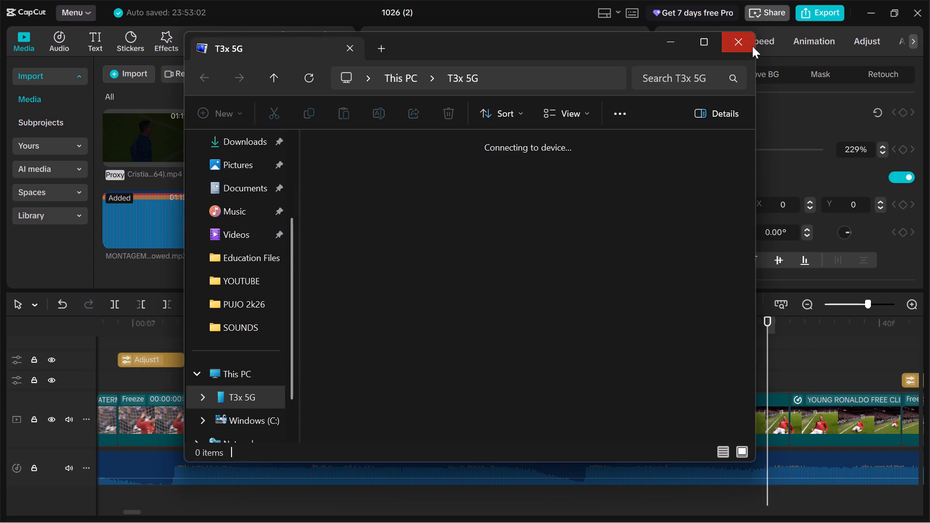
key(space)
key(space)
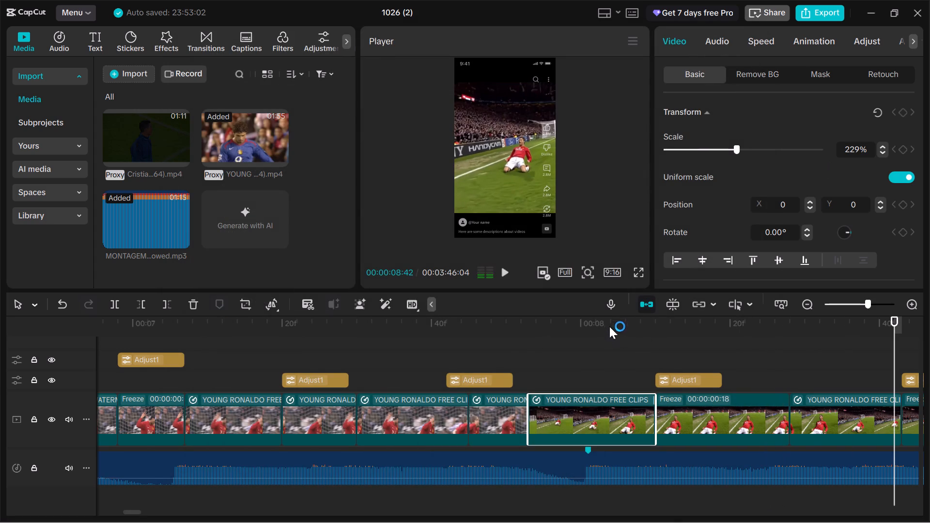
click(526, 348)
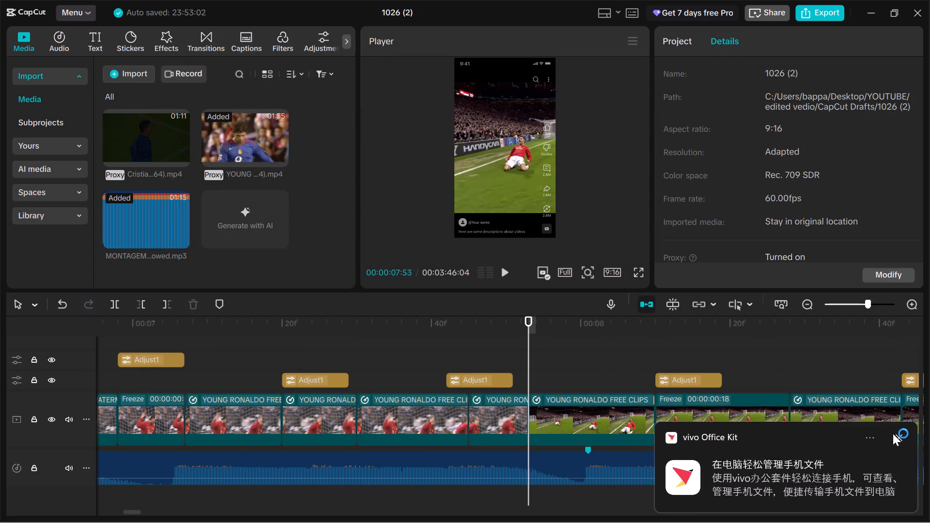
click(896, 434)
Replay the slide clip from about 00:00:07:53 into the 18-frame freeze, checking its timing against the music.
key(space)
key(space)
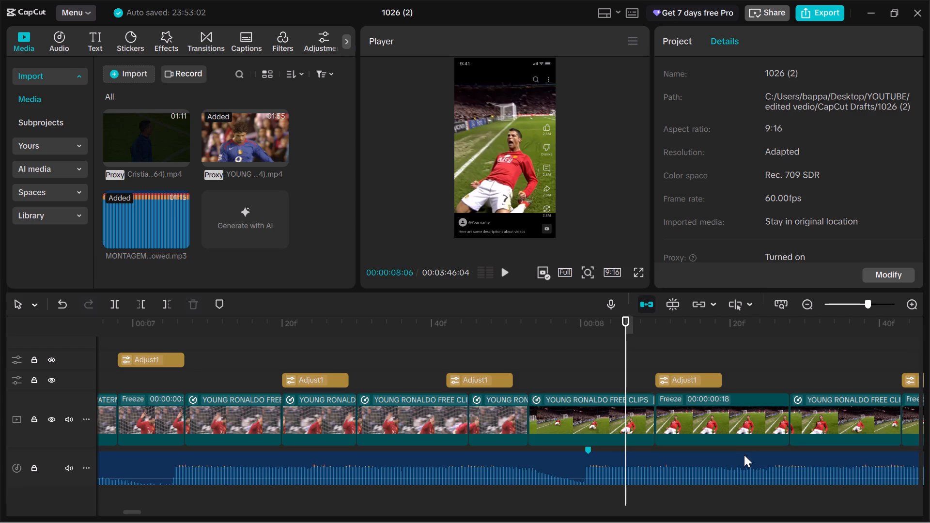
key(space)
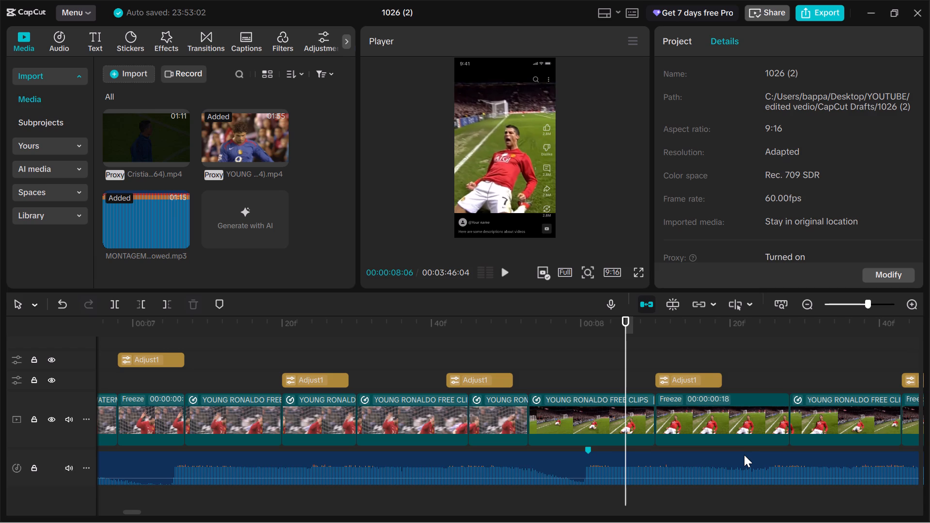
key(space)
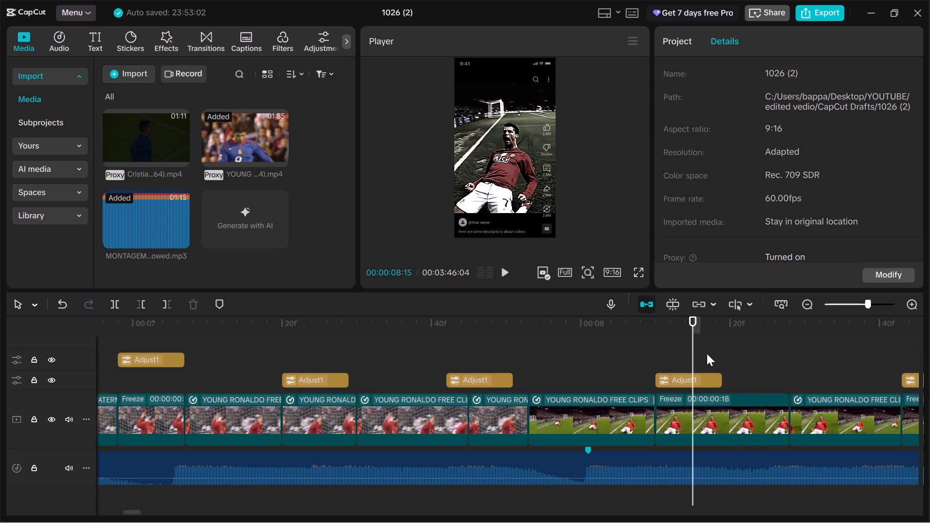
drag(695, 349, 337, 371)
text(b)
key(space)
key(space)
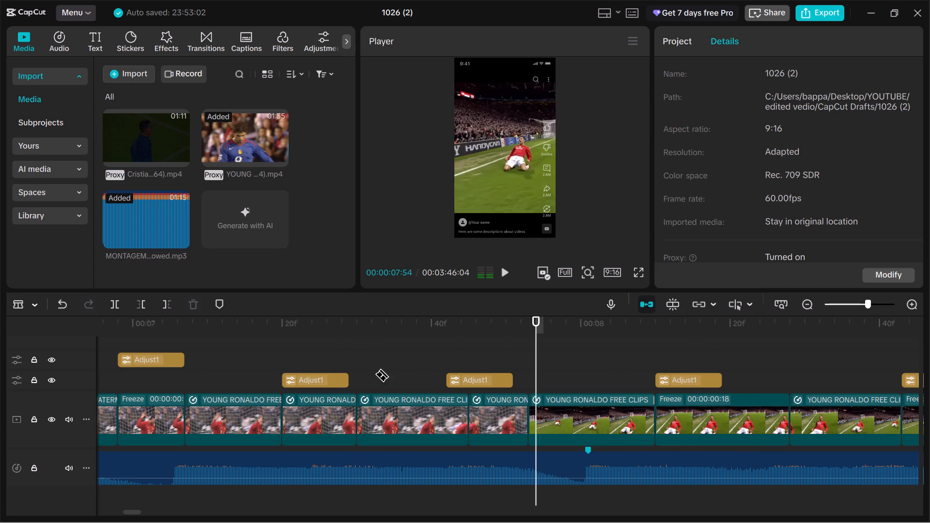
click(518, 361)
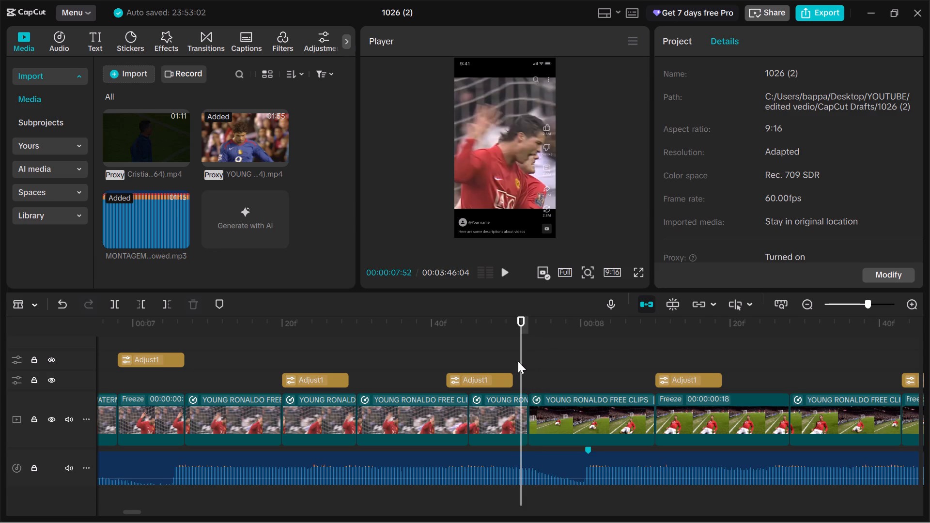
key(space)
key(space)
drag(545, 368, 652, 374)
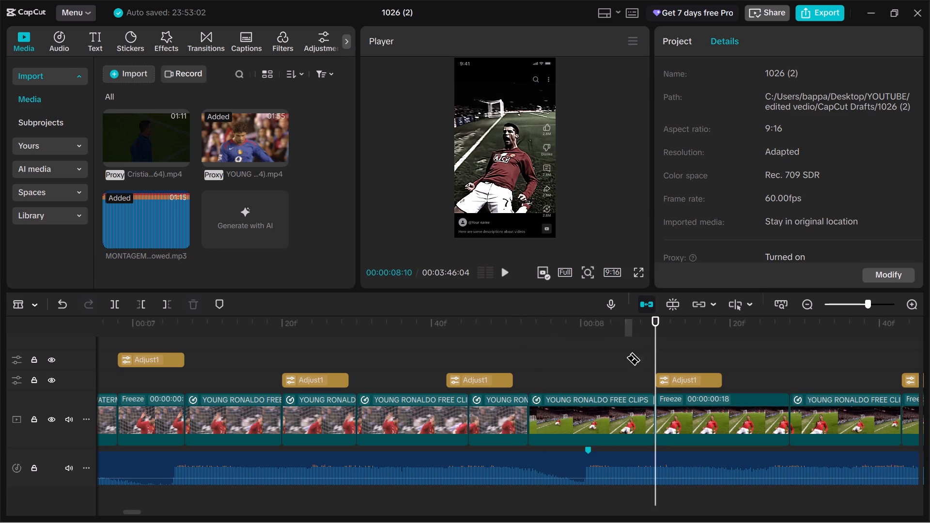
Replay from about 00:00:08:02 and scrub through the 18-frame freeze to about 00:00:08:29, checking where its Adjust1 flash starts and ends.
click(626, 356)
drag(626, 356, 595, 367)
key(space)
key(space)
key(space)
click(595, 367)
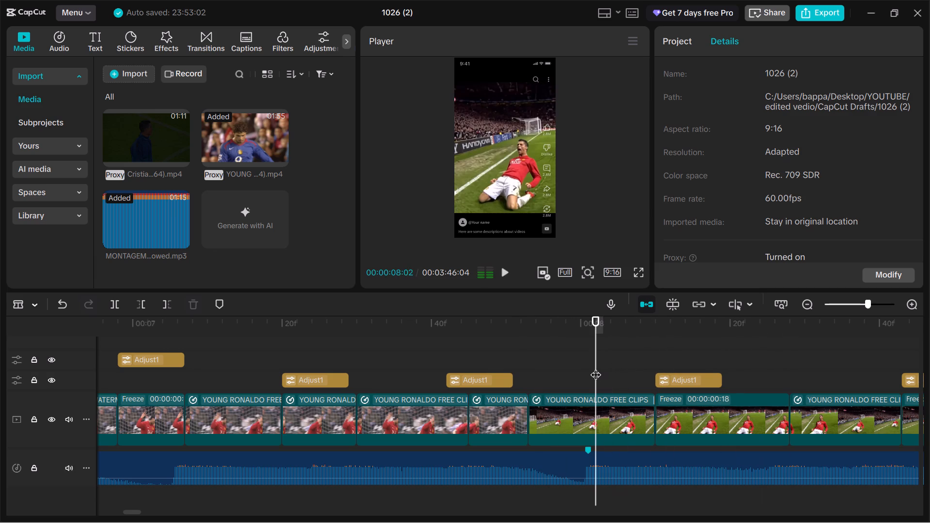
key(space)
key(space)
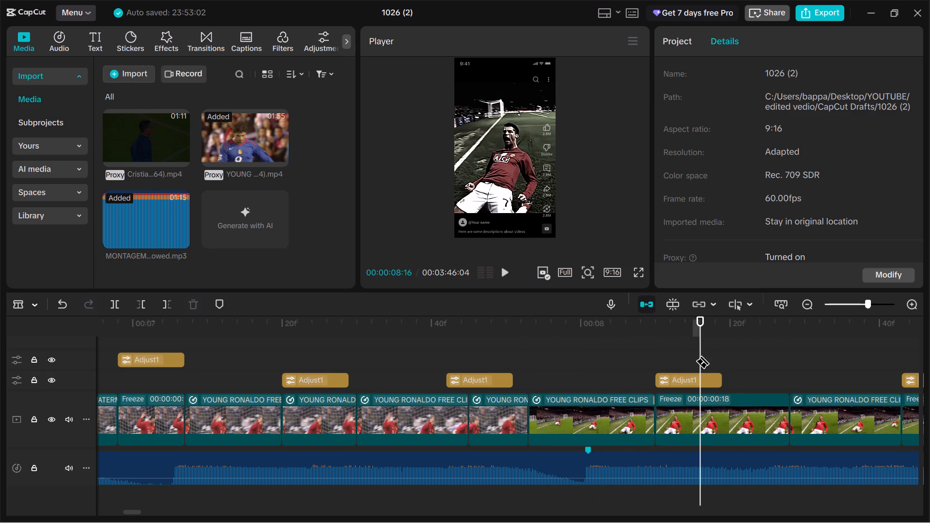
drag(695, 361, 711, 360)
drag(706, 354, 756, 356)
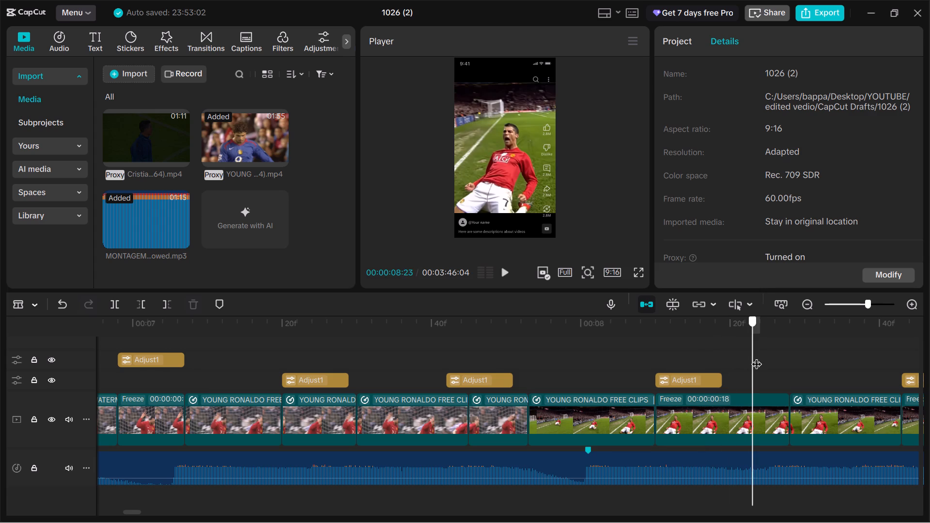
drag(753, 356, 800, 365)
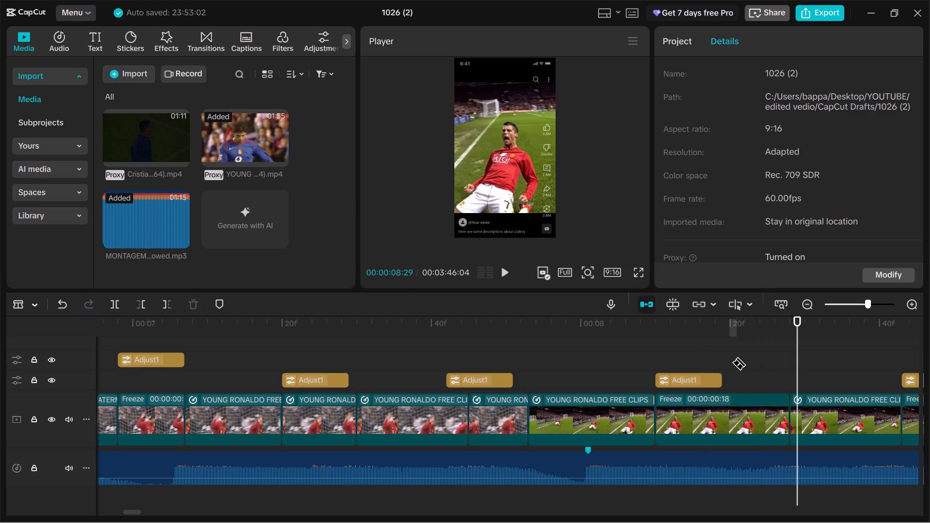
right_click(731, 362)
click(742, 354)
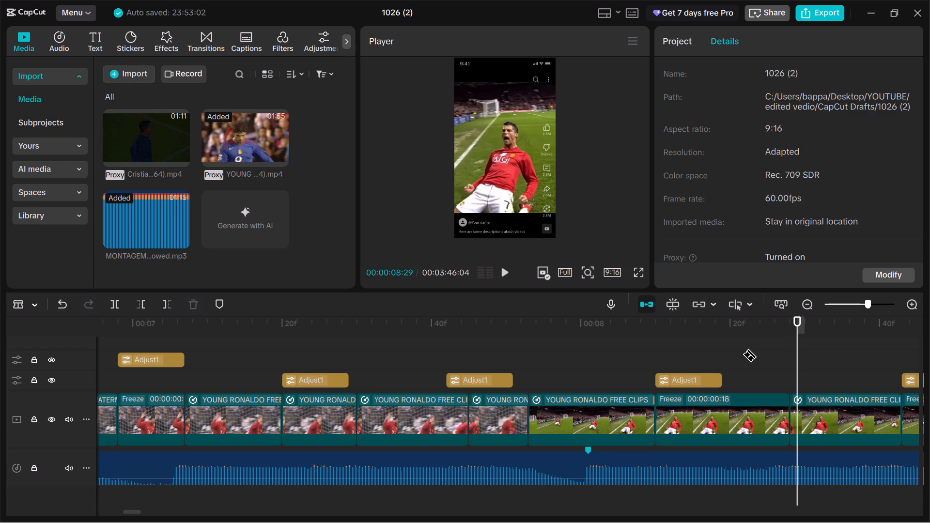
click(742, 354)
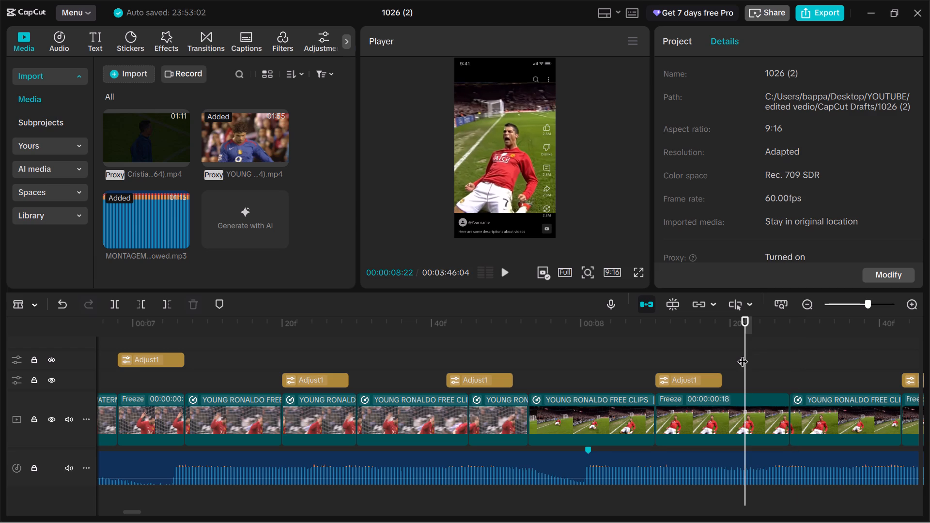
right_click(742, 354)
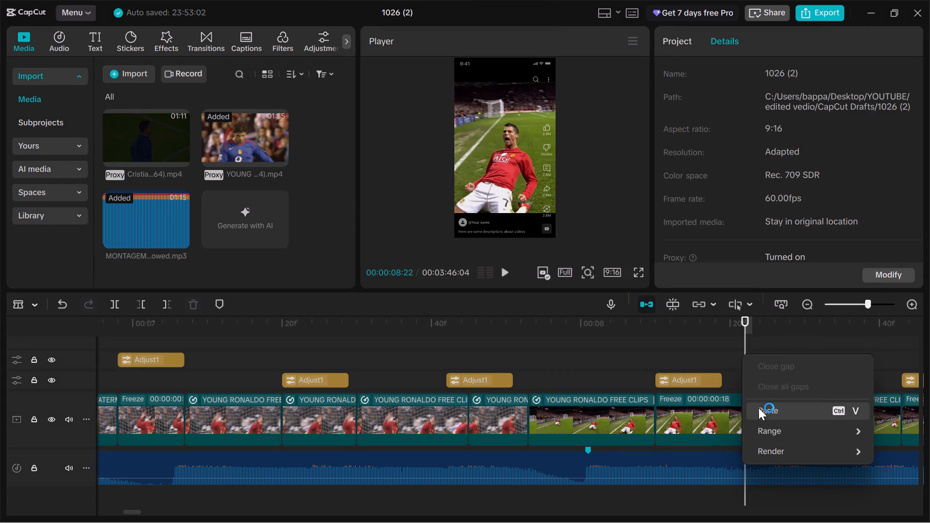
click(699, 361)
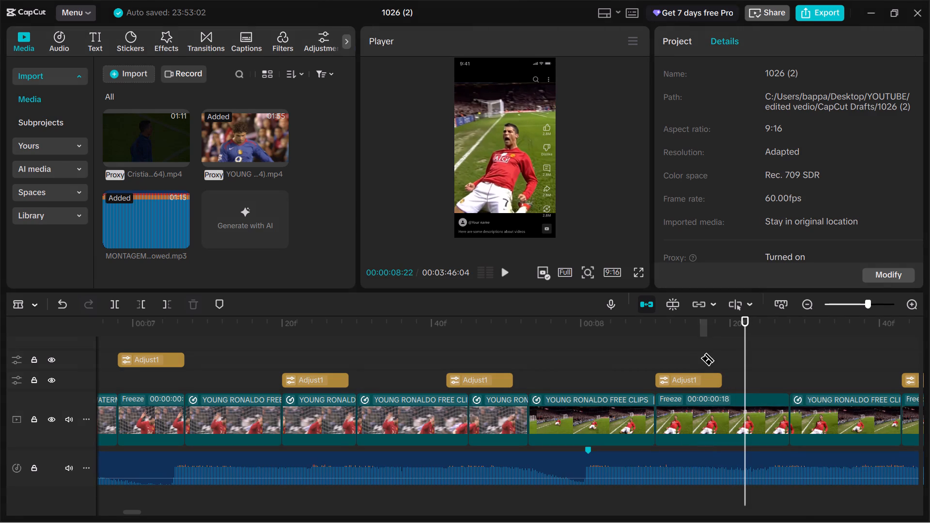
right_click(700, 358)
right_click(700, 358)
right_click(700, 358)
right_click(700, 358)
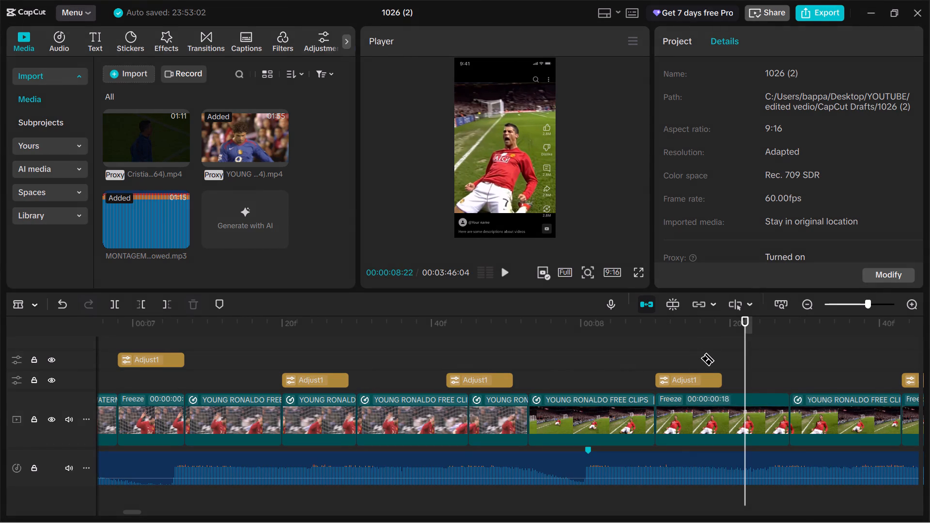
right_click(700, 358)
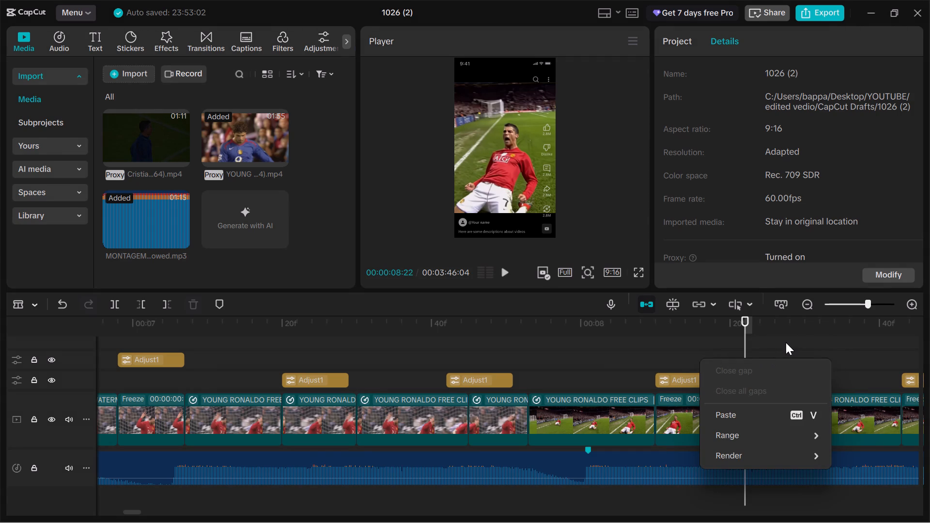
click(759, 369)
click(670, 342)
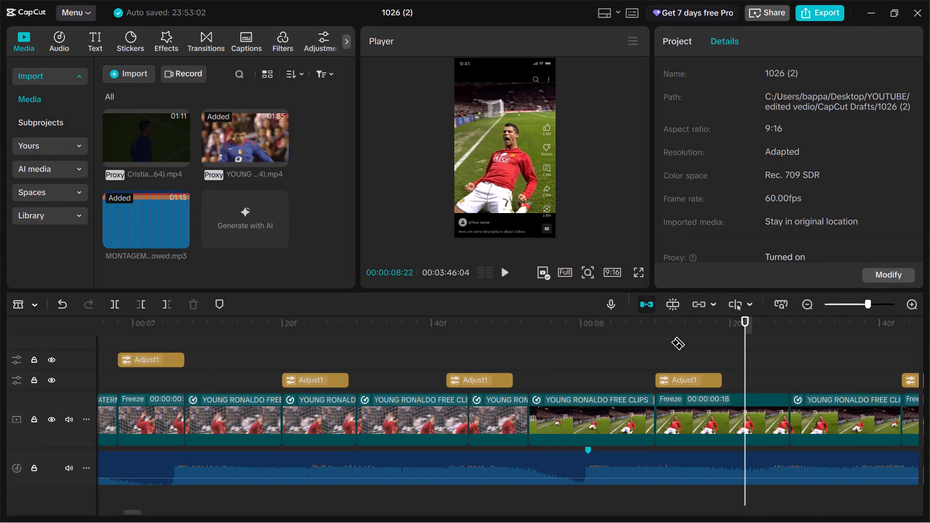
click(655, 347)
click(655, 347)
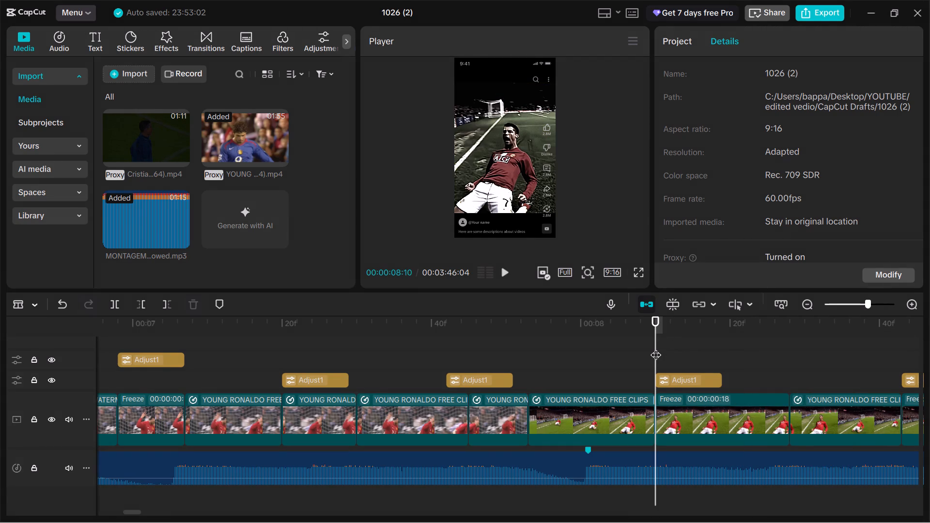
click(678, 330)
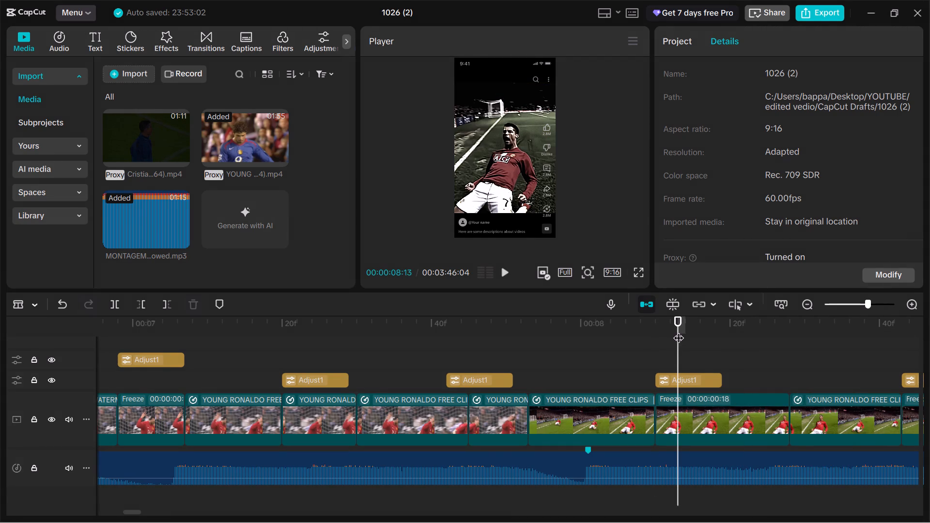
Scrub from about 00:00:07:44 through the slide clip to the end of the 18-frame freeze's Adjust1 flash, reviewing the frames.
drag(657, 363, 459, 356)
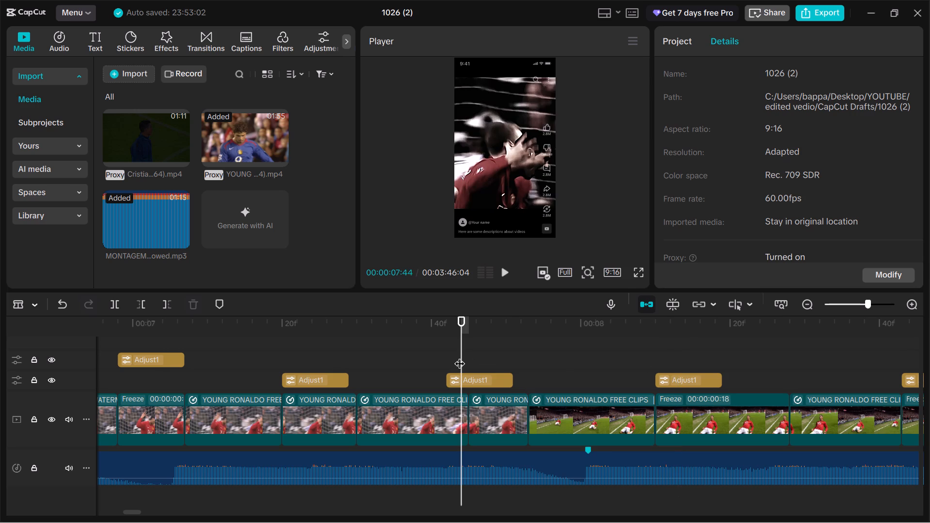
click(459, 355)
drag(478, 351, 487, 351)
drag(492, 351, 601, 367)
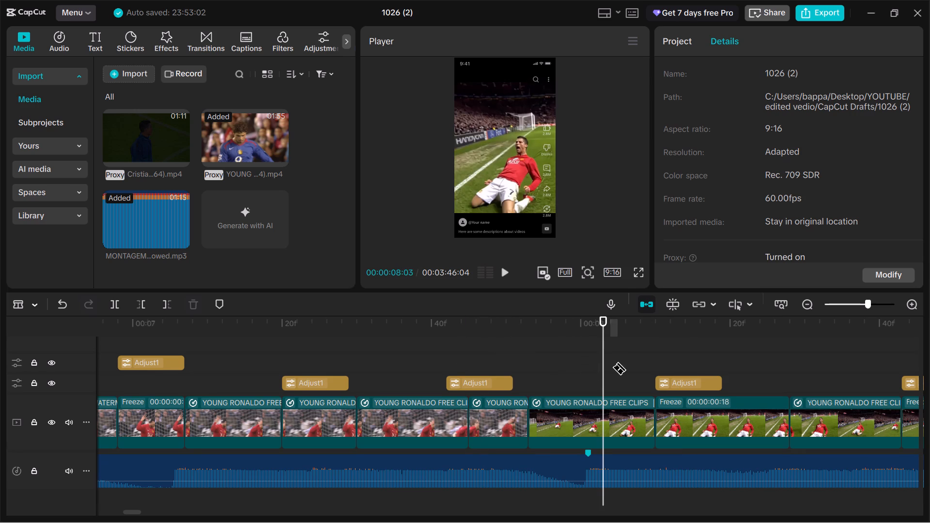
drag(604, 366, 687, 366)
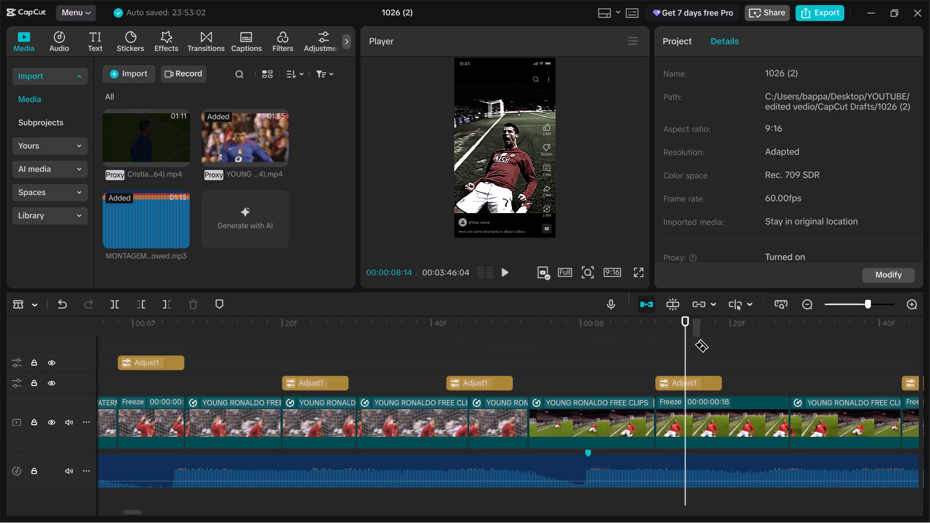
drag(684, 348, 724, 352)
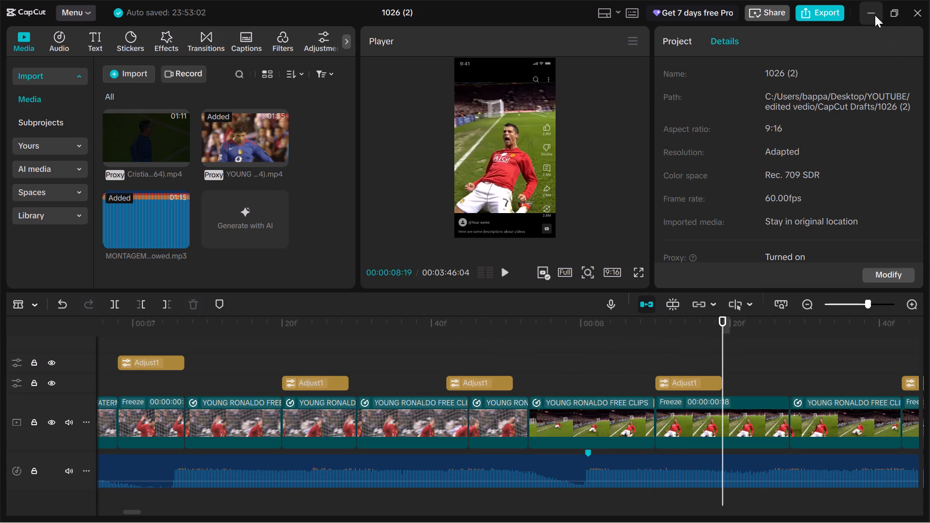
drag(721, 382, 736, 380)
Replay from about 00:00:08:33 through the 12-frame freeze into the following clip, listening for the beat between the two freezes.
key(space)
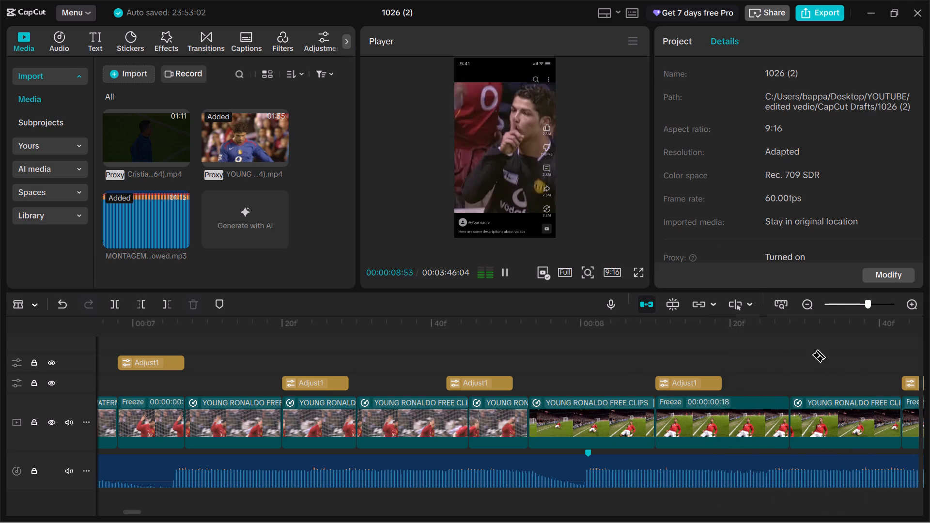
key(space)
drag(506, 377, 306, 397)
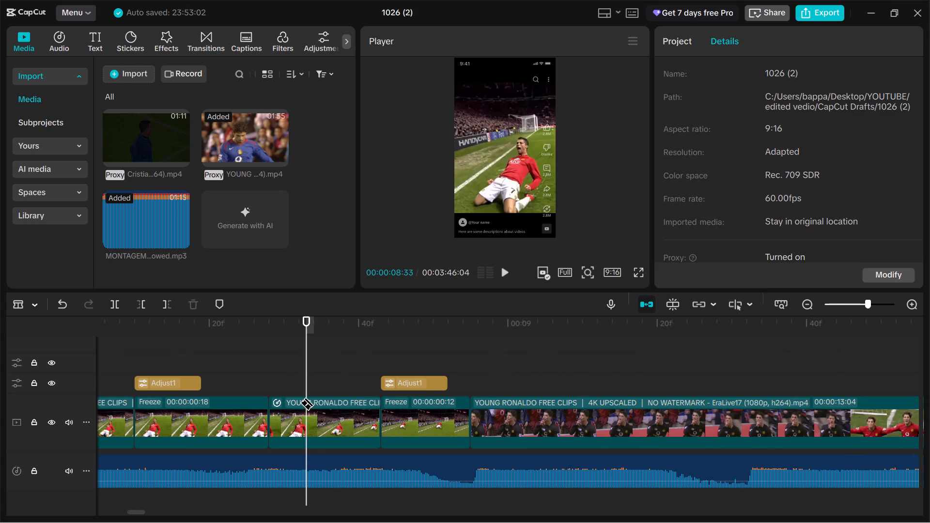
key(space)
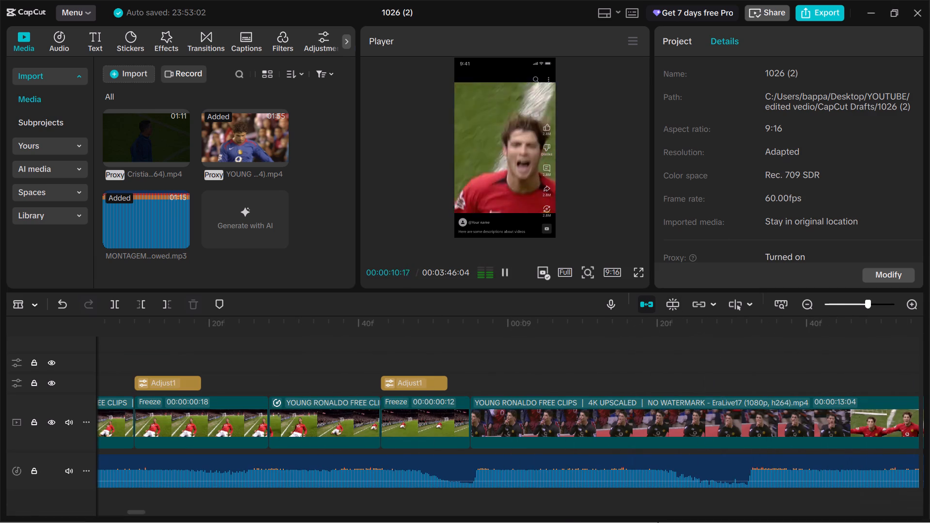
click(499, 358)
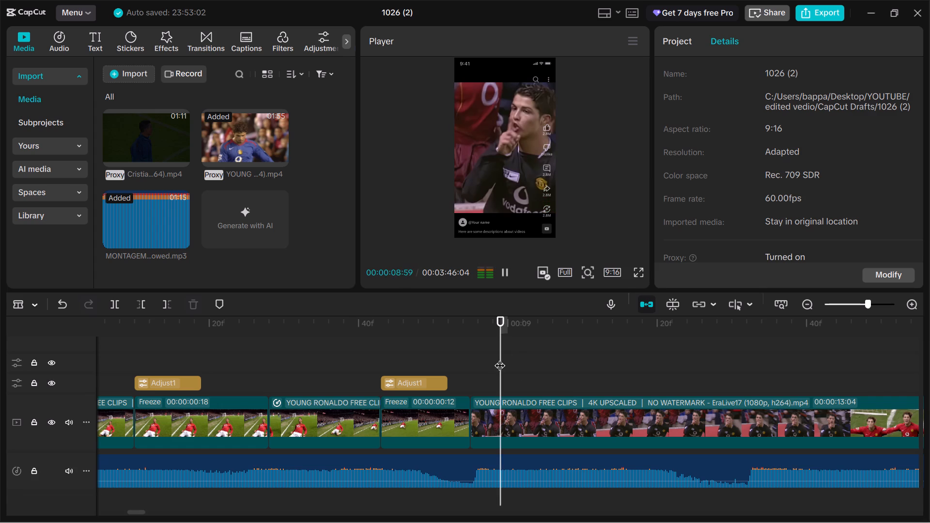
drag(500, 359, 324, 386)
key(space)
key(space)
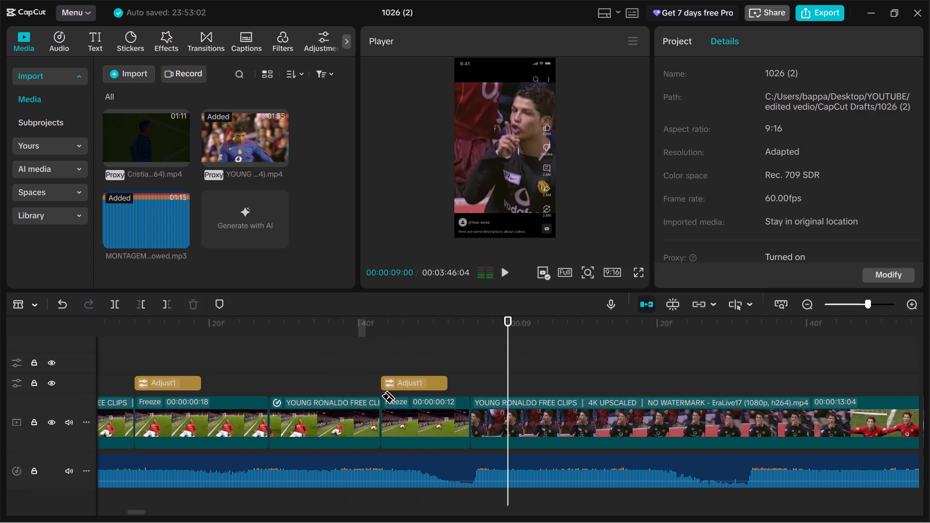
Add a timeline marker at 00:00:08:36, over the clip between the 18-frame and 12-frame freezes.
right_click(327, 421)
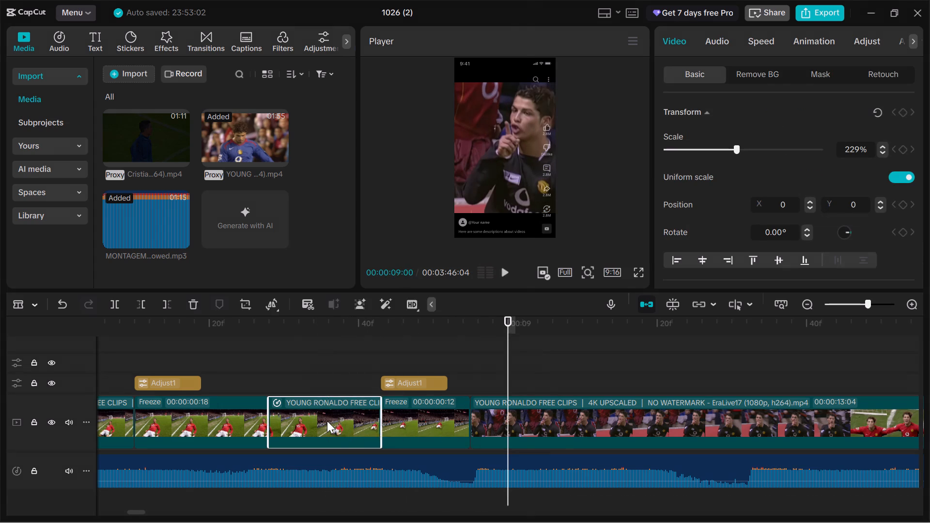
click(294, 369)
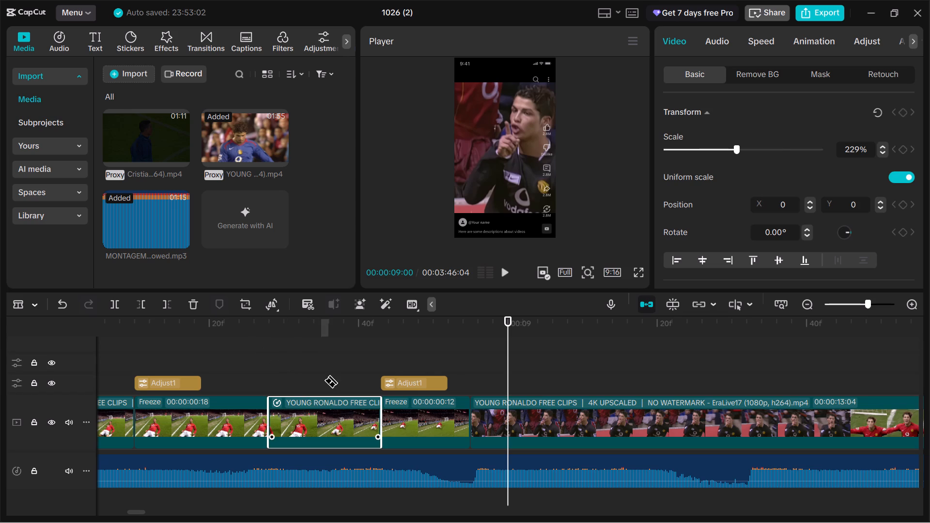
click(326, 375)
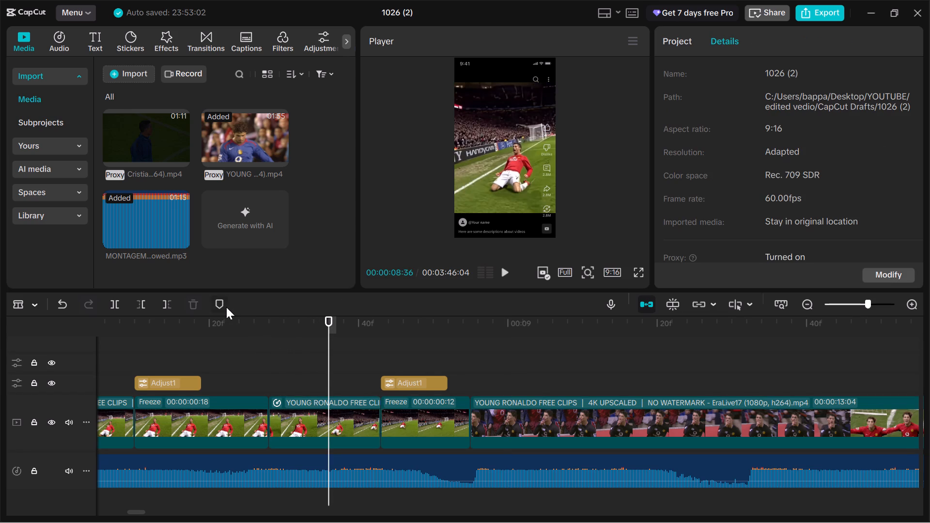
click(226, 307)
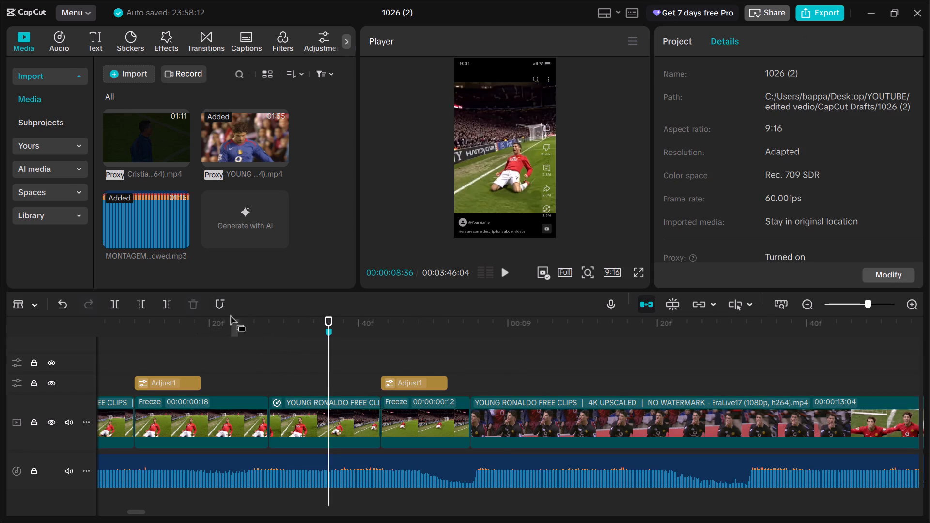
Remove the timeline marker at 00:00:08:36, over the clip between the 18-frame and 12-frame freezes.
click(225, 306)
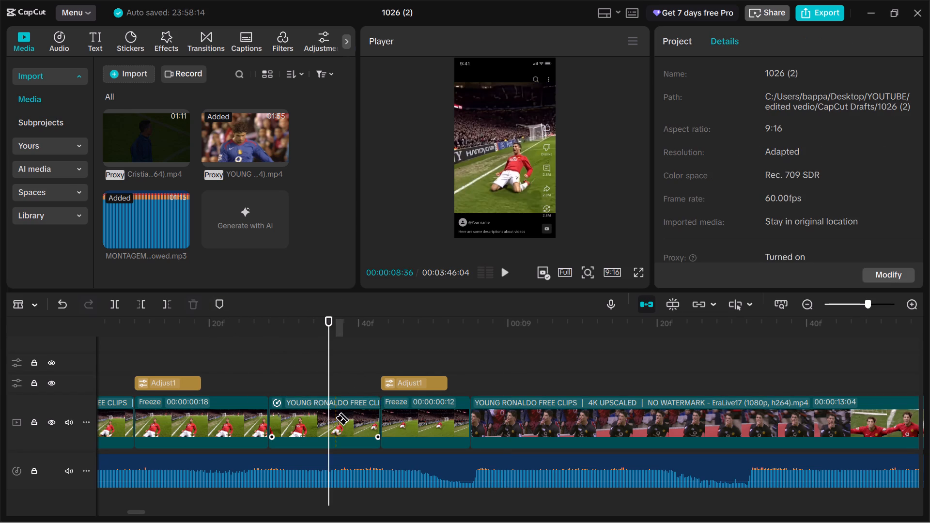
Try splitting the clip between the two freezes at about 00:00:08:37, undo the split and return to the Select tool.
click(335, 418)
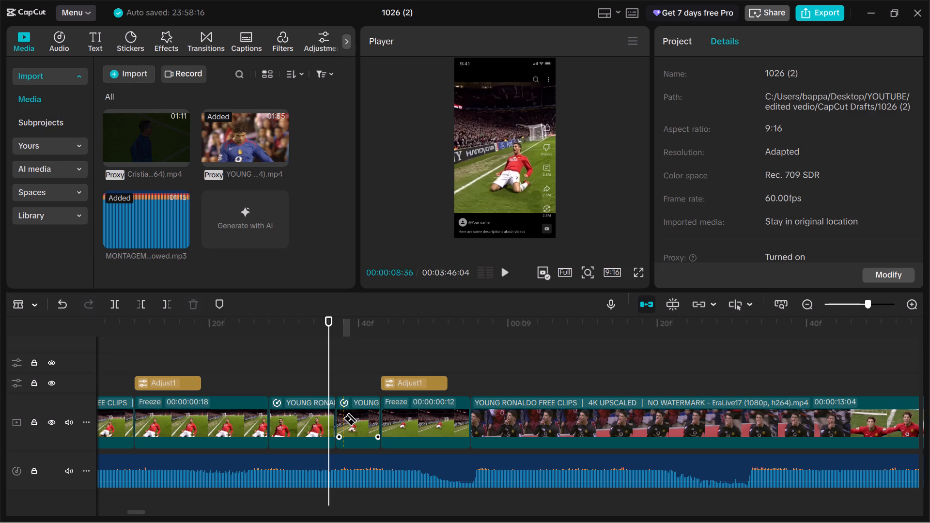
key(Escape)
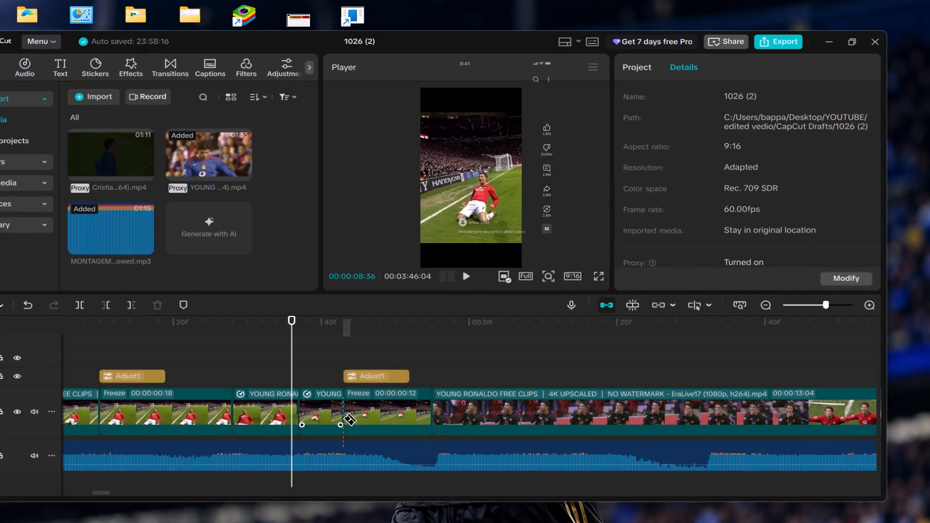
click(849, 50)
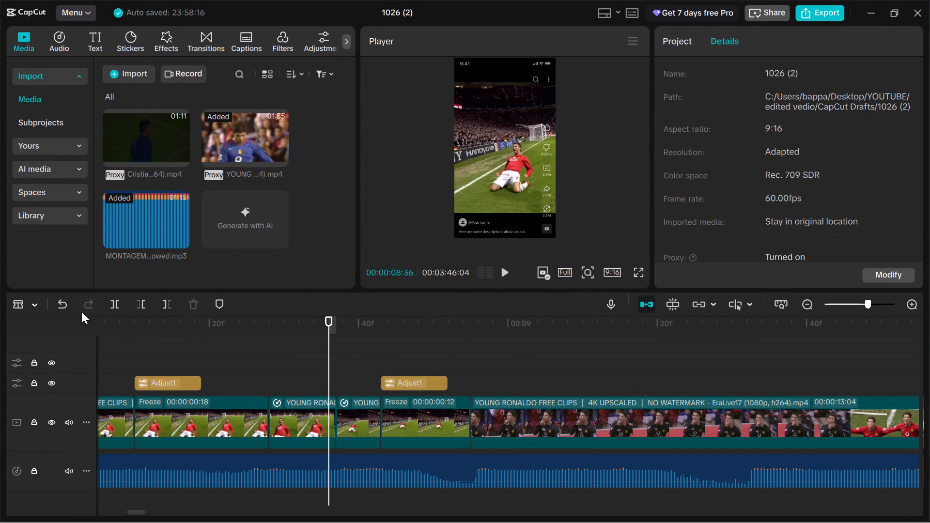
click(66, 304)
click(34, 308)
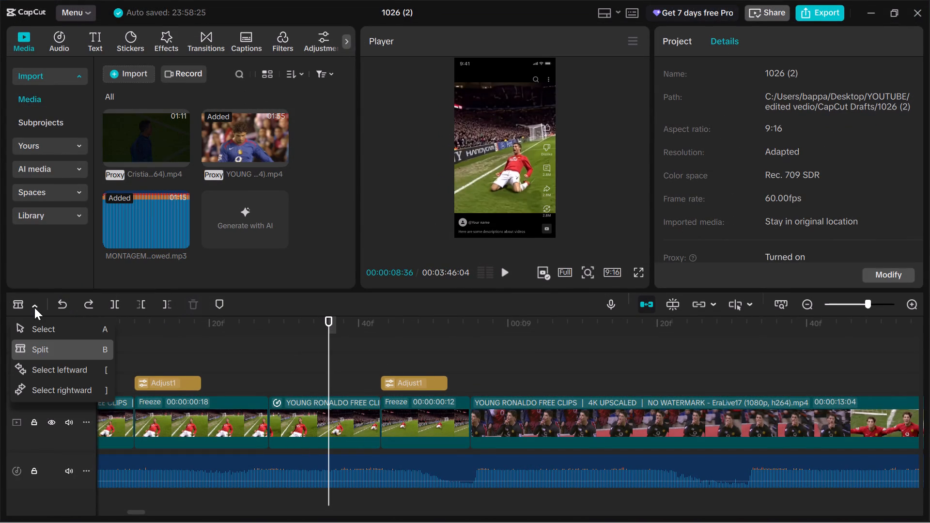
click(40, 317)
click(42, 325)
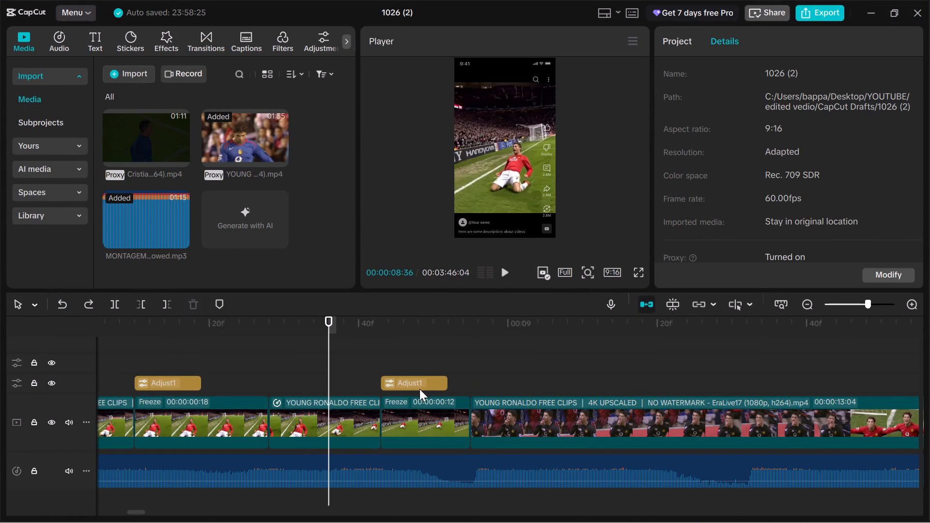
Replay from 00:00:08:00 through both freezes into the following clip, and inspect the slide clips before and after the 18-frame freeze.
click(357, 406)
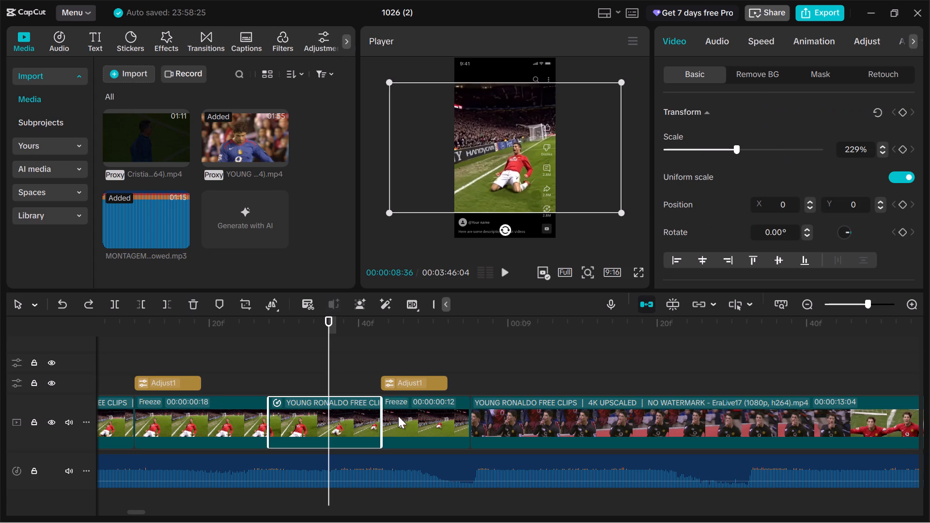
click(398, 416)
click(364, 415)
scroll(328, 366, right, 1)
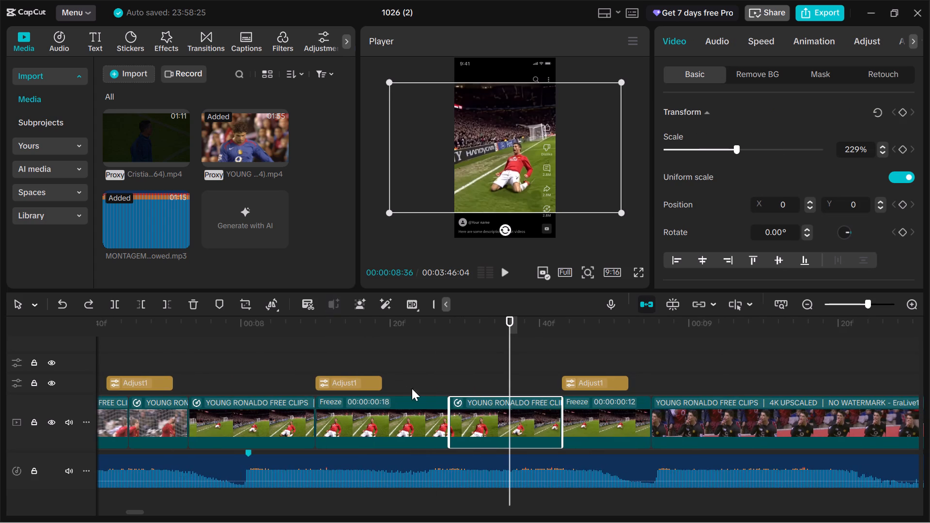
click(283, 400)
click(238, 352)
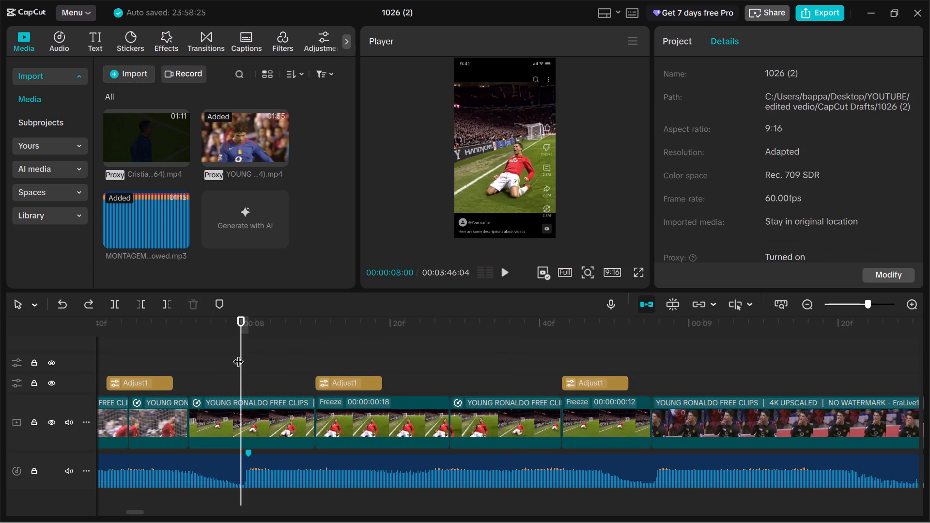
click(503, 275)
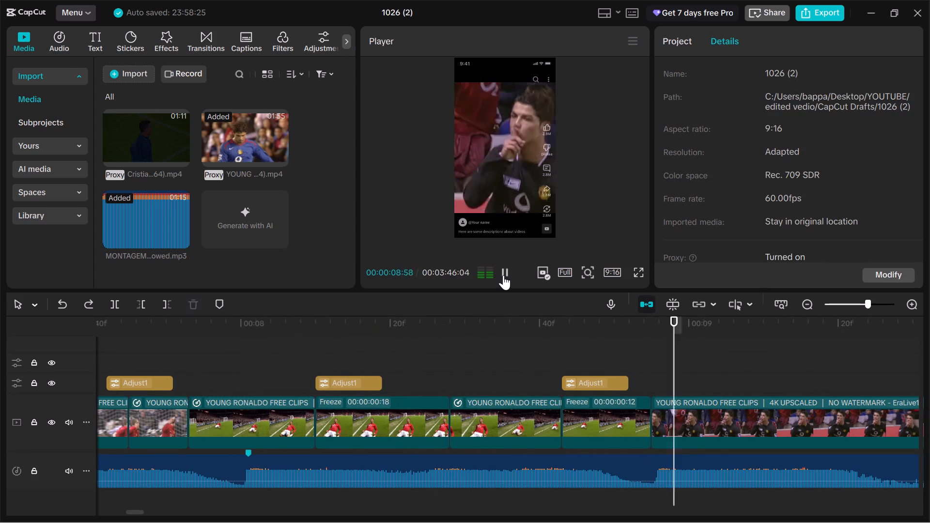
click(209, 358)
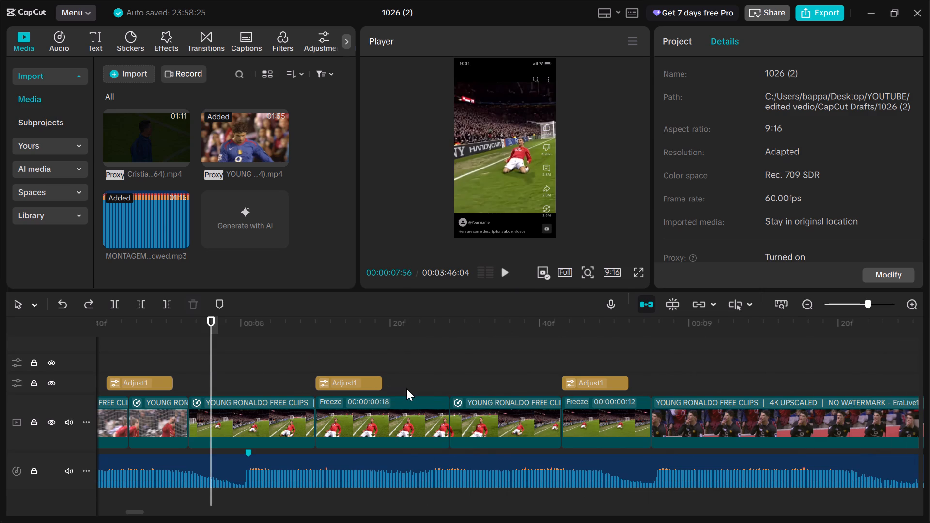
click(268, 407)
click(471, 427)
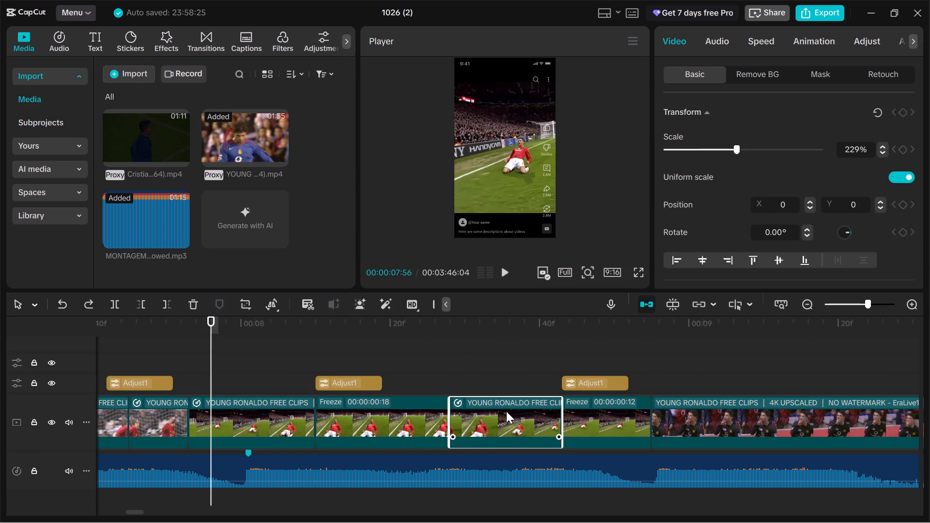
click(281, 416)
click(475, 420)
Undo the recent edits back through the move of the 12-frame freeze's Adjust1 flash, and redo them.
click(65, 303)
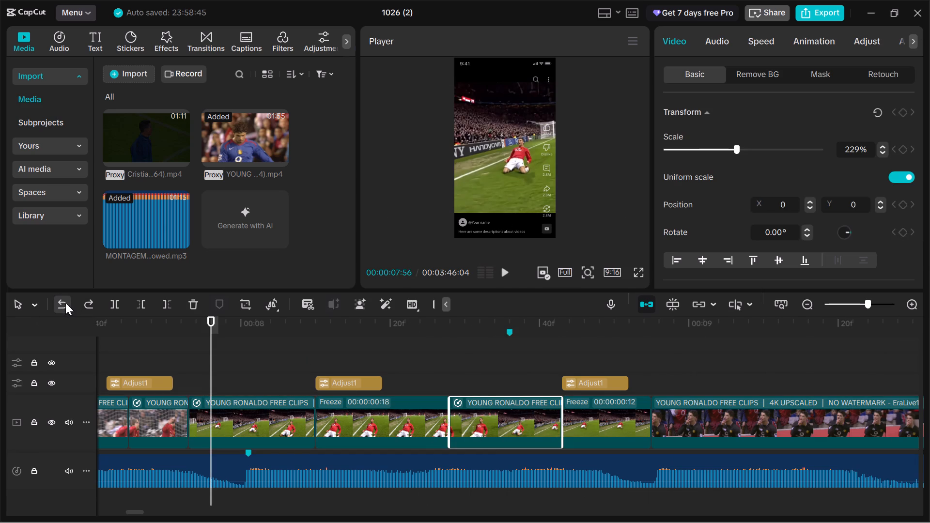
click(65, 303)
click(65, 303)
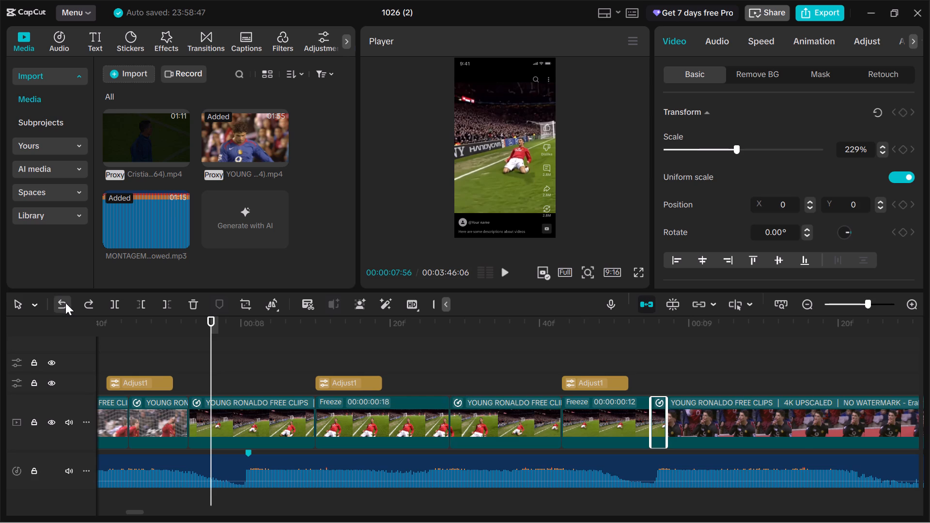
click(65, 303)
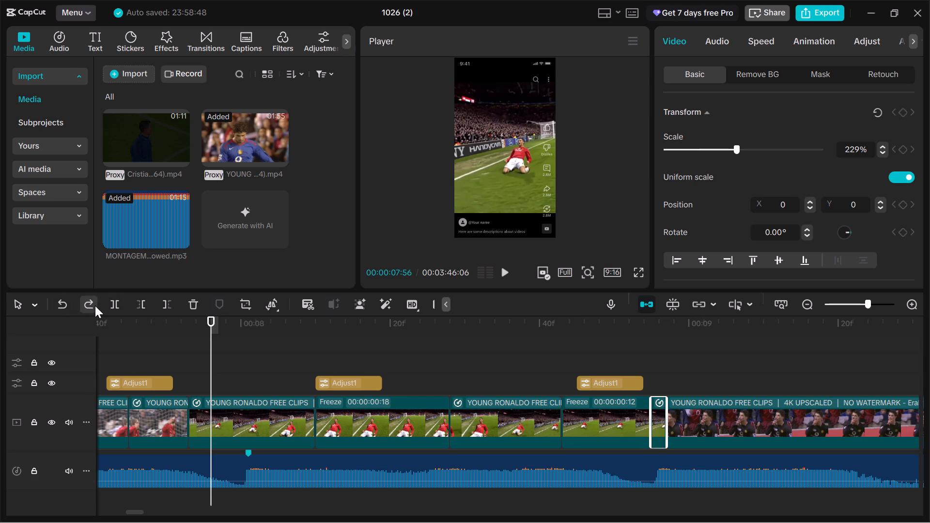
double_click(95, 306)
Replay from 00:00:08:10, and from just before 00:00:08:00 through both freezes into the following clip, checking the flashes against the music.
click(381, 364)
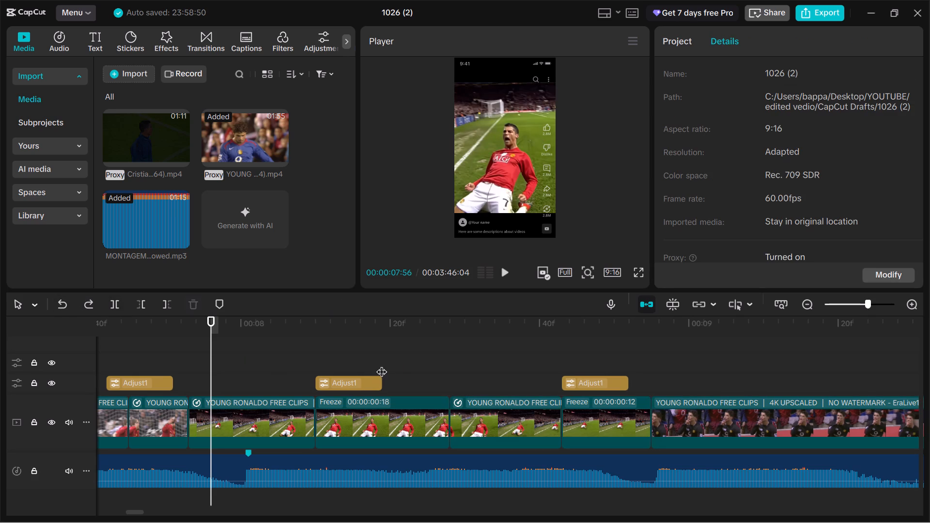
drag(386, 338, 319, 340)
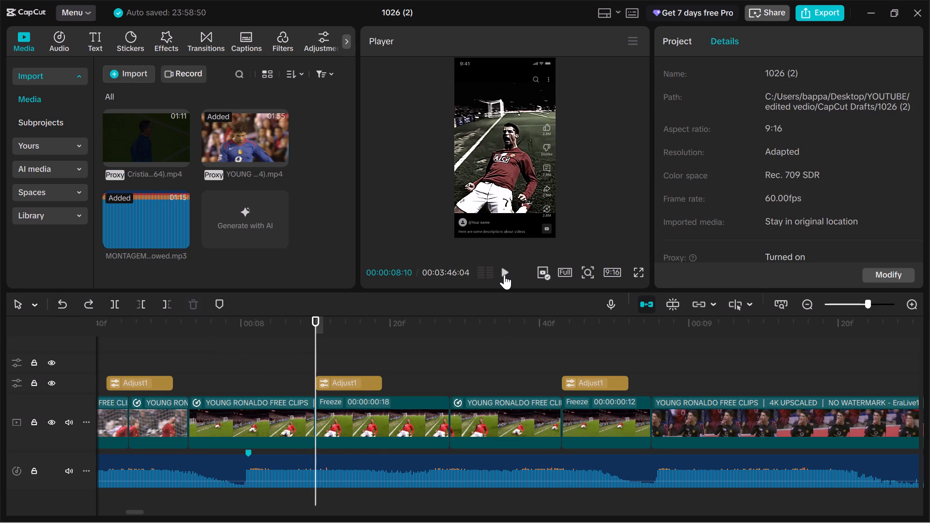
double_click(504, 275)
drag(425, 351, 338, 366)
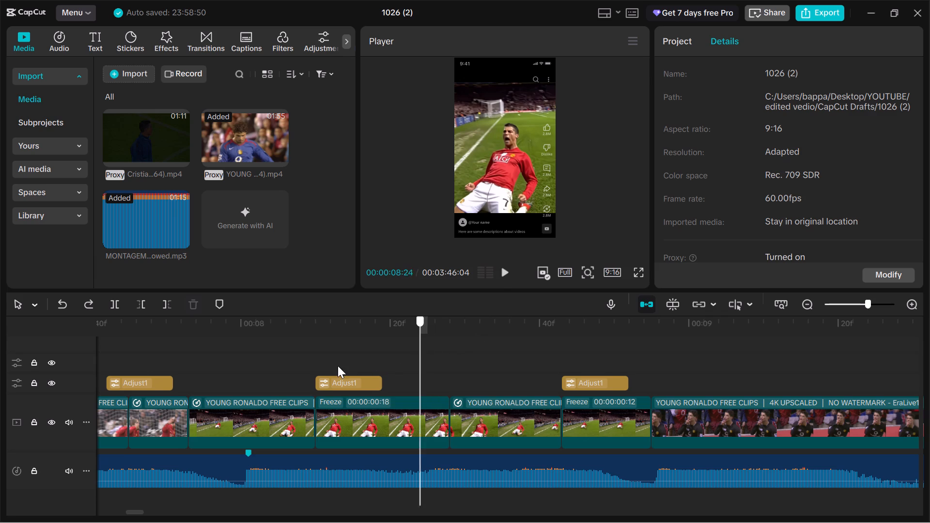
drag(338, 366, 189, 366)
key(space)
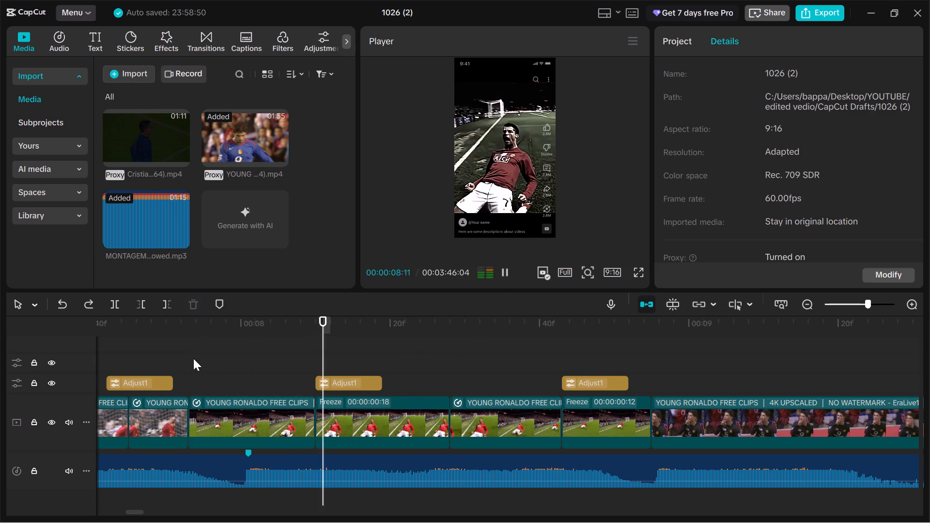
key(space)
key(space)
key(space)
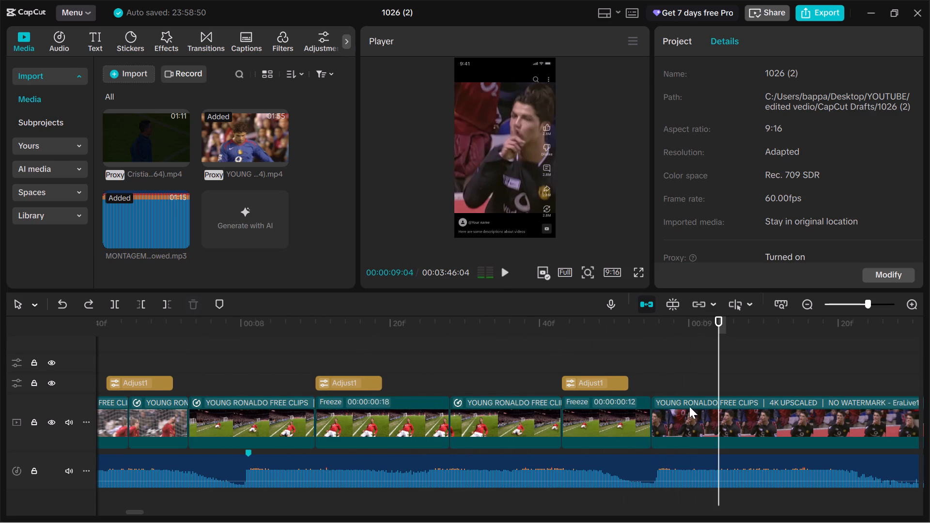
Replay repeatedly from about 00:00:07:56 through the 18-frame freeze to about 00:00:08:32, listening for the beat just after the freeze.
drag(718, 386, 212, 382)
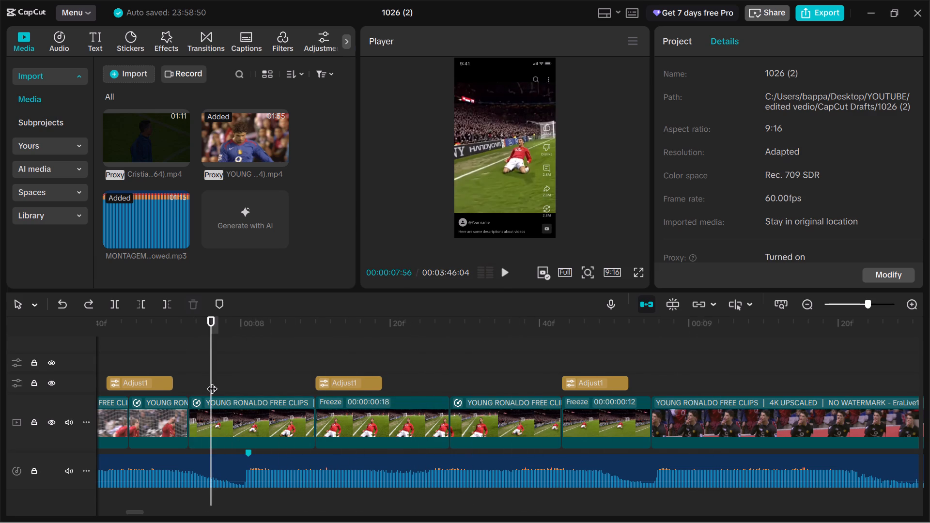
key(space)
key(space)
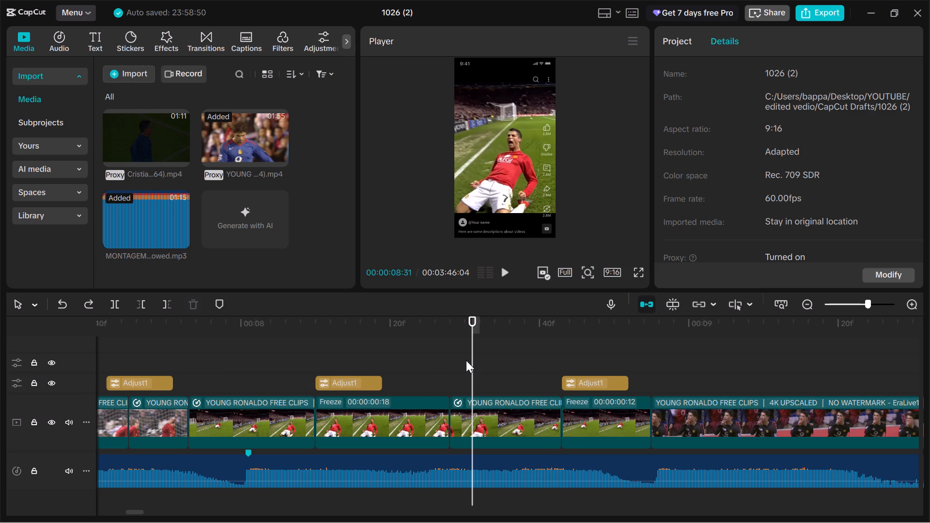
drag(466, 360, 370, 369)
drag(471, 355, 159, 364)
key(space)
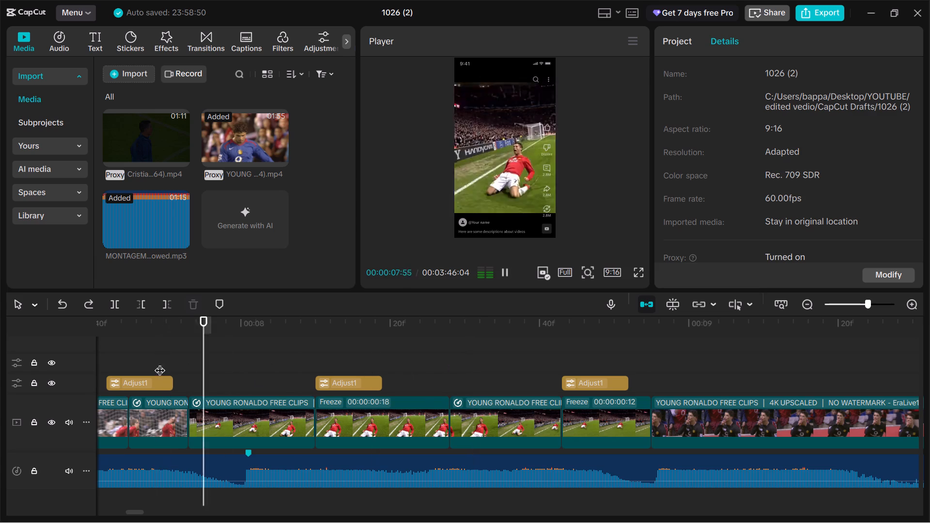
key(space)
drag(500, 381, 449, 382)
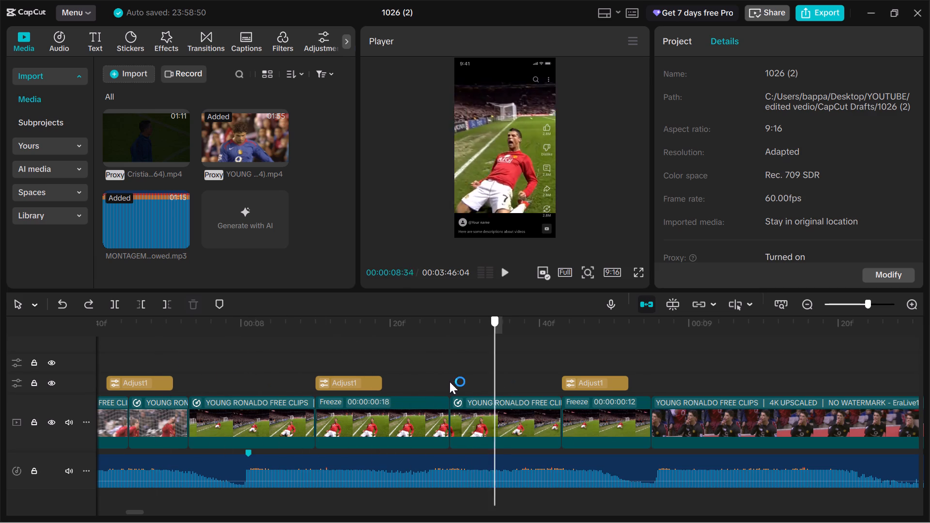
drag(449, 382, 190, 387)
key(space)
key(space)
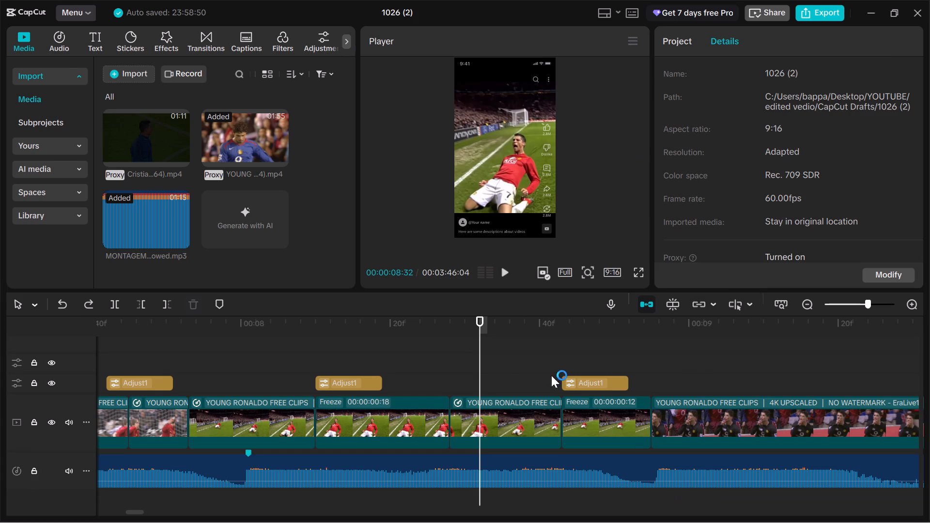
Replay repeatedly from between 00:00:08:00 and about 00:00:08:05 through the 18-frame freeze, pausing on the beat in the clip that follows it.
drag(480, 351, 283, 379)
key(space)
key(space)
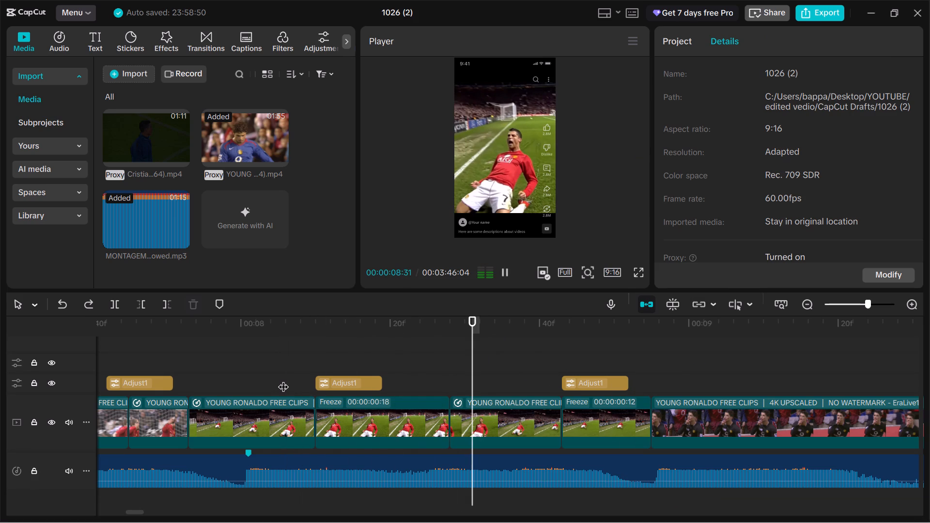
drag(468, 359, 236, 377)
key(space)
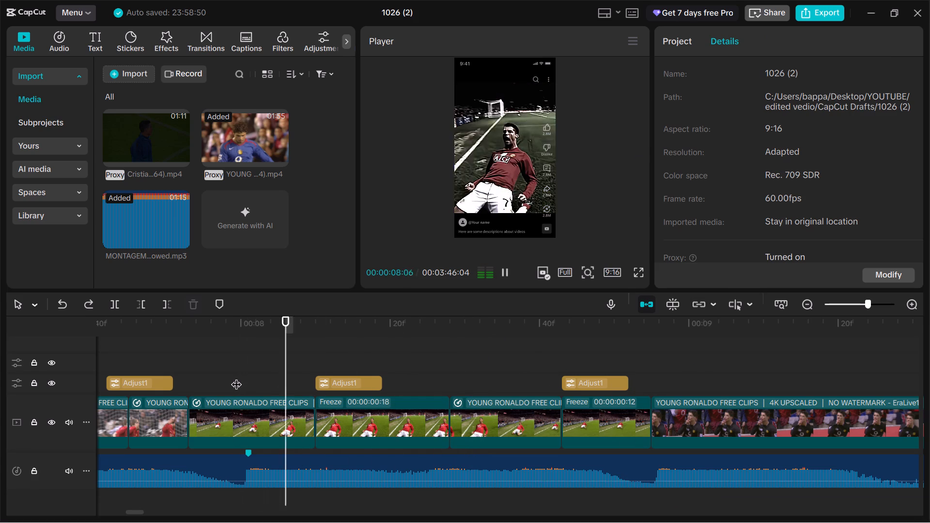
key(space)
drag(469, 369, 323, 374)
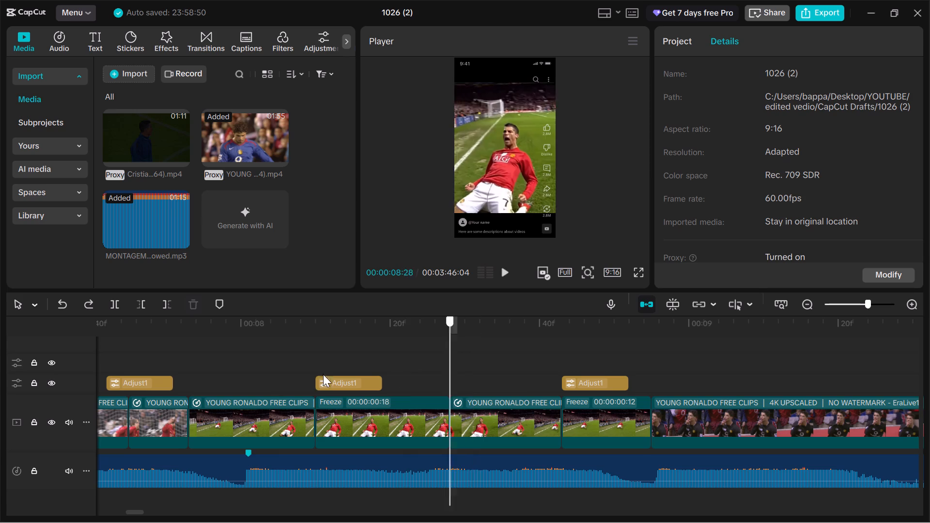
drag(323, 374, 278, 374)
key(space)
key(space)
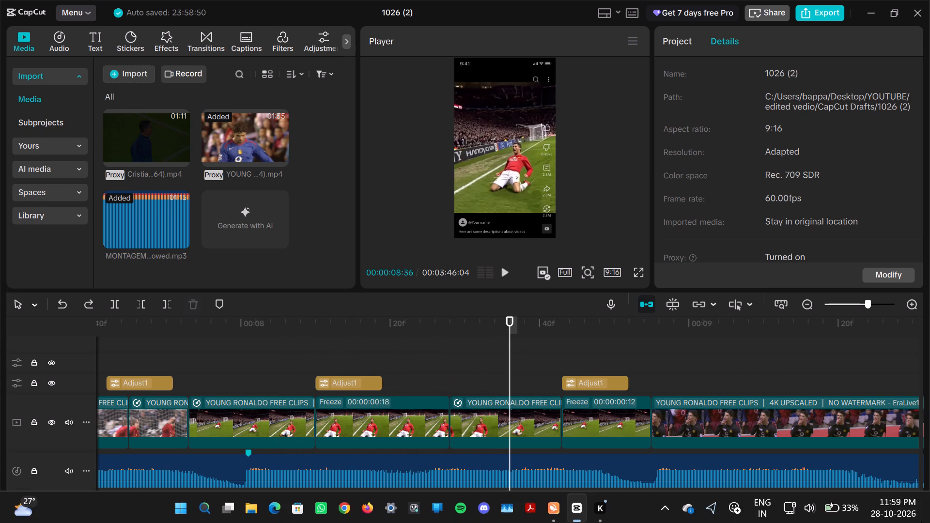
Replay from 00:00:08:01 to about 00:00:08:31, repeat it from slightly earlier, and scrub to 00:00:08:46 in the 12-frame freeze to check its Adjust1 flash.
drag(506, 358, 251, 368)
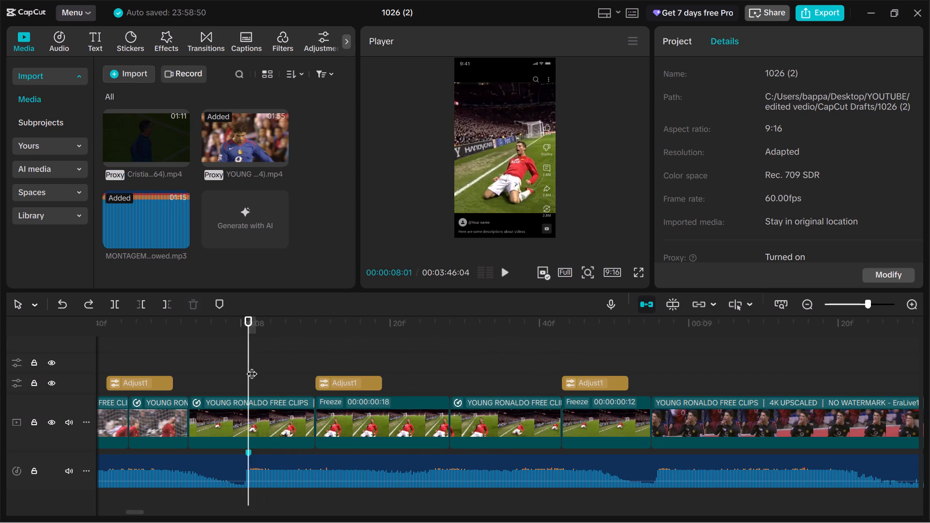
key(space)
key(space)
drag(474, 374, 435, 378)
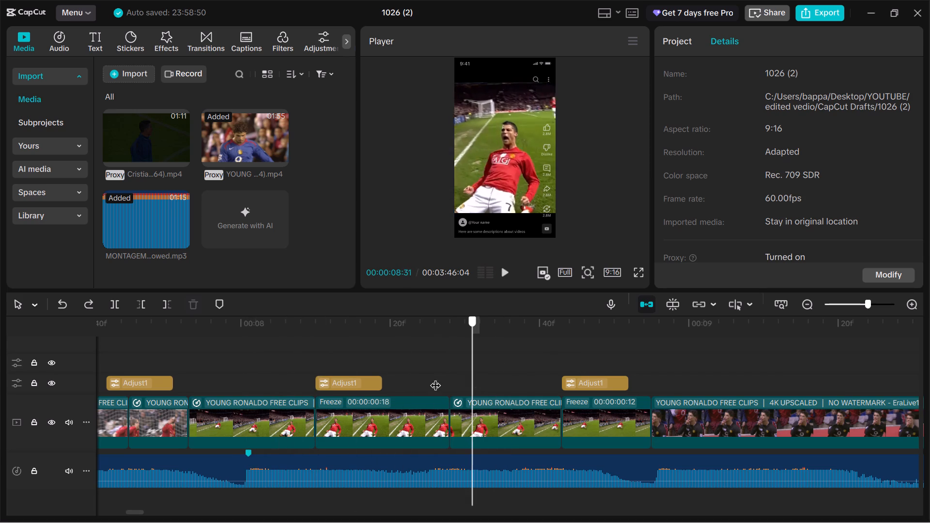
drag(435, 378, 228, 380)
key(space)
key(space)
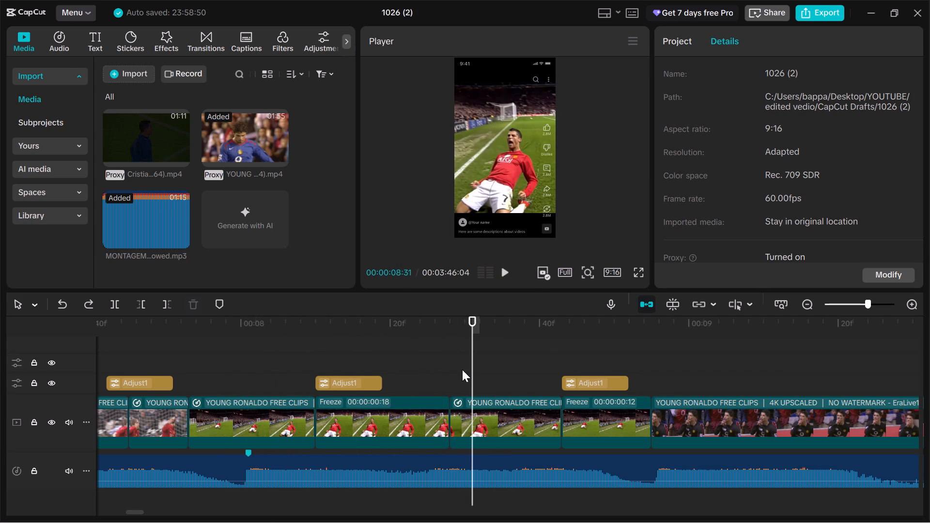
drag(474, 372, 581, 383)
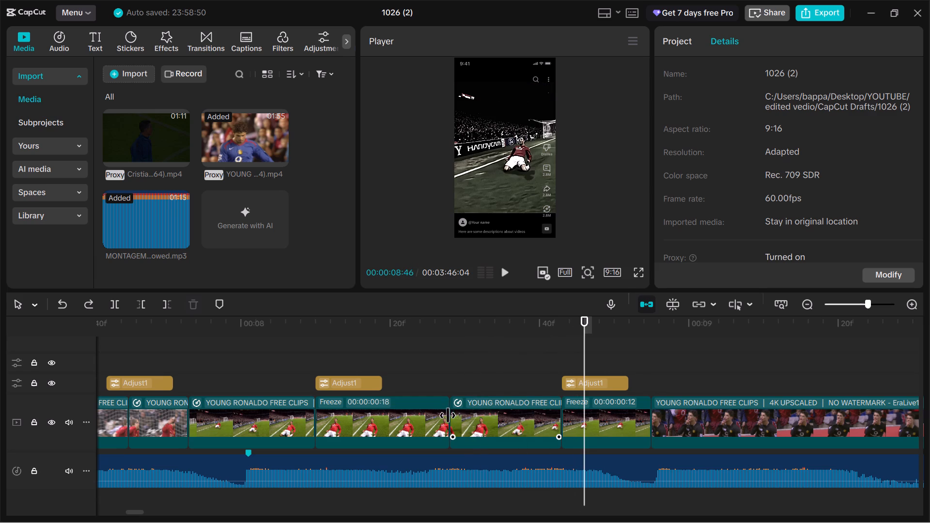
Scrub between about 00:00:08:04 and 00:00:08:53 to examine the slide clip between the two freezes and the footage around it.
click(258, 413)
click(484, 435)
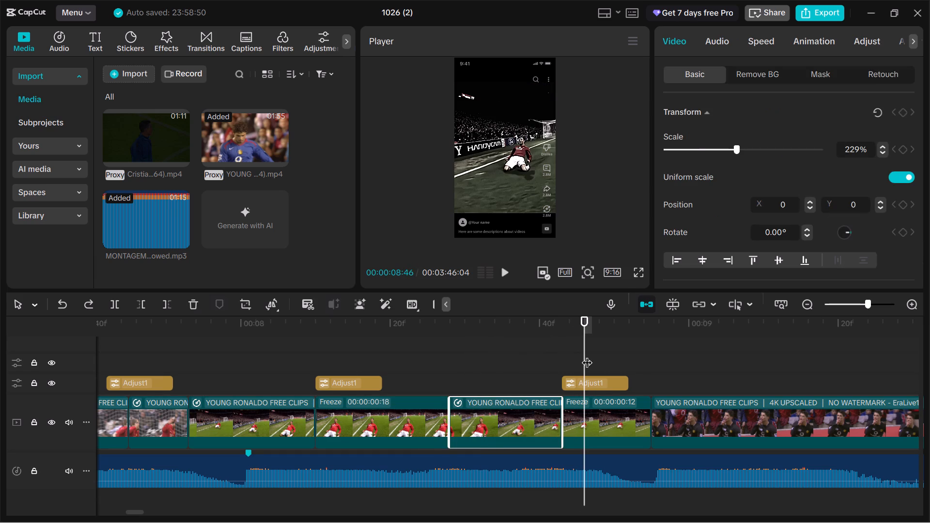
drag(580, 355, 534, 361)
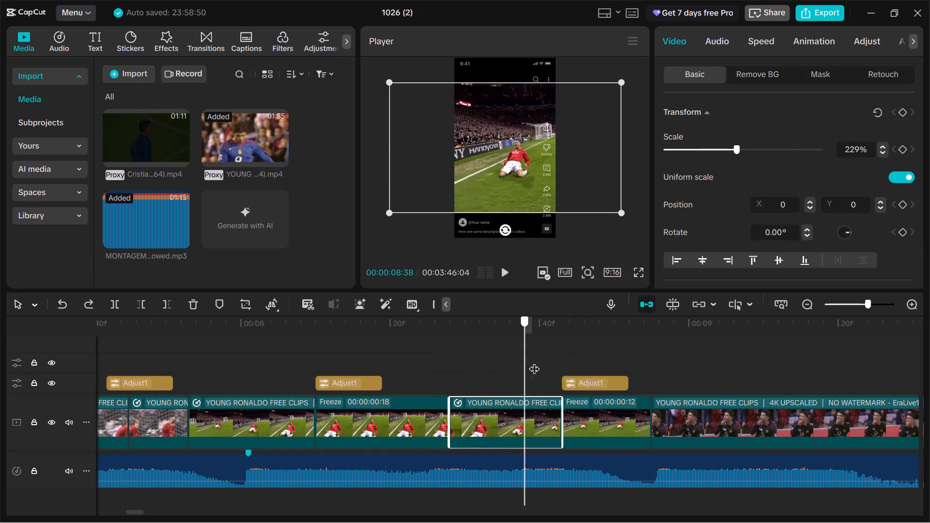
drag(534, 361, 637, 357)
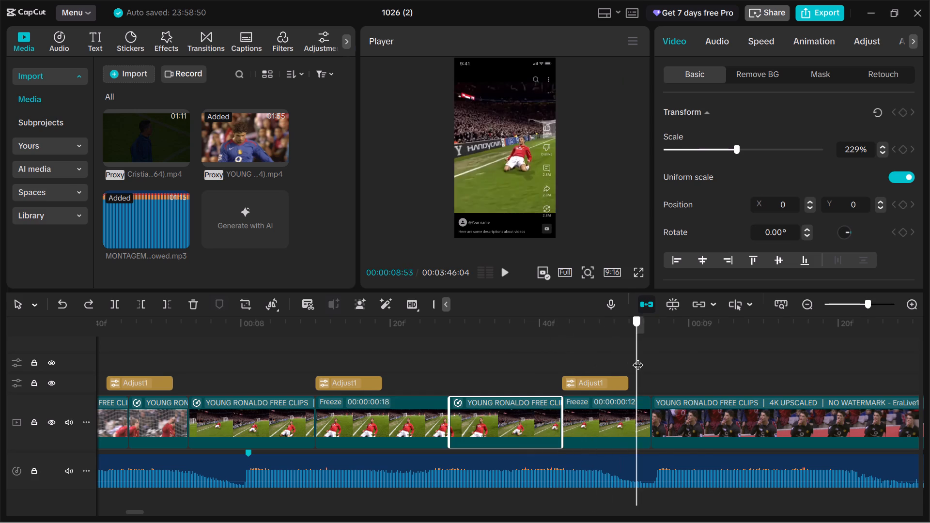
drag(637, 357, 419, 356)
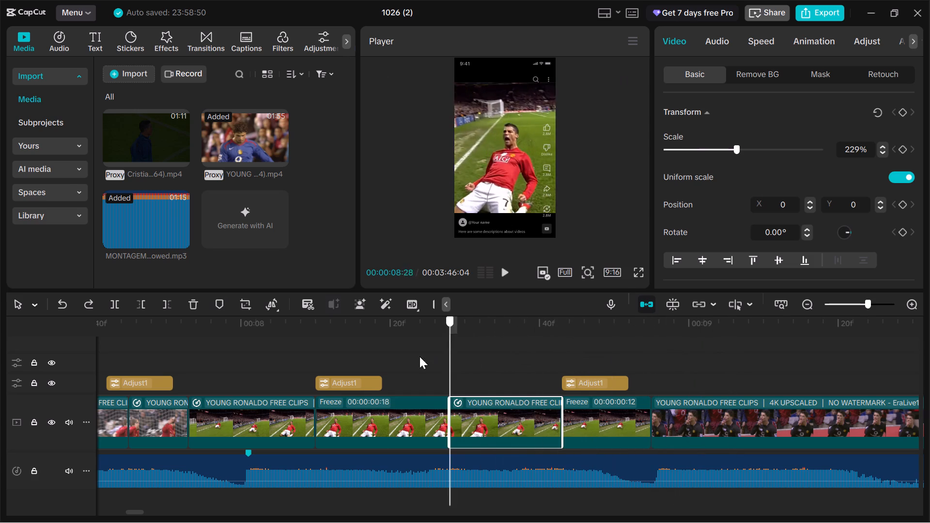
drag(419, 356, 271, 358)
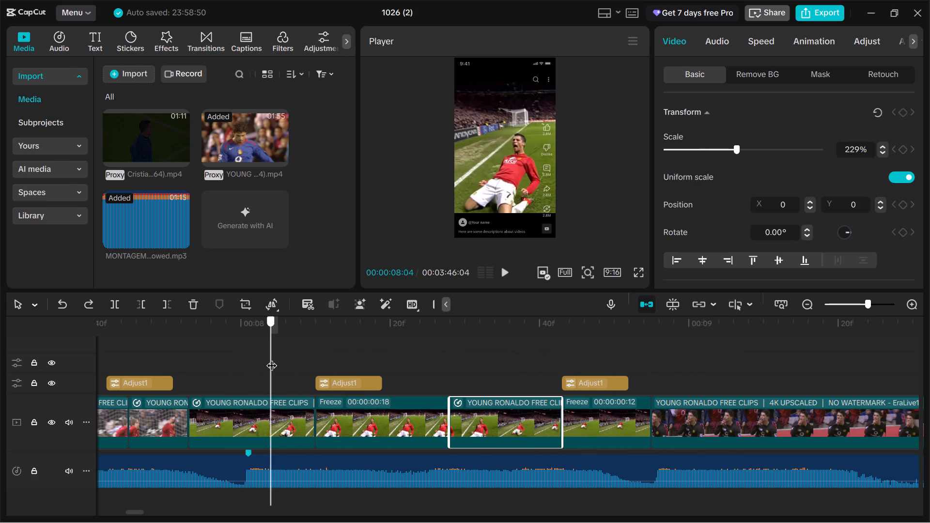
drag(271, 358, 321, 363)
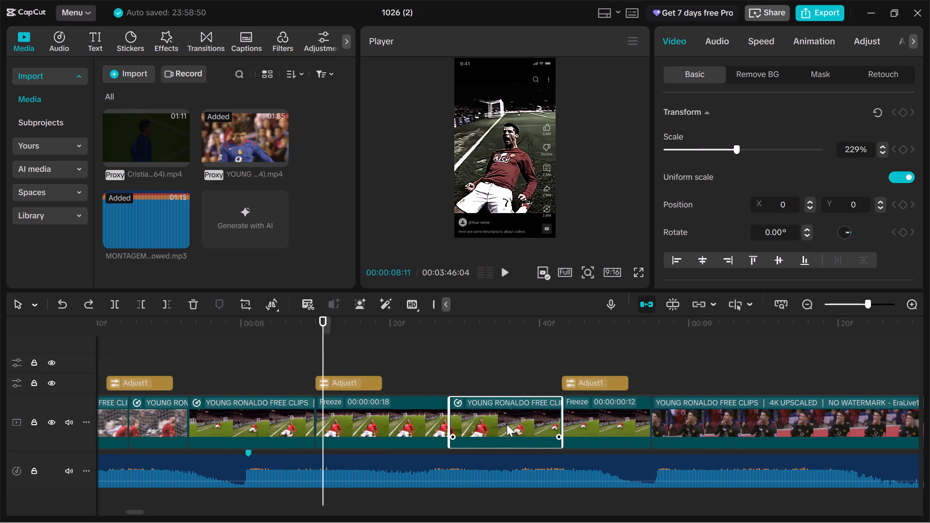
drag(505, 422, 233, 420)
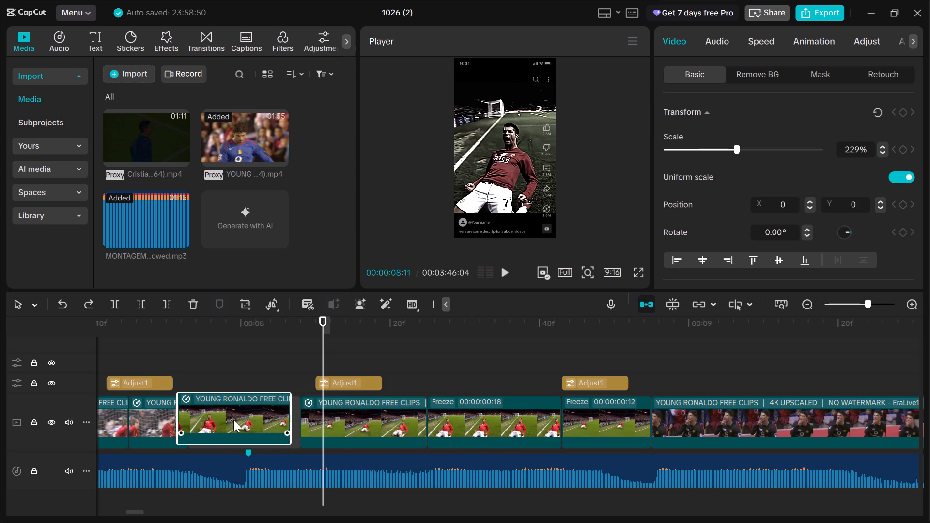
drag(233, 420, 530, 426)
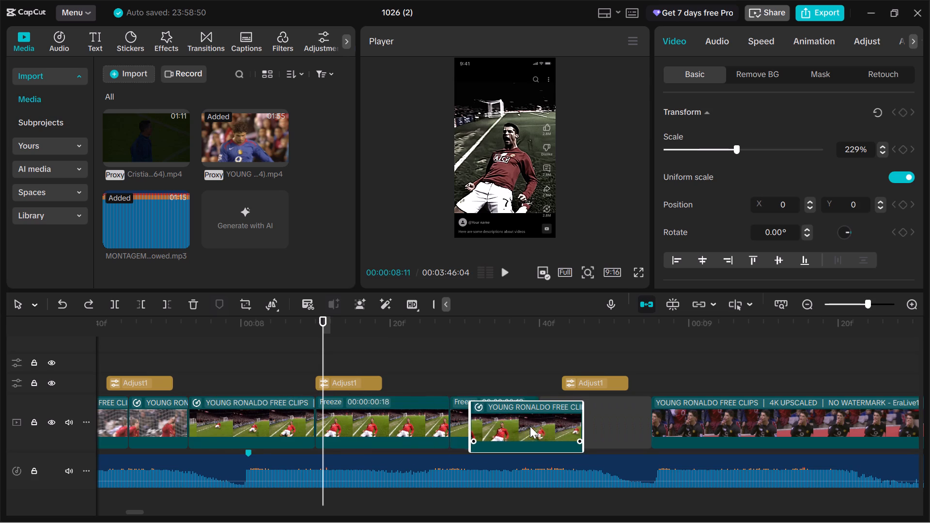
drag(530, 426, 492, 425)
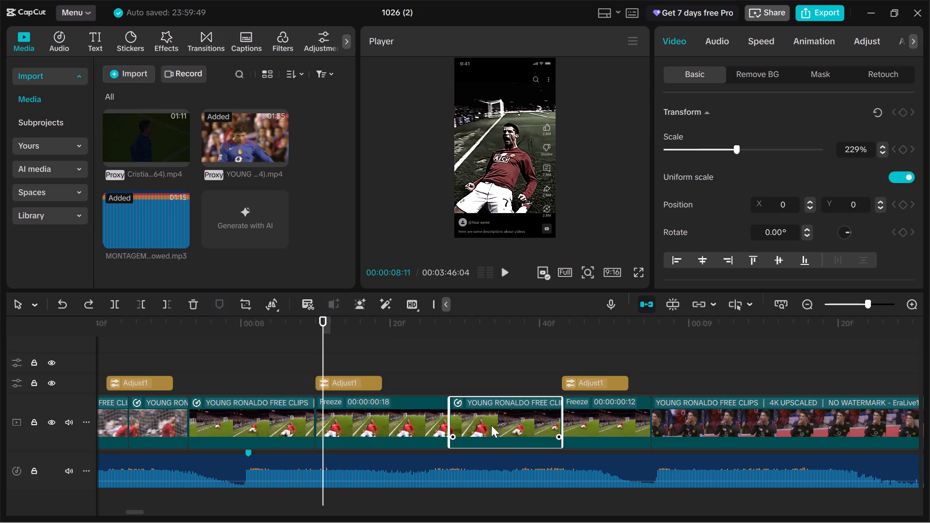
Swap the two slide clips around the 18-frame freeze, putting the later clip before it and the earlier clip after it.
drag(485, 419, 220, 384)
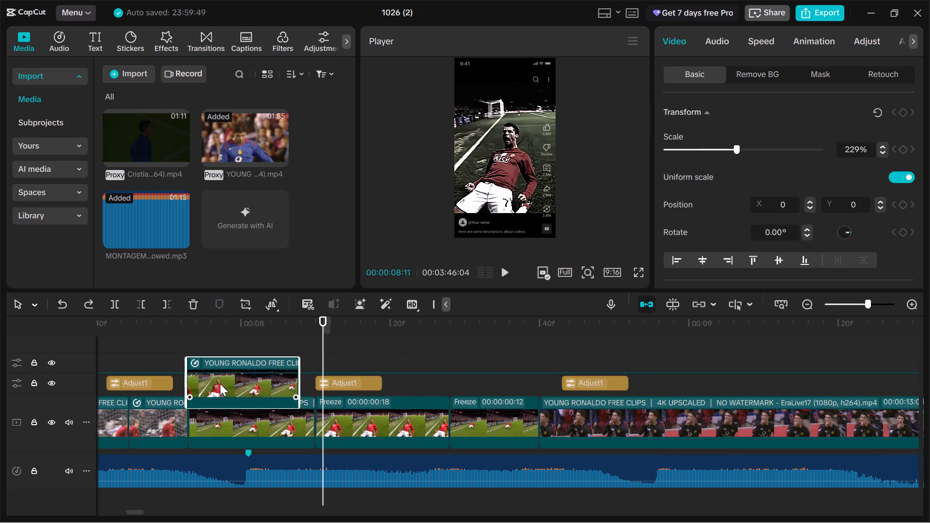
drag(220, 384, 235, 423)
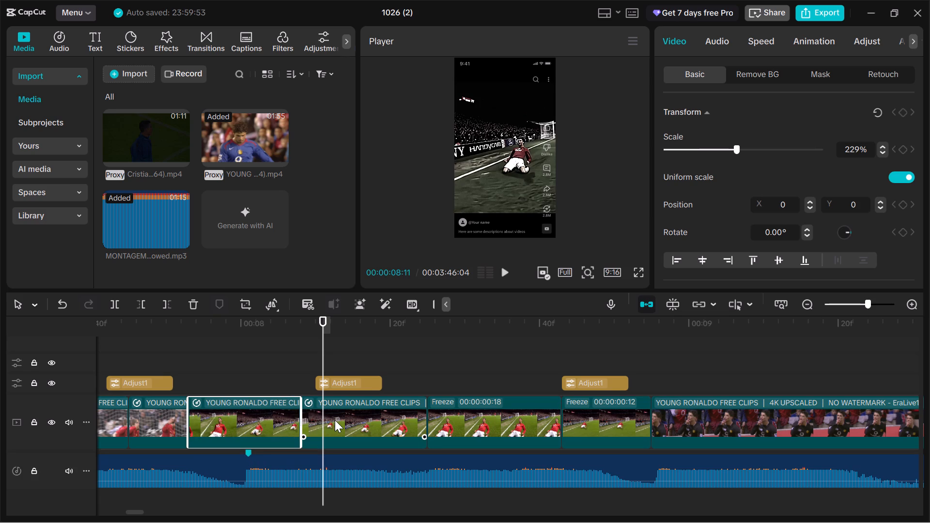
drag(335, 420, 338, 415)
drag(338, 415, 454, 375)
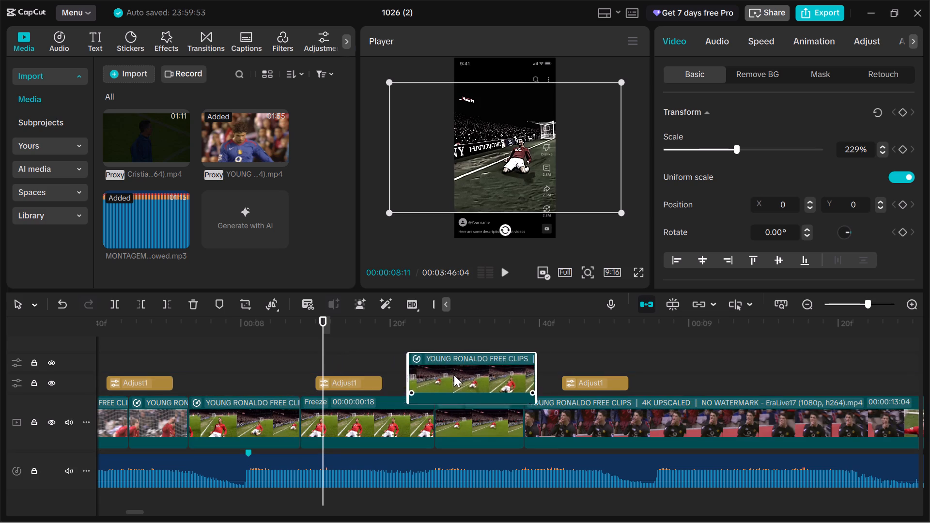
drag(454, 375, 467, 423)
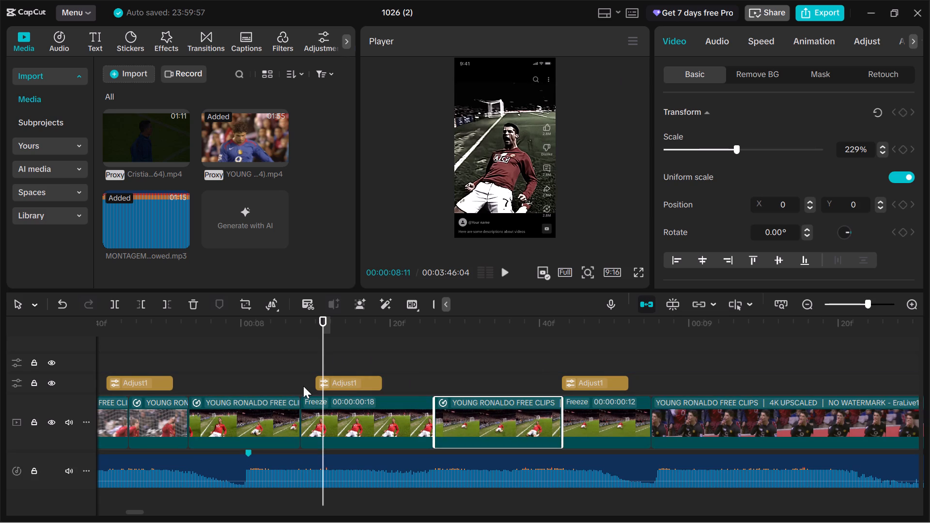
Replay the rearranged slide section from before 00:00:08:00 and scrub between 00:00:07:54 and 00:00:08:36 to judge the swapped clip order.
drag(324, 367, 218, 378)
drag(217, 376, 211, 376)
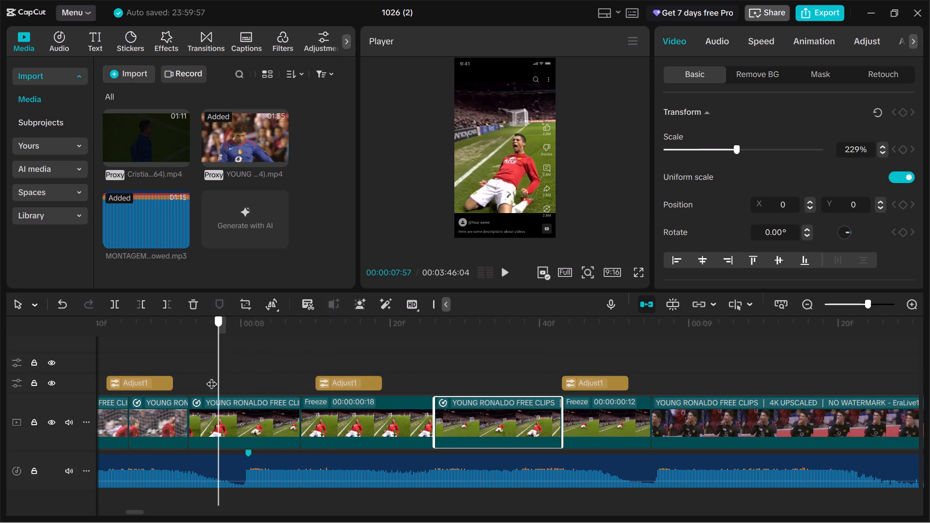
drag(211, 376, 185, 375)
click(504, 273)
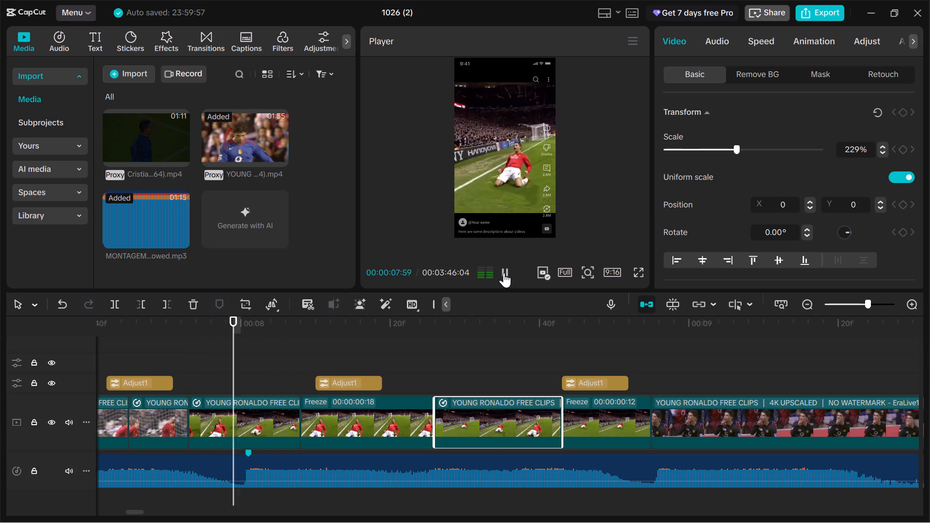
click(478, 407)
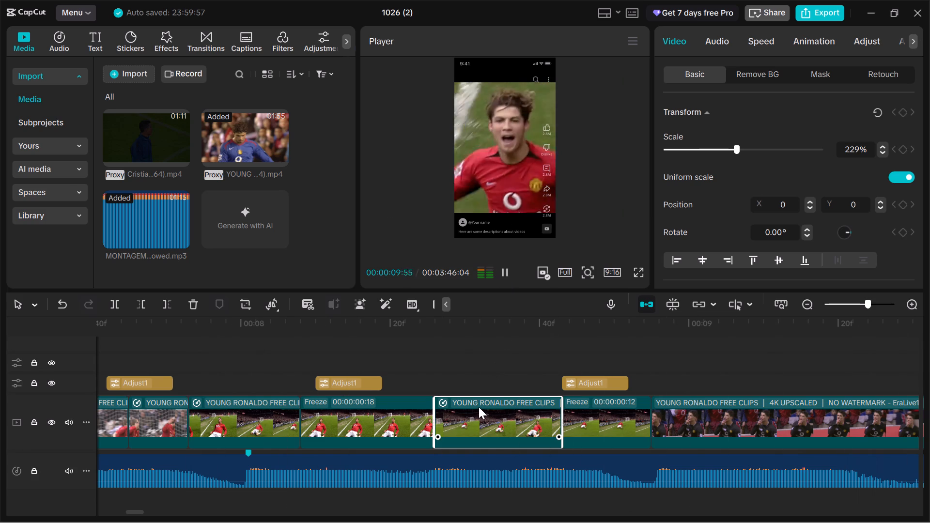
click(254, 373)
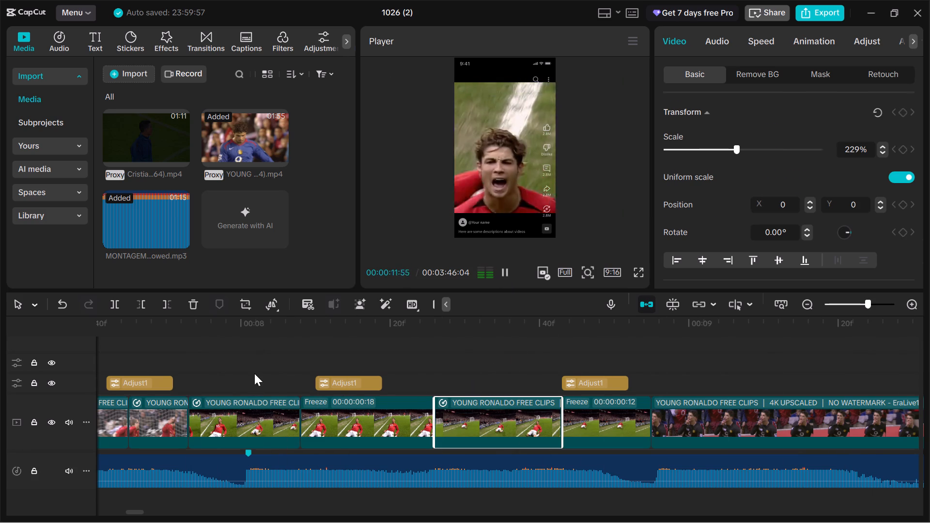
drag(252, 364, 282, 385)
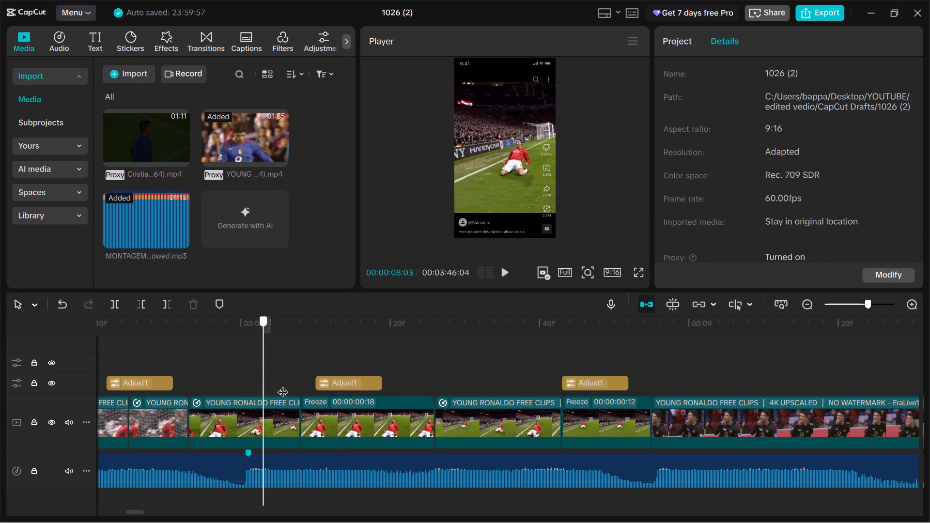
drag(282, 385, 384, 412)
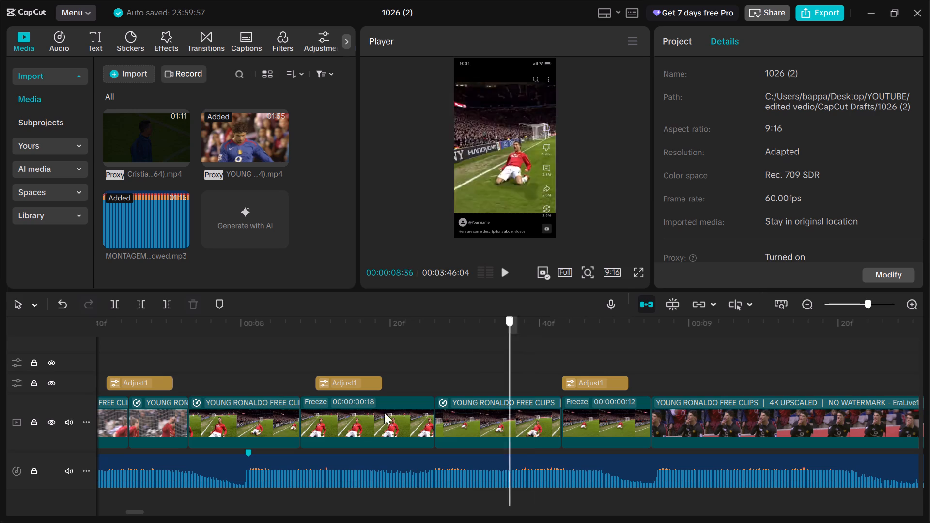
drag(384, 412, 311, 397)
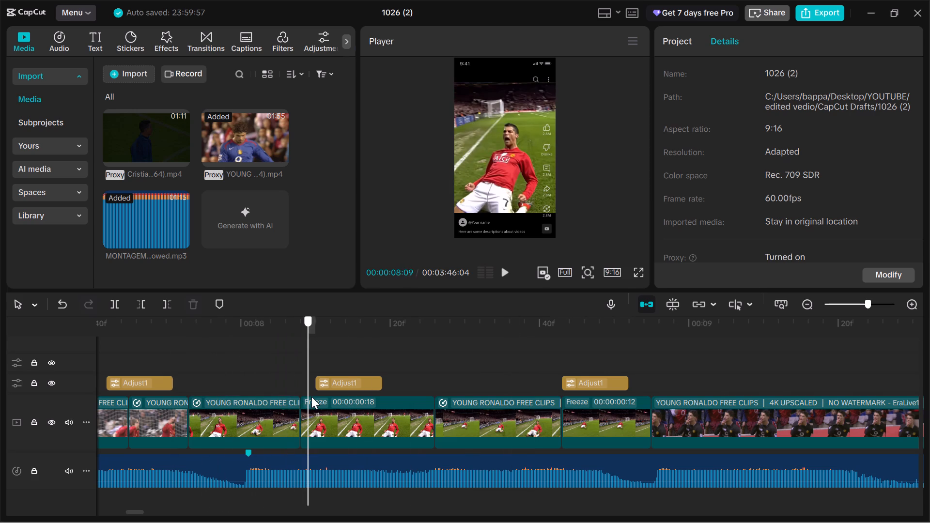
drag(311, 397, 376, 403)
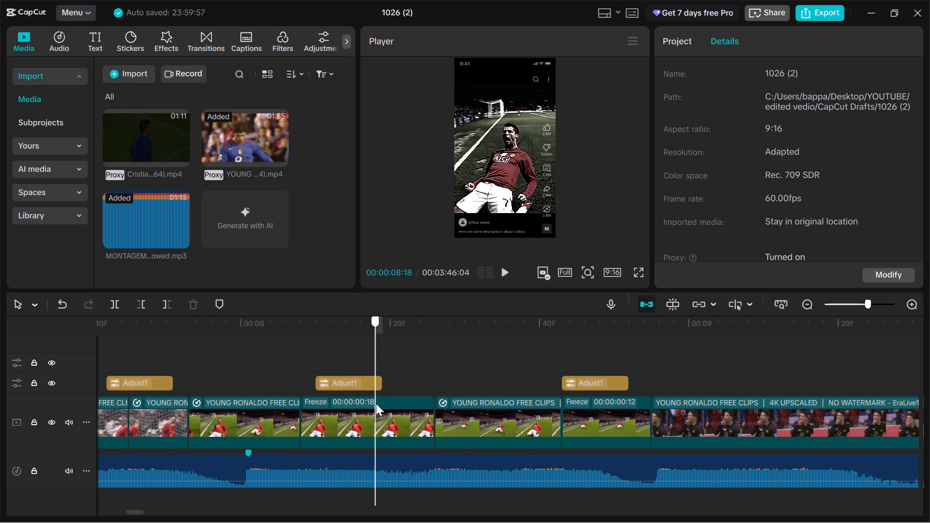
drag(376, 403, 193, 404)
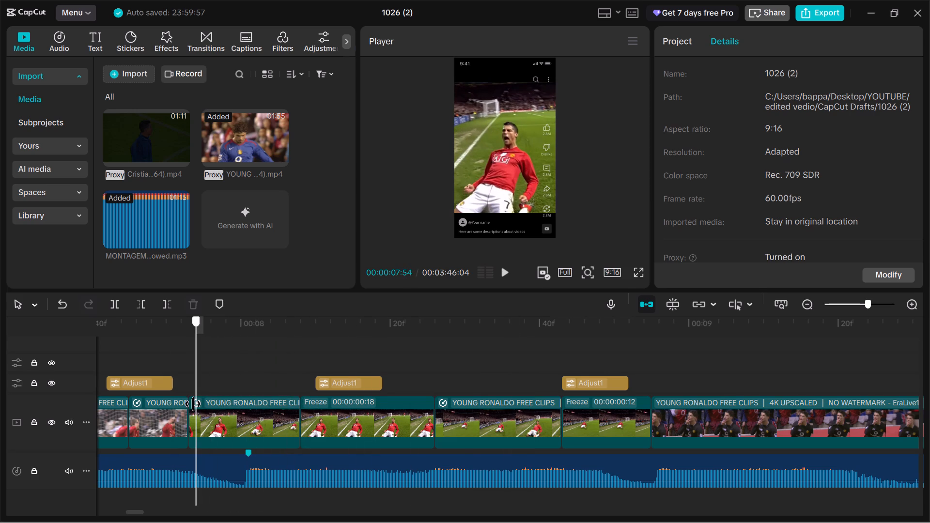
drag(193, 404, 227, 402)
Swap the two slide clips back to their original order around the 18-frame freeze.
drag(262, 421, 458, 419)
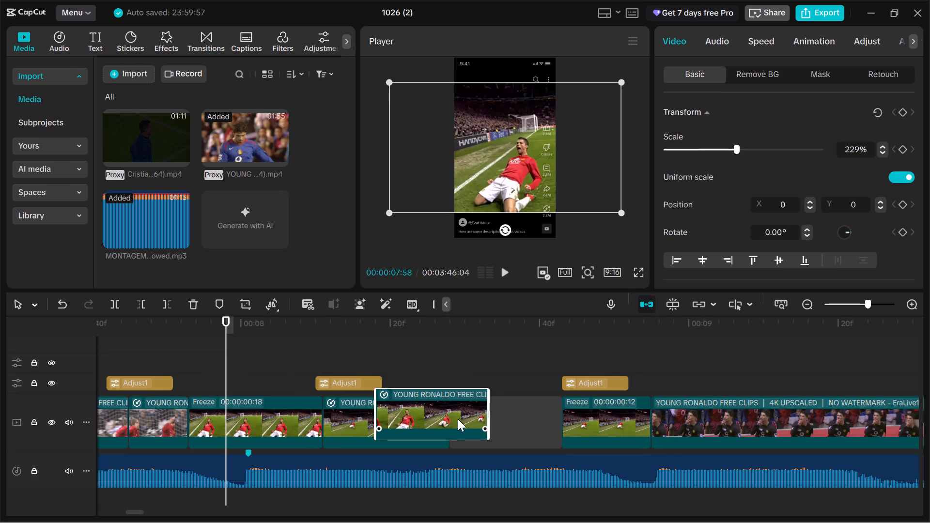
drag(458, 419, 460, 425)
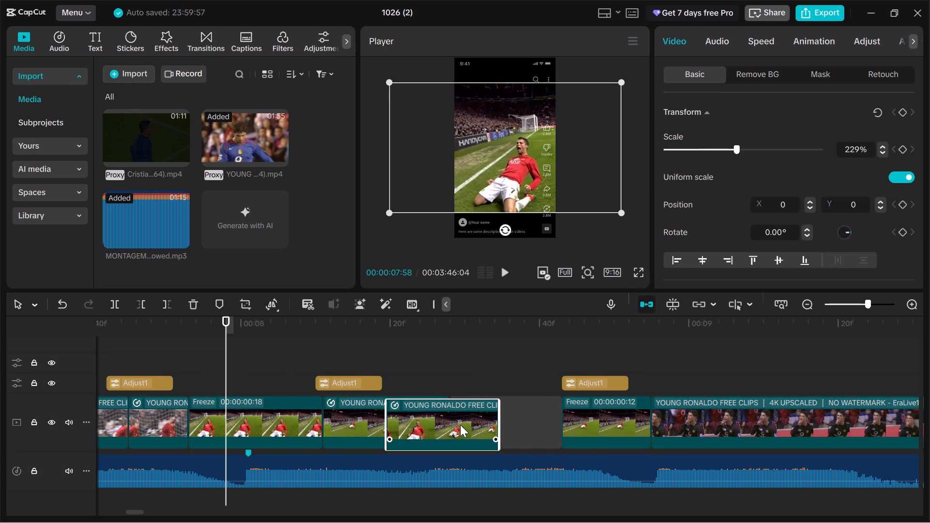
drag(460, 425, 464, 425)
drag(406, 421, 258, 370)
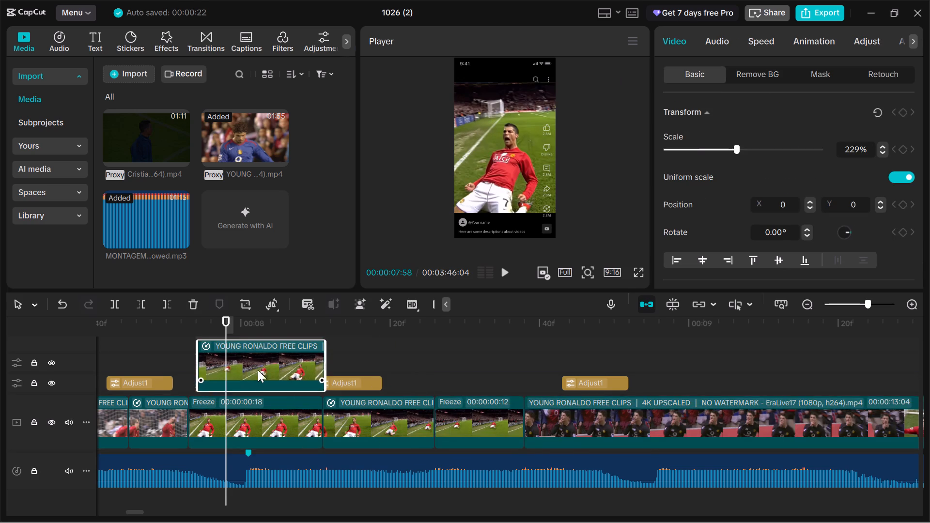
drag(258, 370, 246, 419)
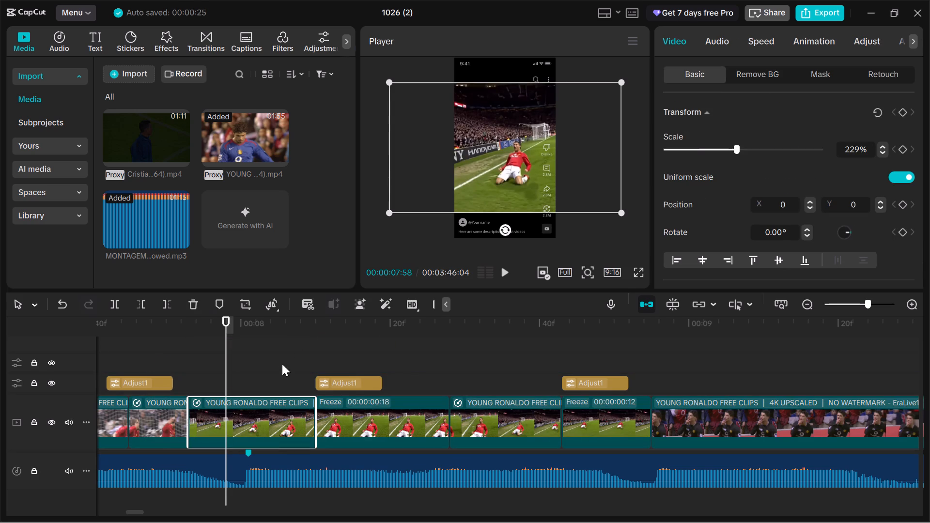
Replay from 00:00:07:58 and about 00:00:08:03, scrubbing between 00:00:07:50 and 00:00:08:25 to check the Adjust1 flash over the 18-frame freeze.
click(505, 278)
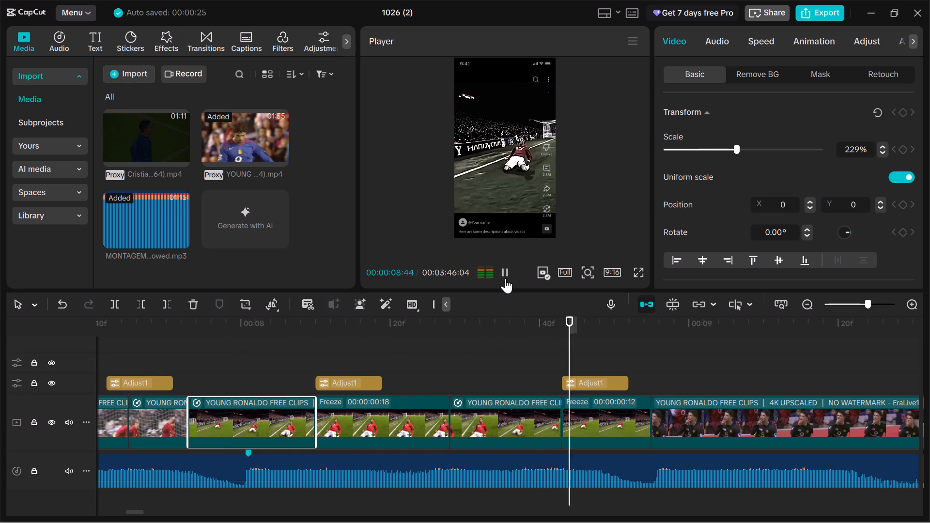
click(419, 350)
drag(419, 350, 167, 360)
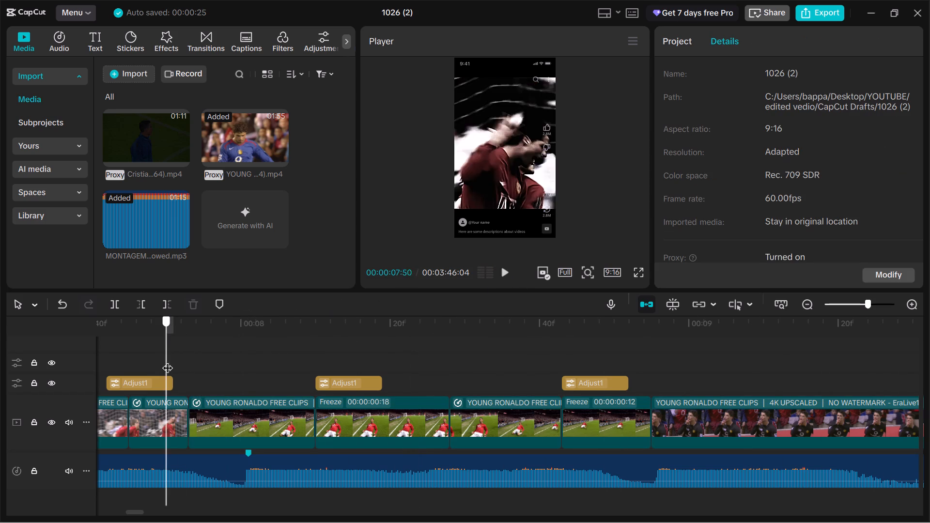
drag(167, 360, 398, 372)
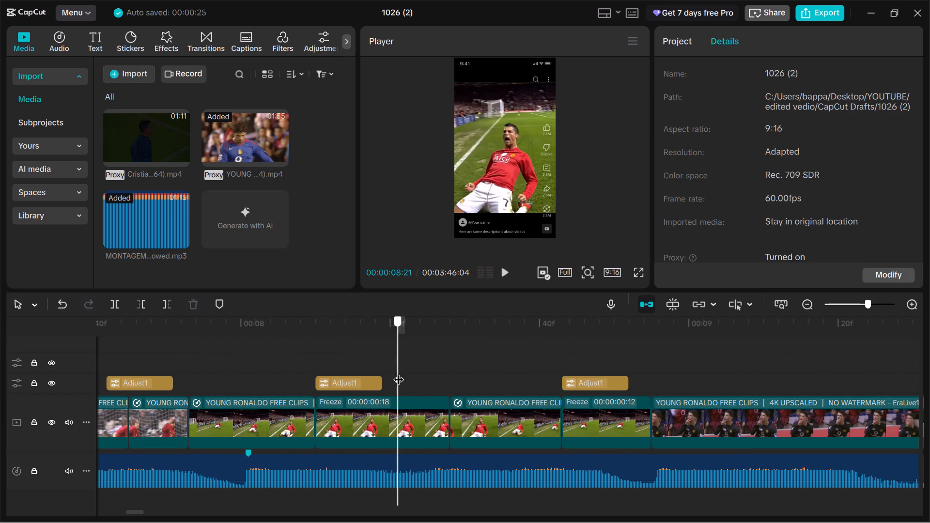
drag(398, 372, 420, 374)
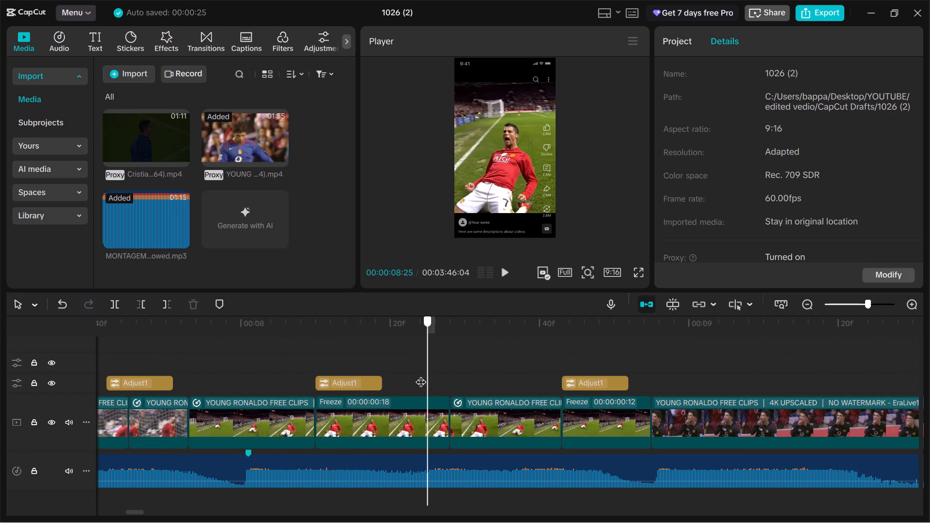
drag(420, 374, 263, 360)
double_click(501, 271)
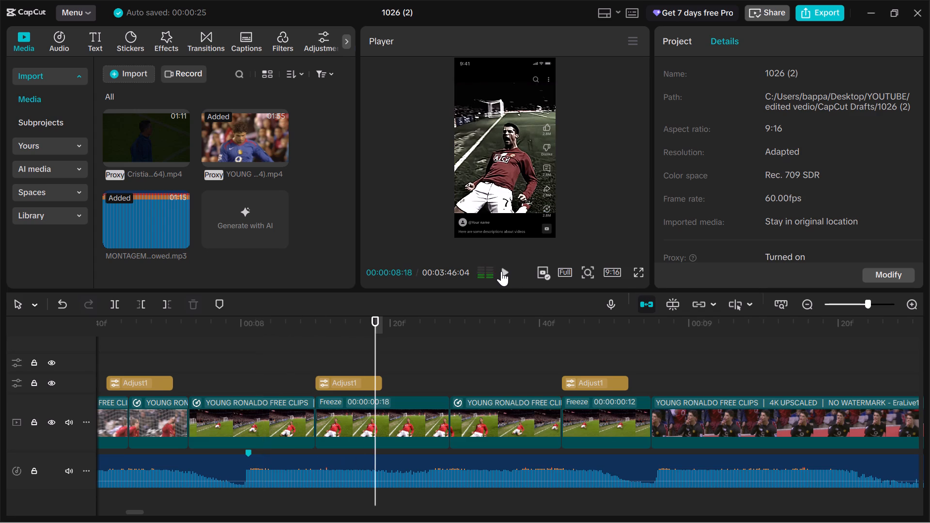
click(501, 271)
click(338, 343)
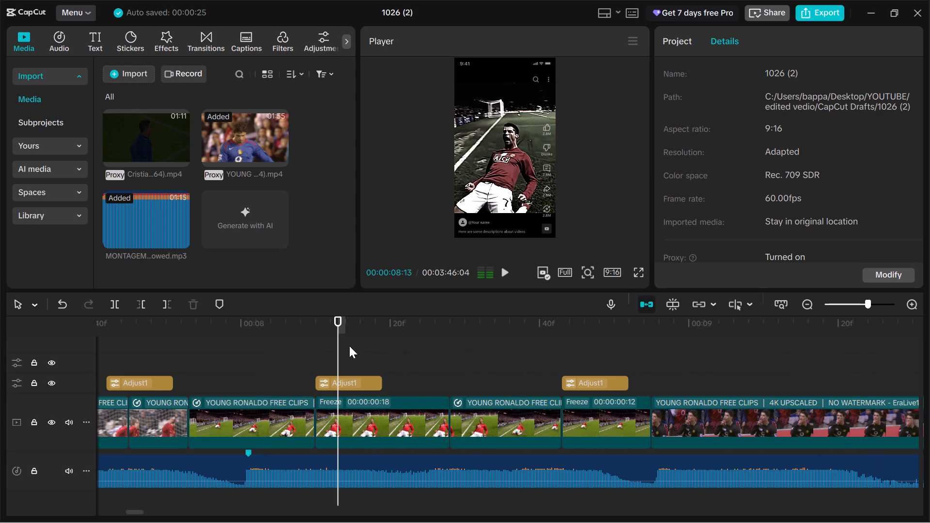
Extend the end of the Adjust1 flash over the 18-frame freeze to about 00:00:08:23.
click(359, 383)
drag(384, 383, 413, 385)
Replay from 00:00:08:04 past both freezes to check the lengthened Adjust1 flash, and select the slide clip between the freezes.
drag(340, 345, 269, 360)
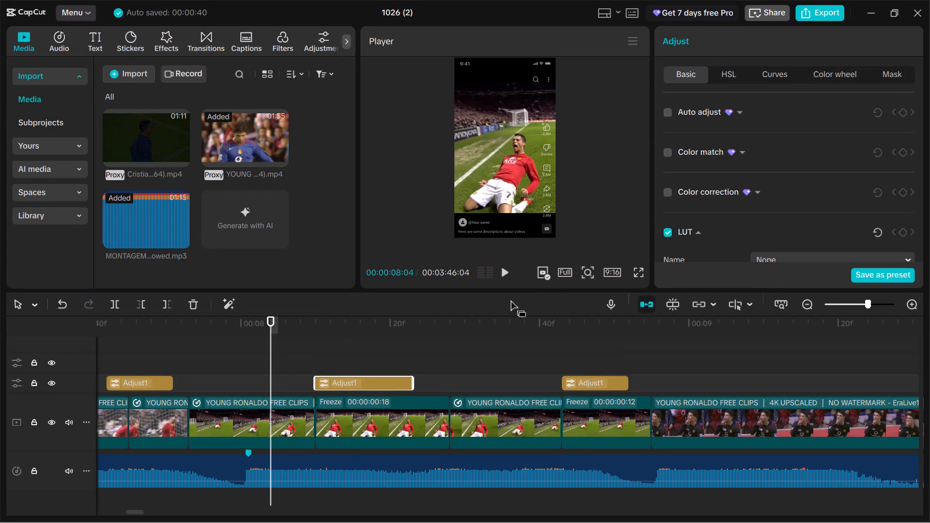
click(506, 276)
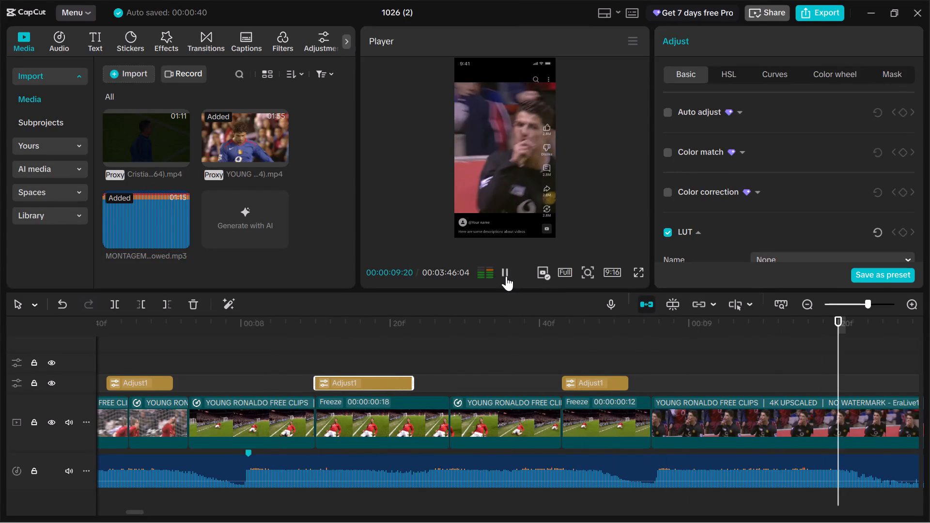
click(518, 419)
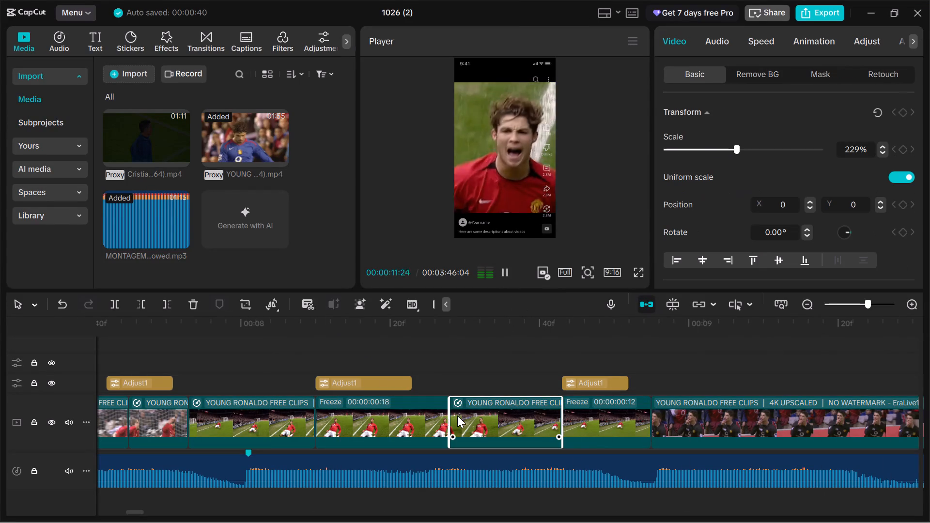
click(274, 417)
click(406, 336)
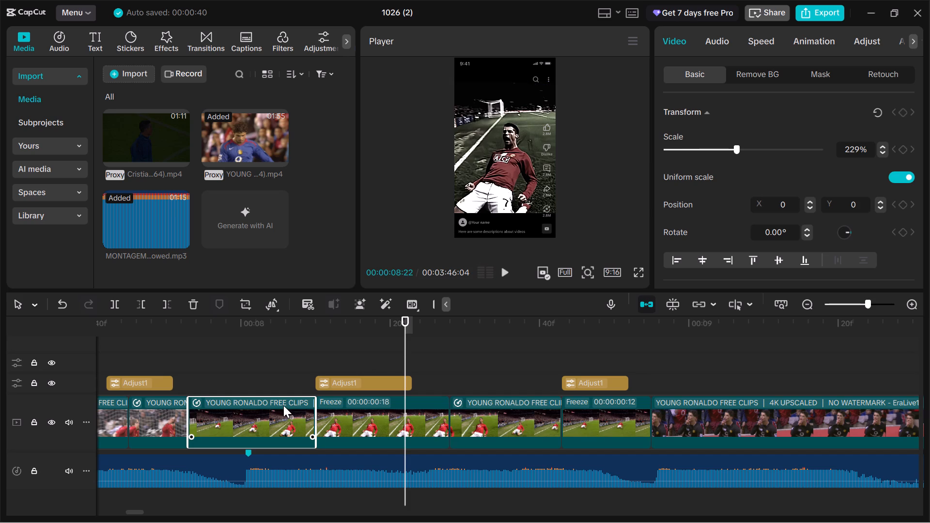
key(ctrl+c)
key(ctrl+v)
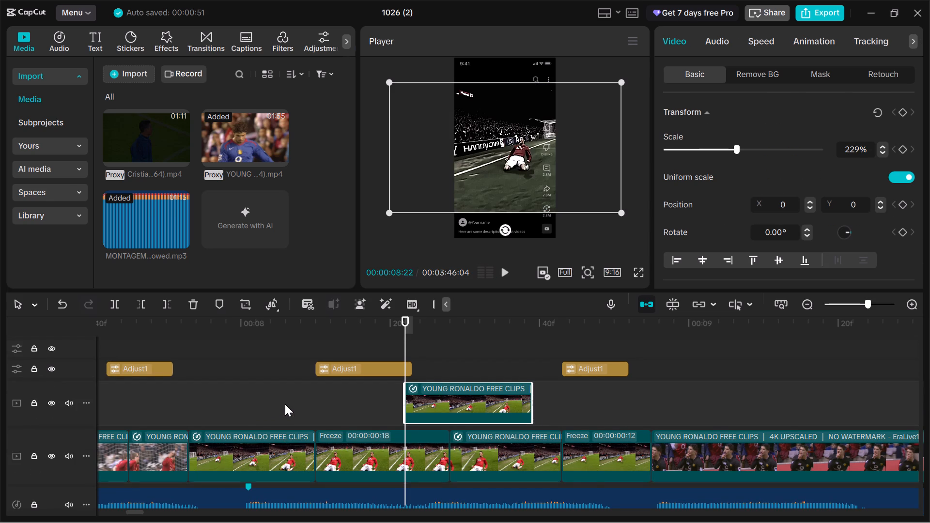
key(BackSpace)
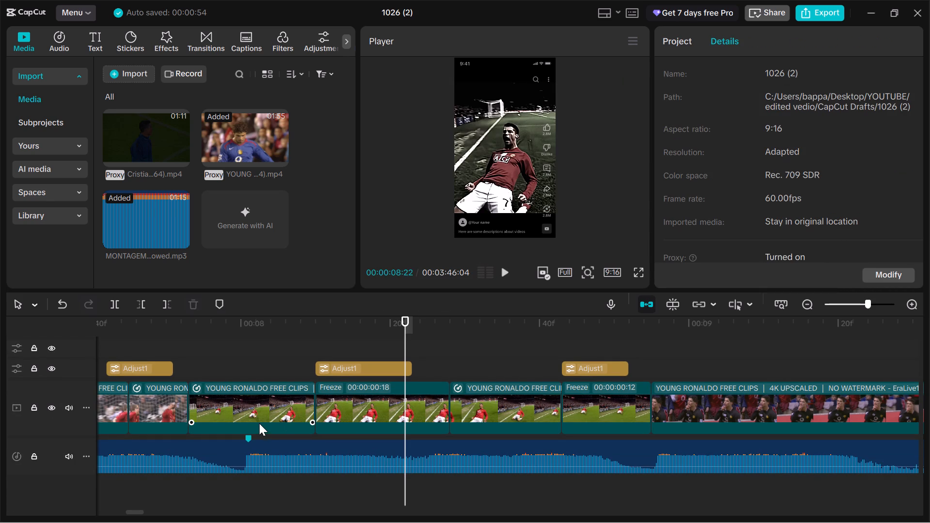
Copy the slide clip before the 18-frame freeze and insert the copy on the main track after the 12-frame freeze, at 00:00:08:55.
click(259, 423)
key(ctrl+c)
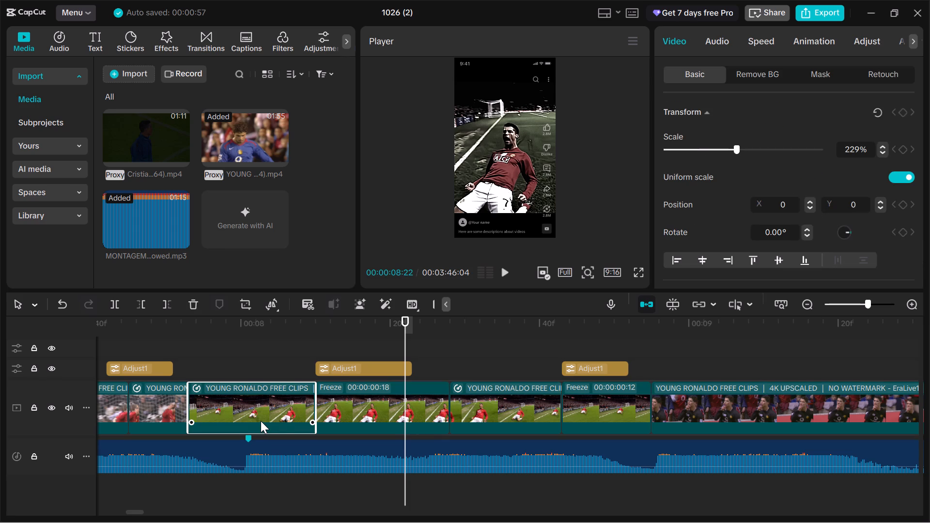
click(649, 366)
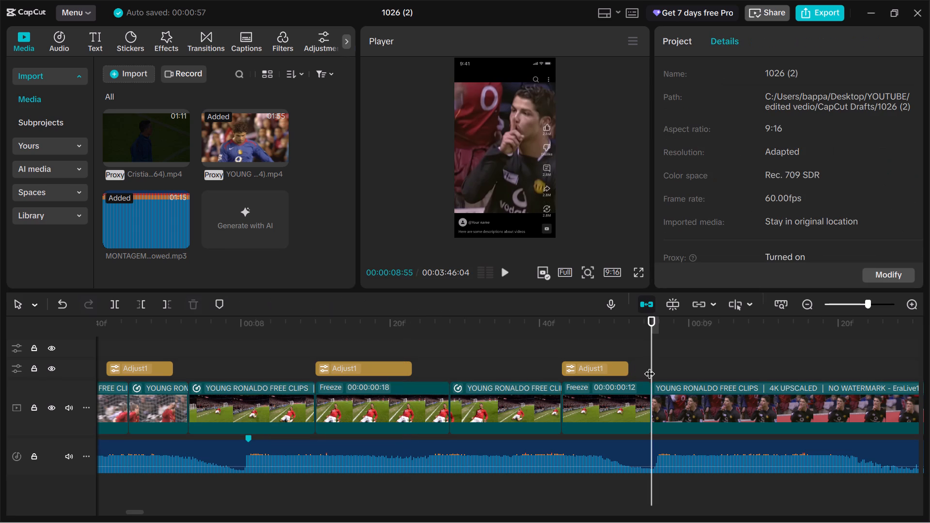
key(ctrl+v)
drag(666, 401, 657, 457)
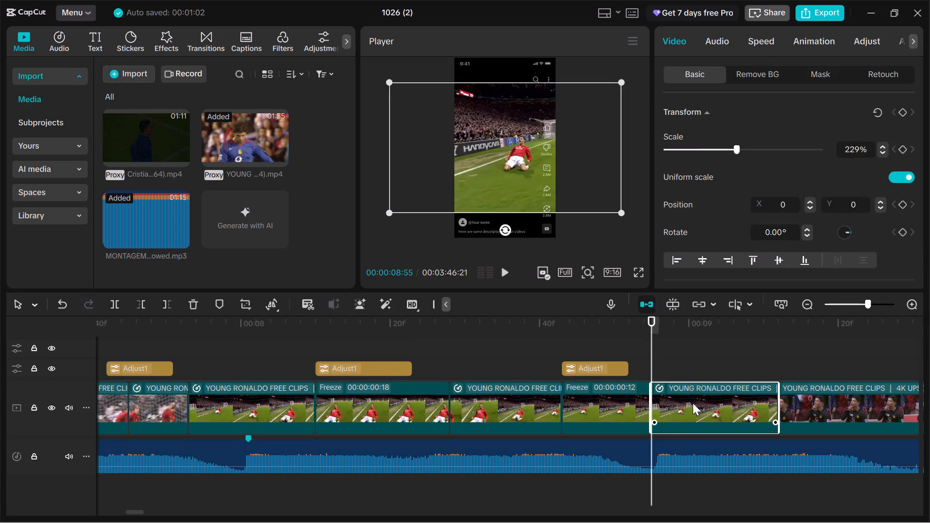
Copy the slide clip between the two freezes and insert the copy on the main track directly after the newly added slide clip.
click(495, 396)
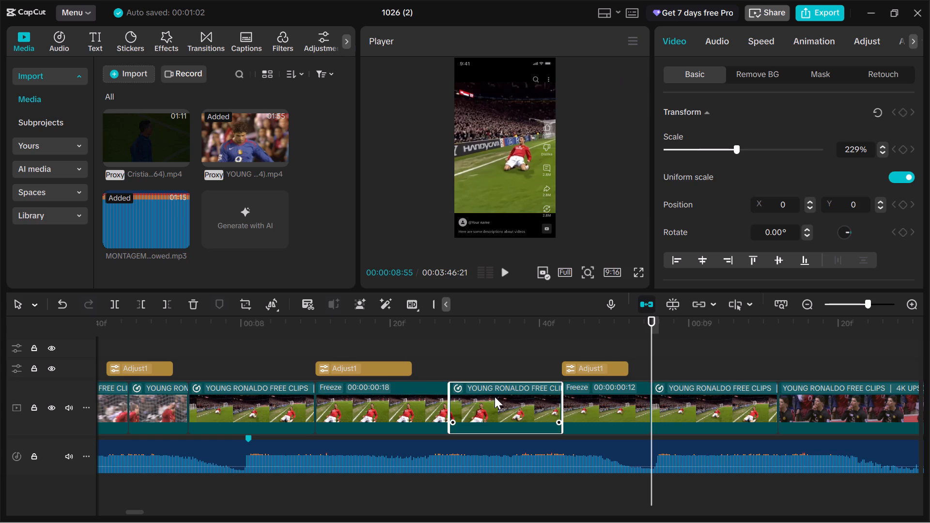
key(ctrl+c)
click(792, 370)
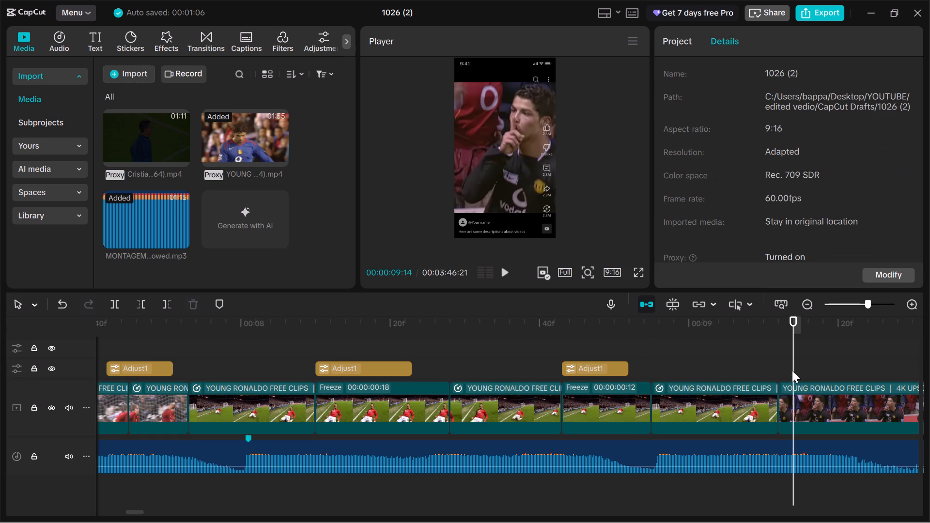
key(ctrl+v)
drag(805, 387, 789, 434)
Replay from 00:00:08:48, 00:00:08:29 and about 00:00:08:02, scrubbing between 00:00:07:35 and 00:00:09:27 to check the two added slide clips against the music.
click(598, 339)
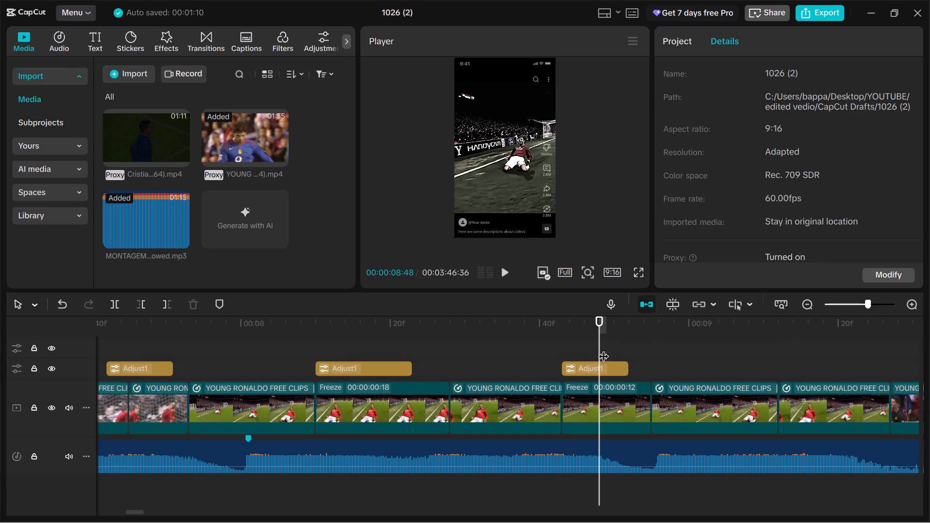
click(508, 267)
click(508, 266)
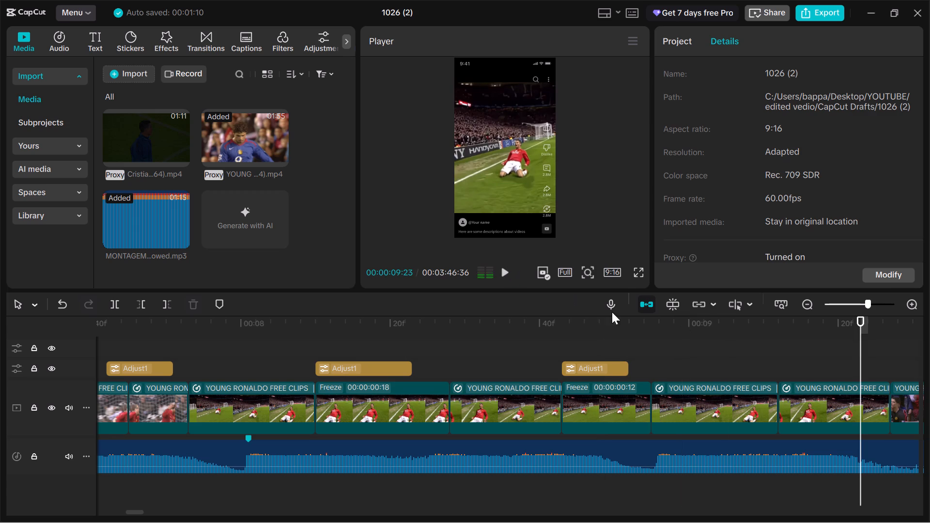
drag(859, 350, 454, 386)
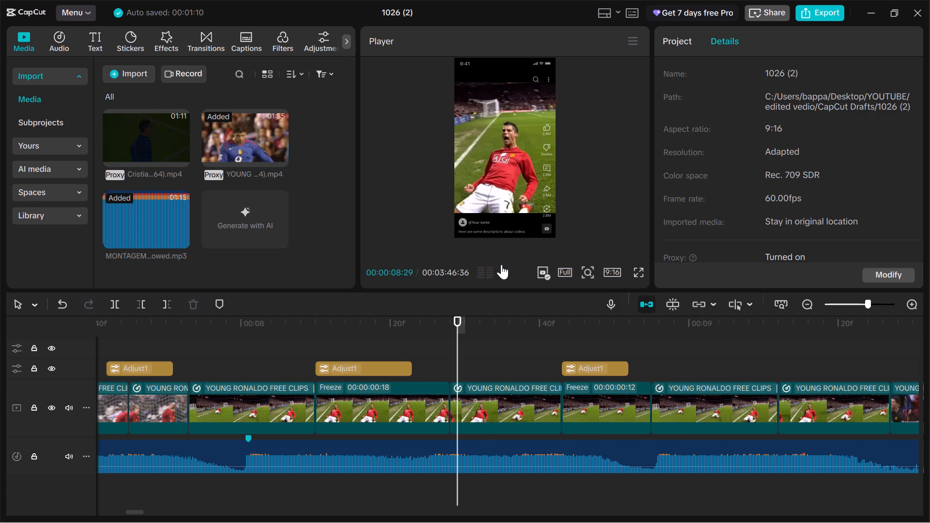
click(502, 265)
click(502, 266)
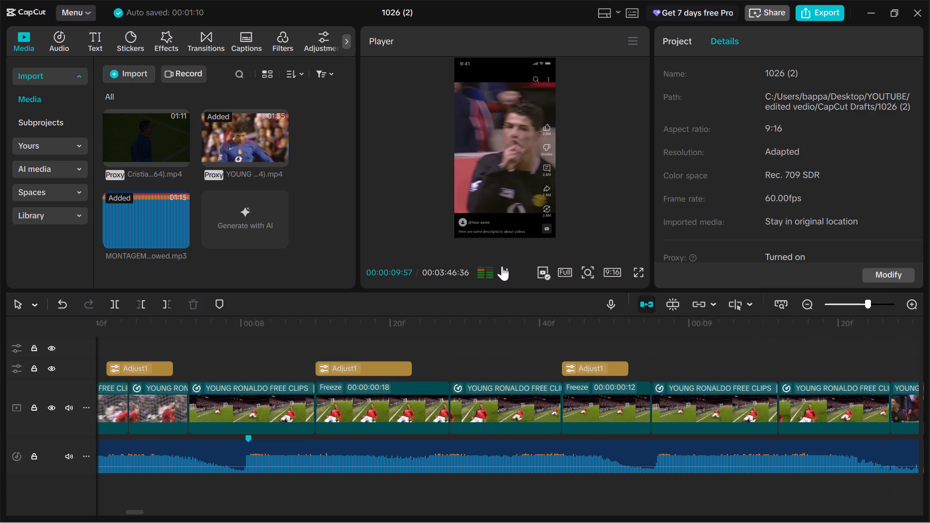
drag(516, 352, 123, 409)
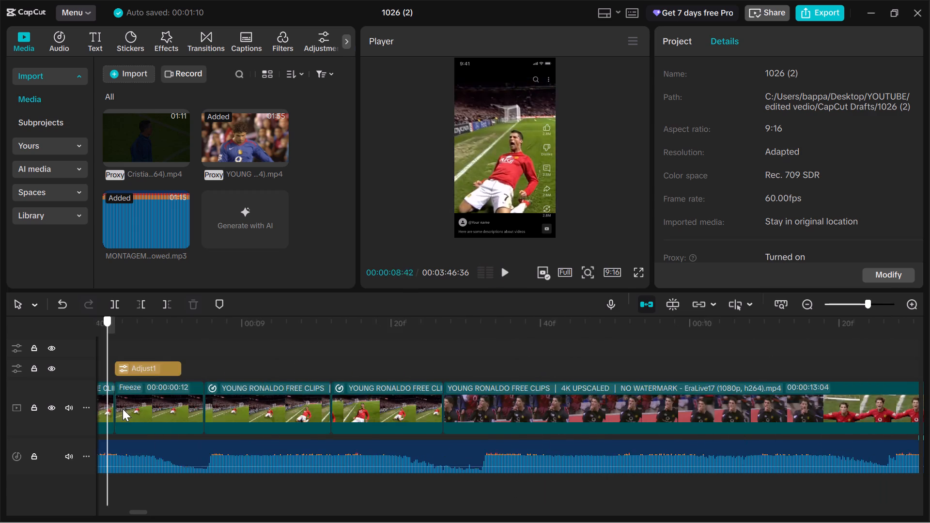
drag(123, 409, 615, 422)
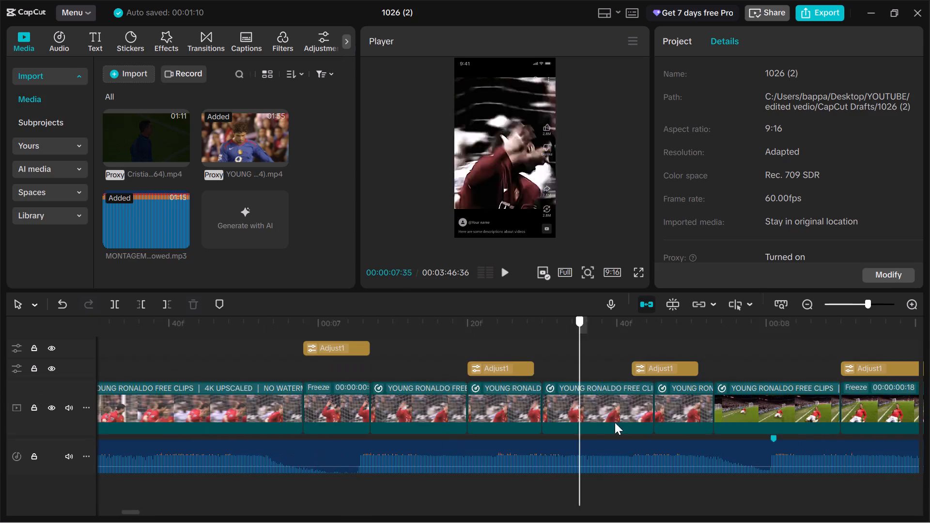
drag(615, 422, 365, 400)
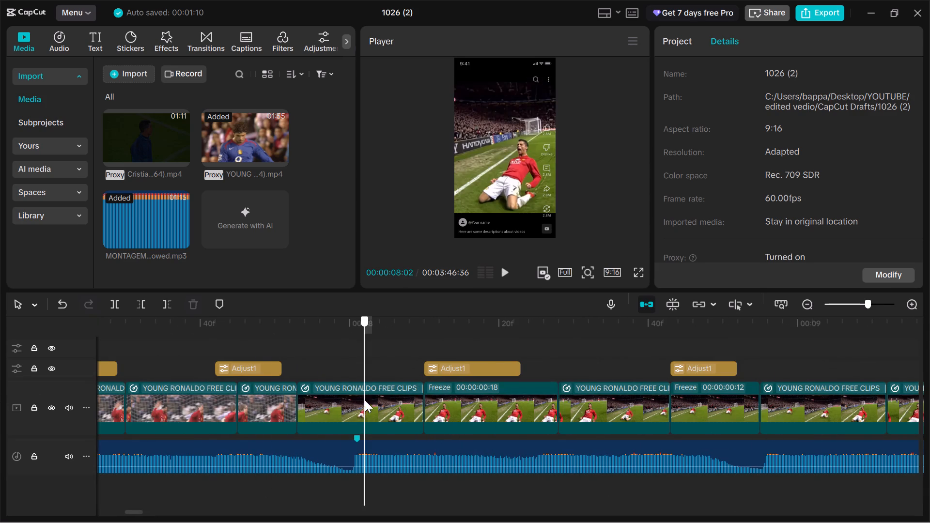
drag(365, 400, 363, 403)
click(510, 271)
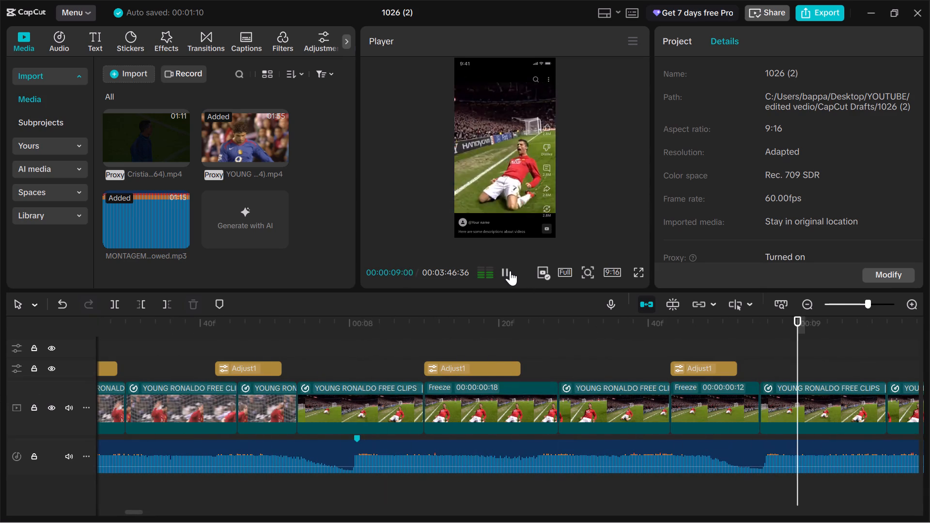
click(556, 363)
drag(559, 359, 40, 360)
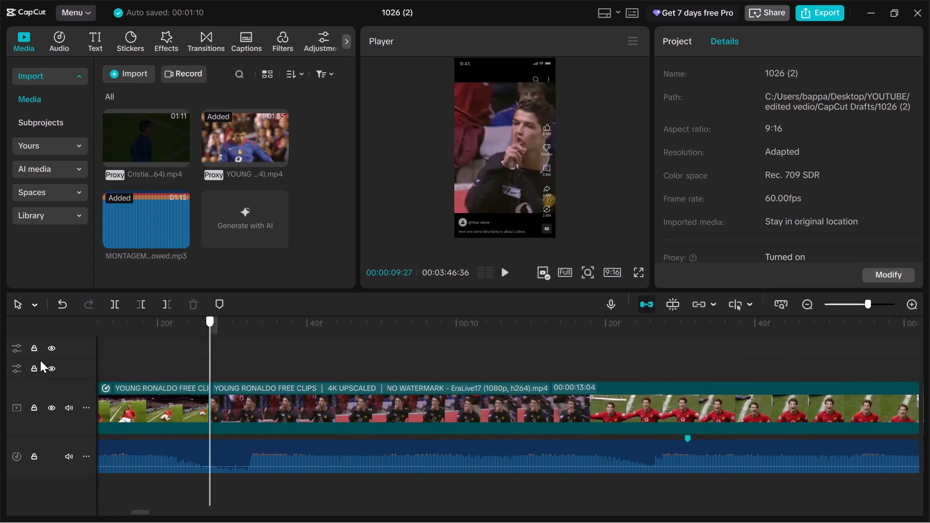
drag(40, 360, 560, 381)
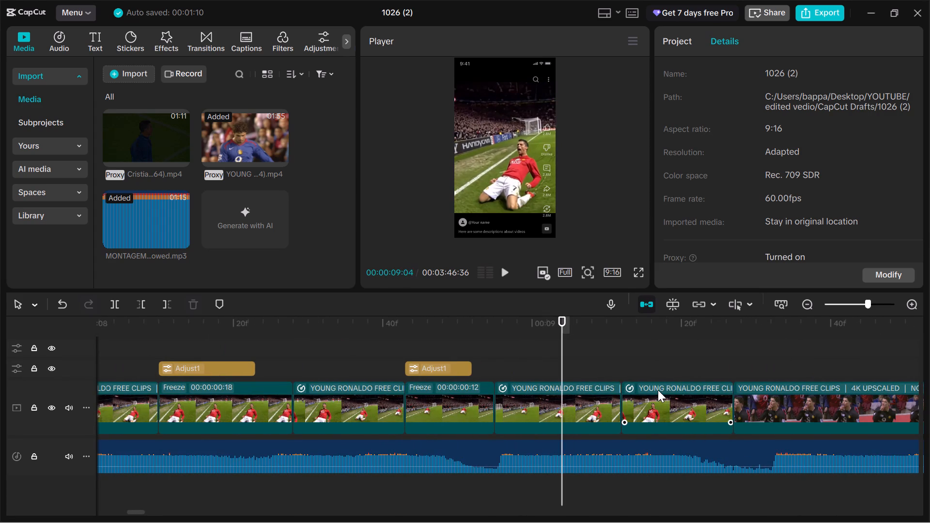
Duplicate the first slide clip after the 12-frame freeze and insert the copy on the main track before the black-jacket clip, at about 00:00:09:27.
click(658, 390)
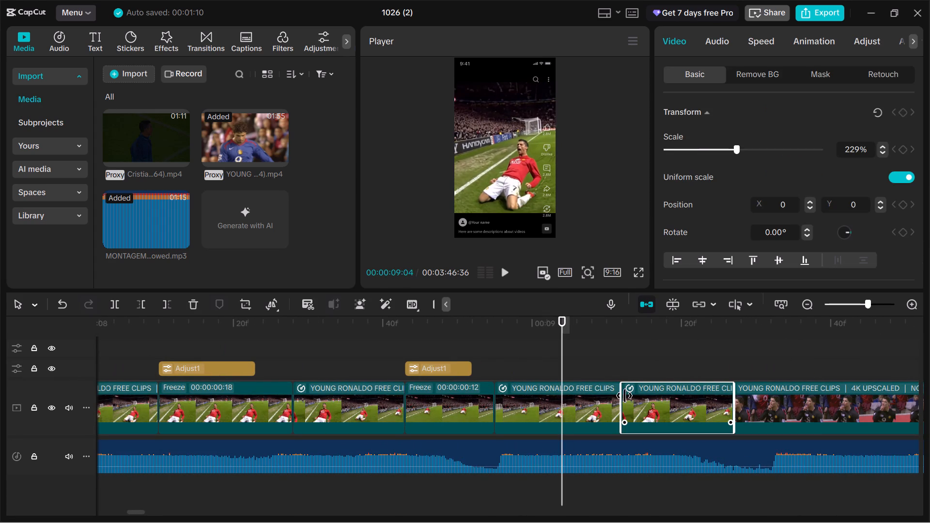
click(624, 396)
click(605, 400)
key(ctrl+c)
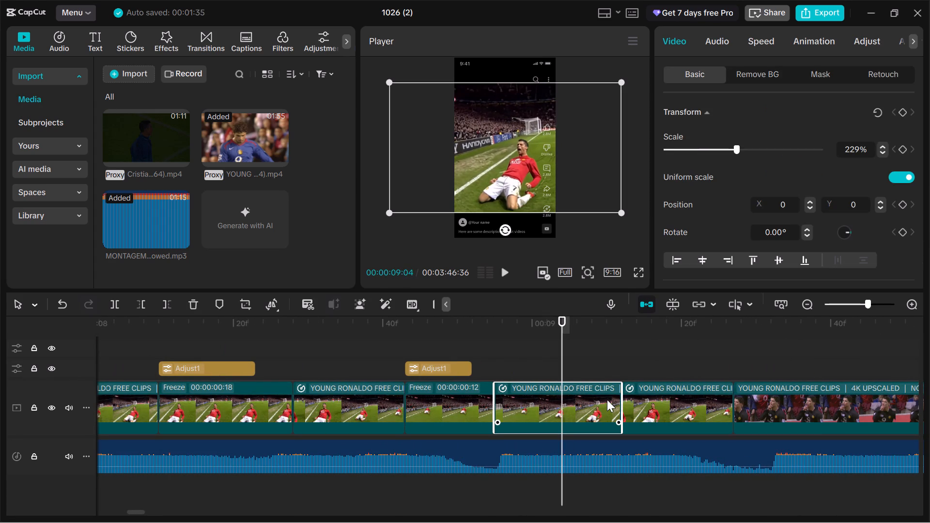
click(744, 354)
key(ctrl+v)
ctrl+click(744, 354)
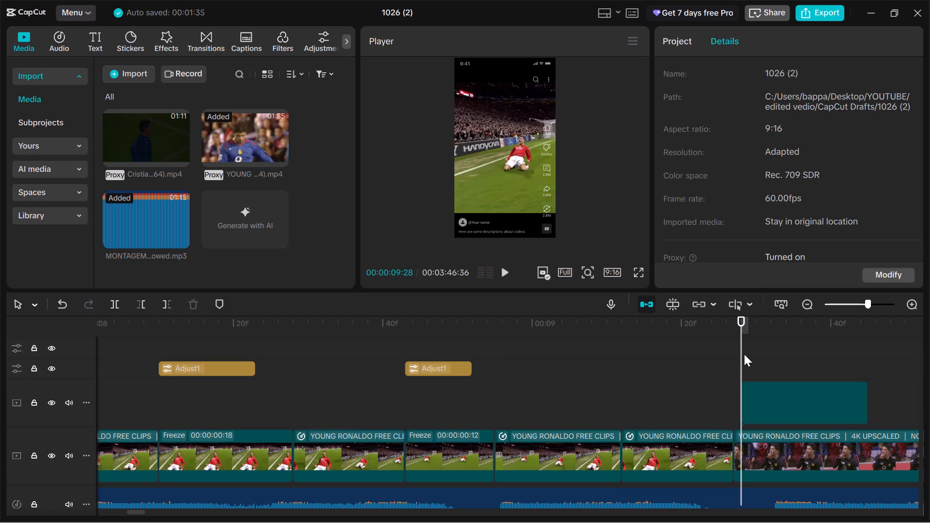
drag(757, 385, 759, 443)
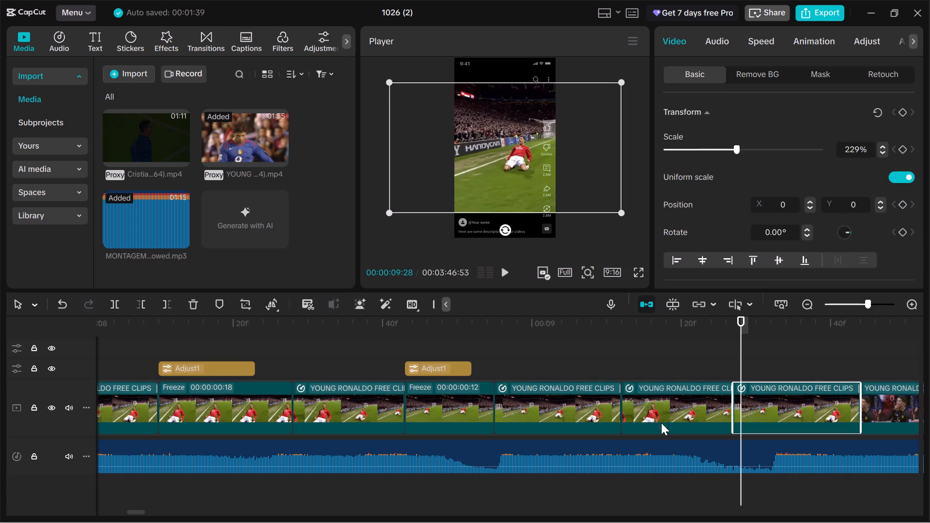
Duplicate the second slide clip after the 12-frame freeze and insert the copy at the end of the slide series, at about 00:00:09:44.
click(661, 411)
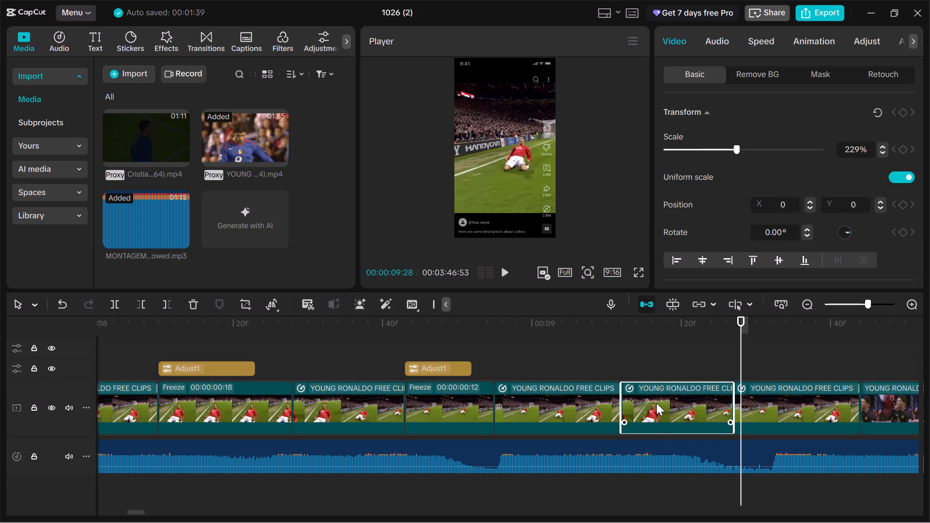
key(ctrl+c)
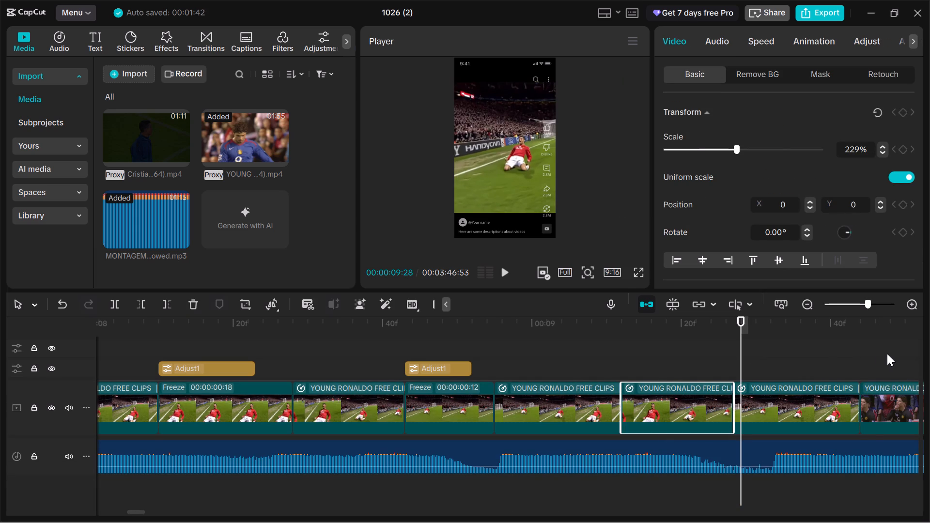
click(876, 355)
key(ctrl+v)
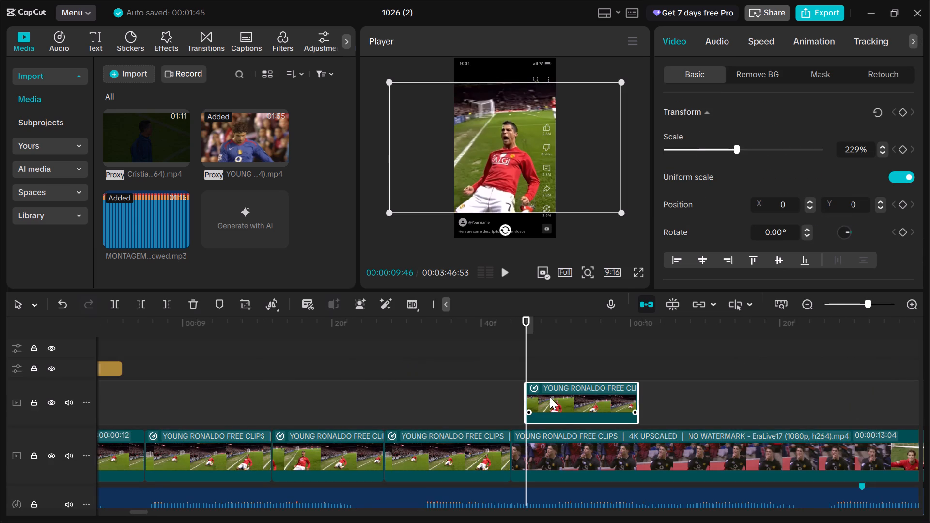
drag(567, 400, 542, 449)
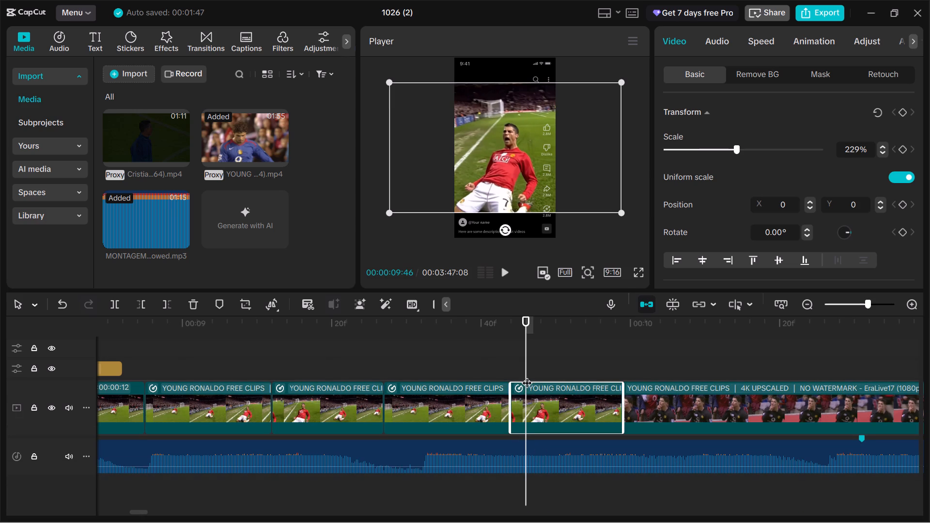
Replay from around the 12-frame freeze and the first added slide clip, scrubbing up to 00:00:09:46 to check the repeated slide clips against the music.
drag(527, 375, 929, 442)
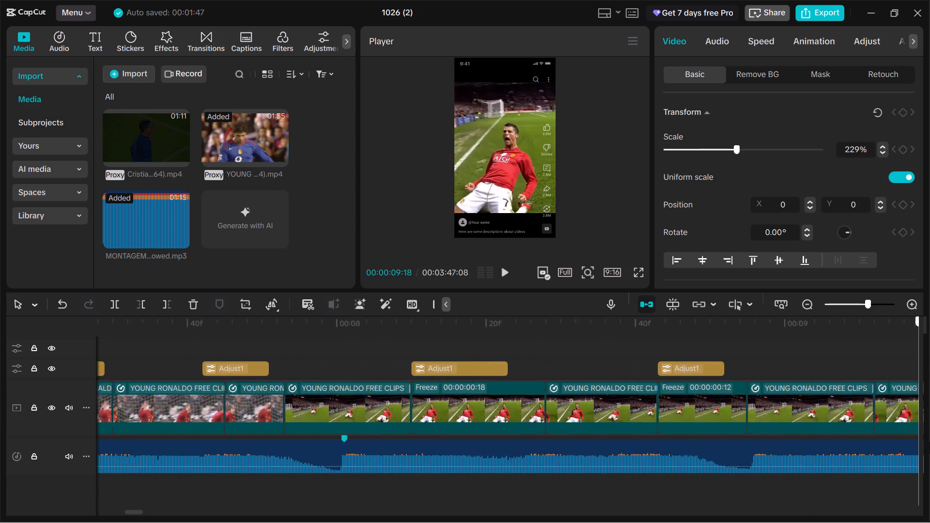
drag(929, 442, 275, 388)
click(503, 281)
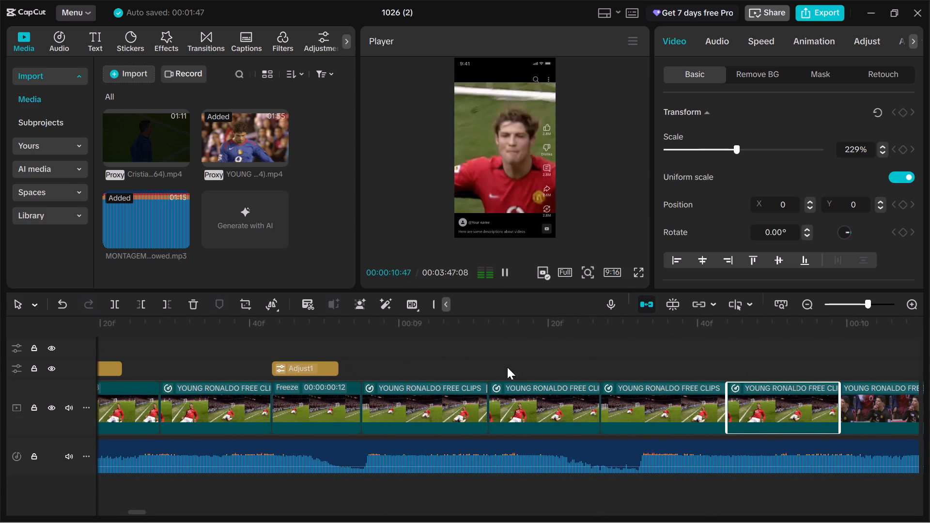
click(628, 364)
drag(628, 363, 395, 376)
click(507, 275)
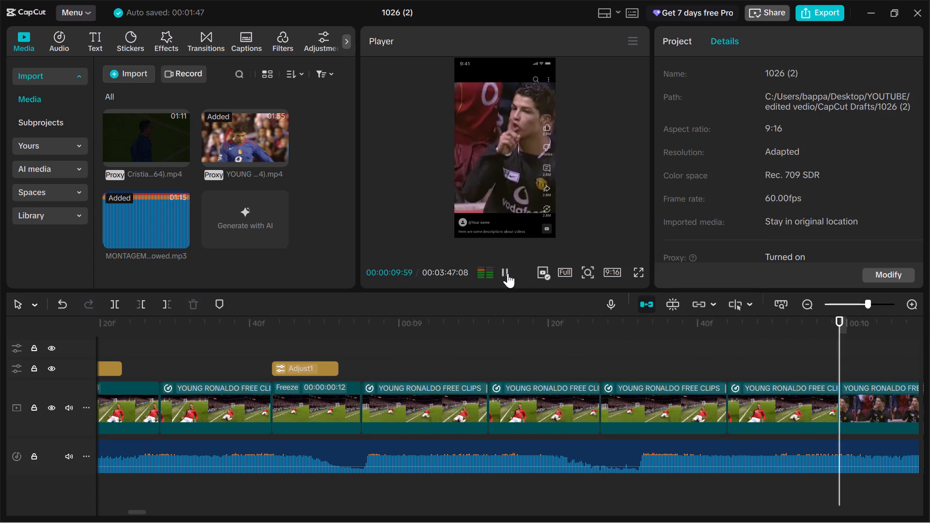
click(534, 351)
drag(537, 366, 763, 378)
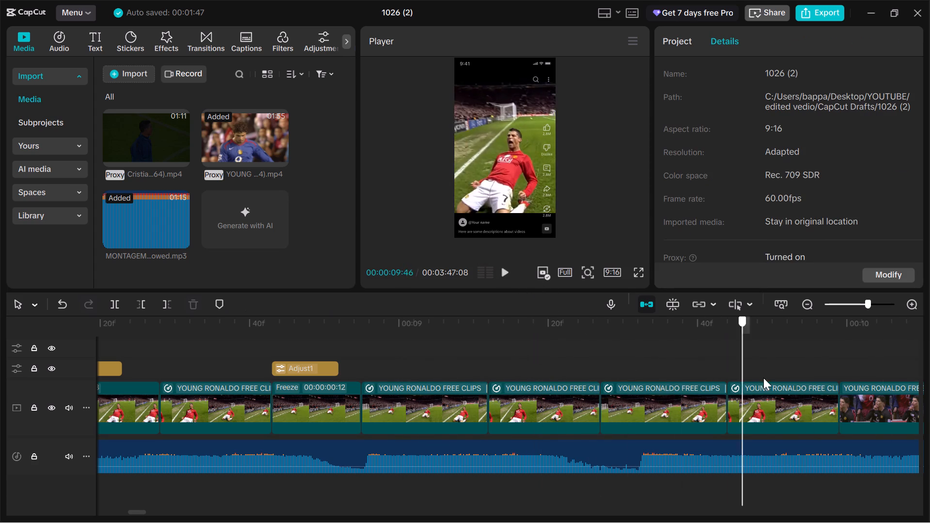
drag(763, 378, 361, 375)
click(497, 270)
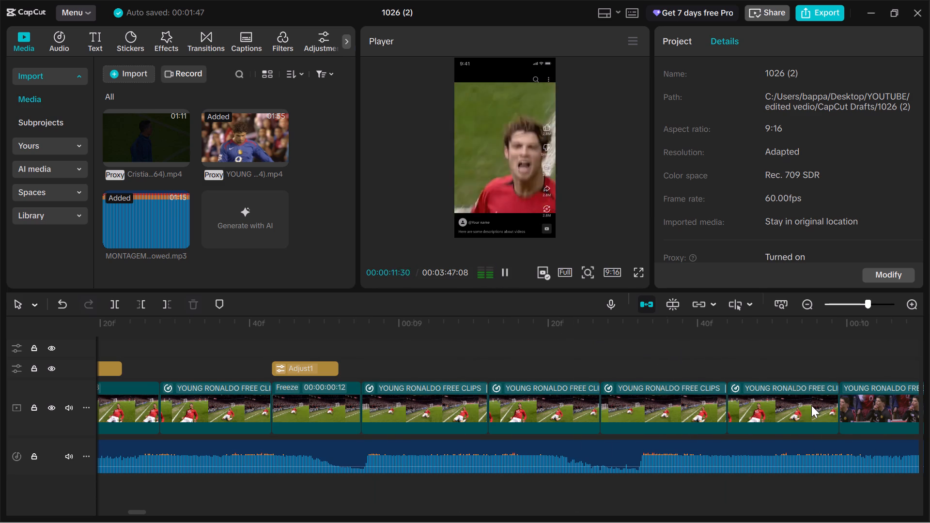
click(460, 354)
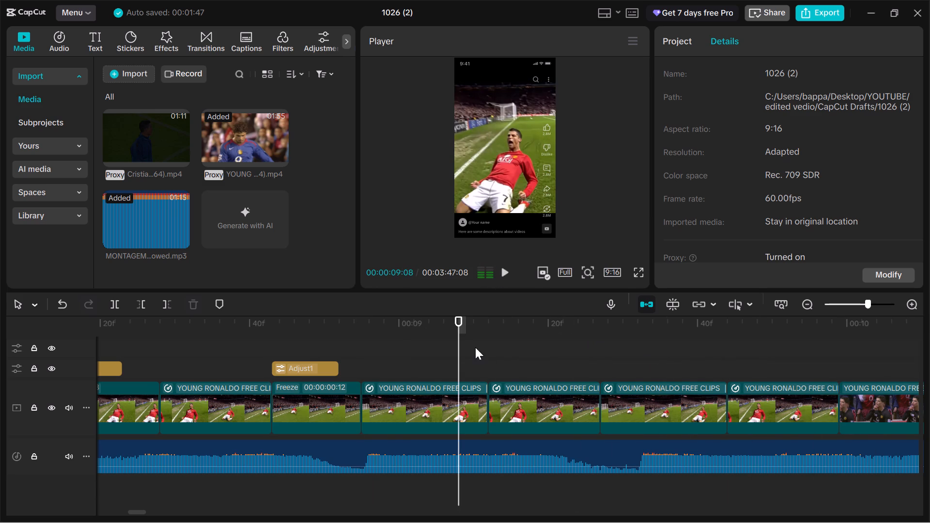
drag(460, 353, 410, 391)
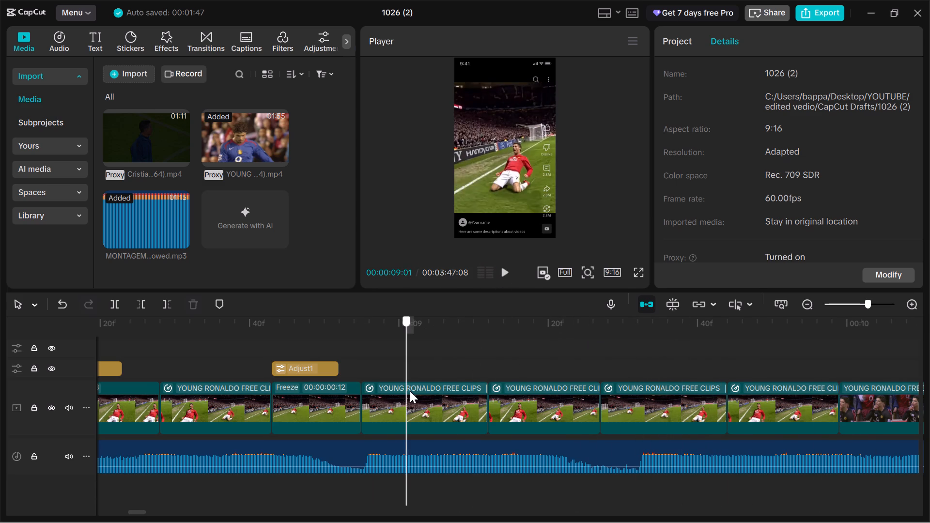
drag(410, 391, 626, 380)
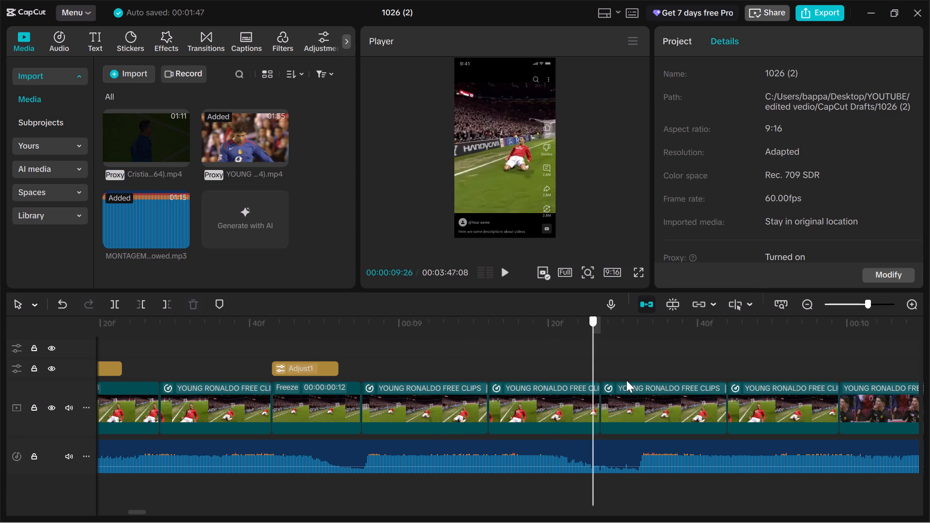
drag(626, 380, 723, 385)
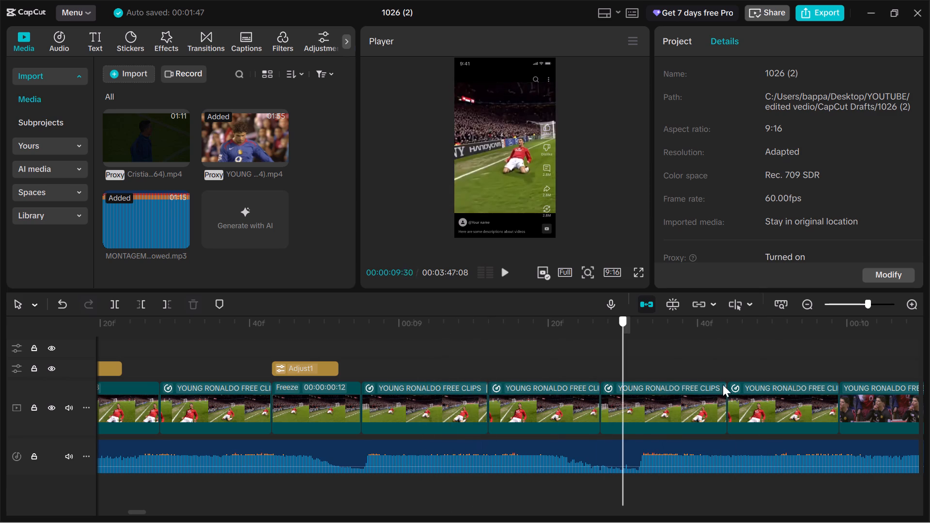
Split the first slide clip after the 12-frame freeze at 00:00:09:05 and delete its remaining part.
drag(723, 385, 808, 457)
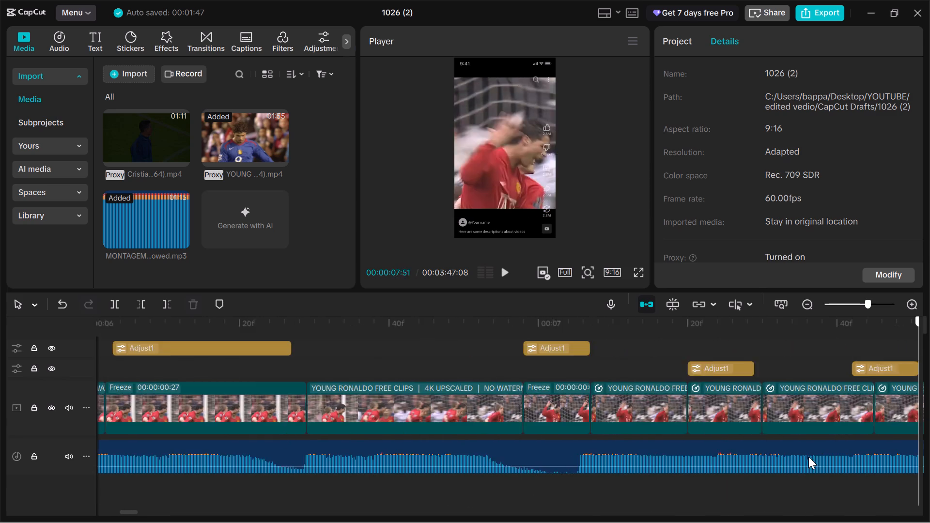
drag(808, 457, 755, 461)
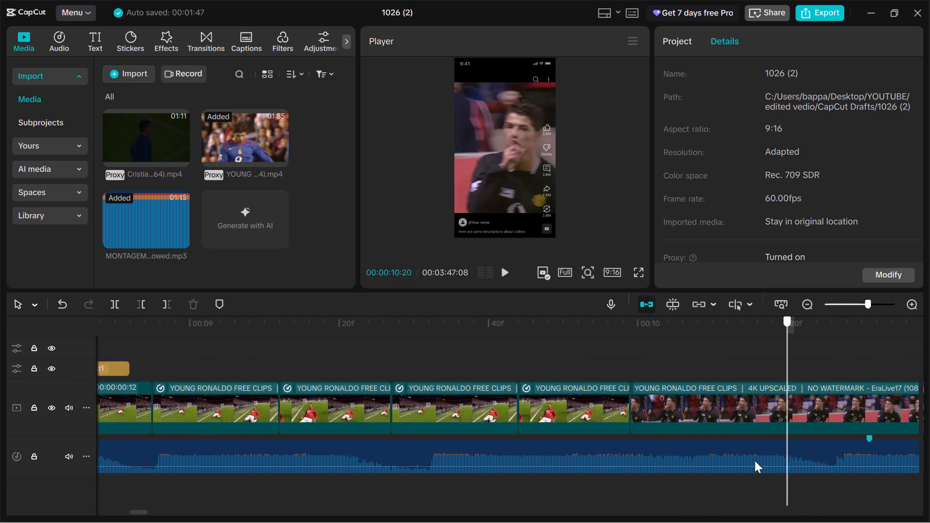
drag(755, 461, 299, 420)
click(329, 415)
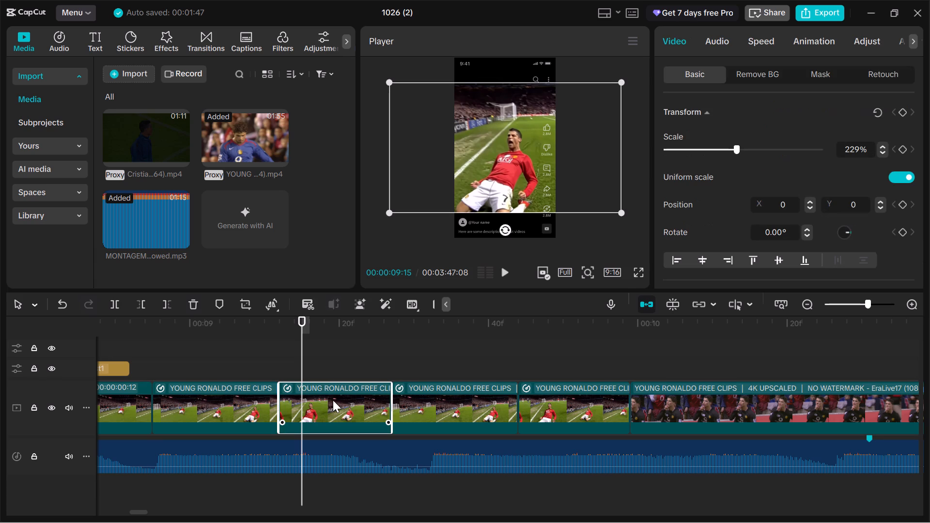
click(333, 400)
click(223, 397)
click(225, 400)
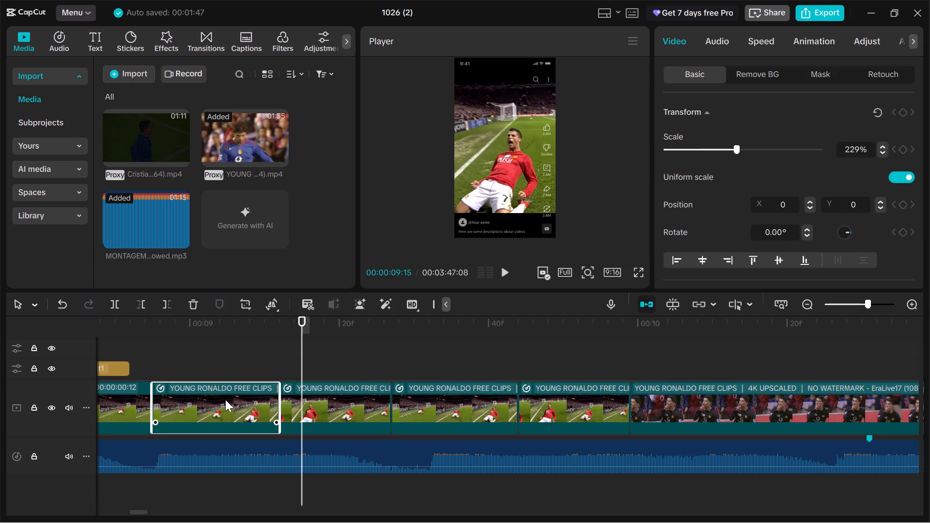
drag(302, 364, 225, 369)
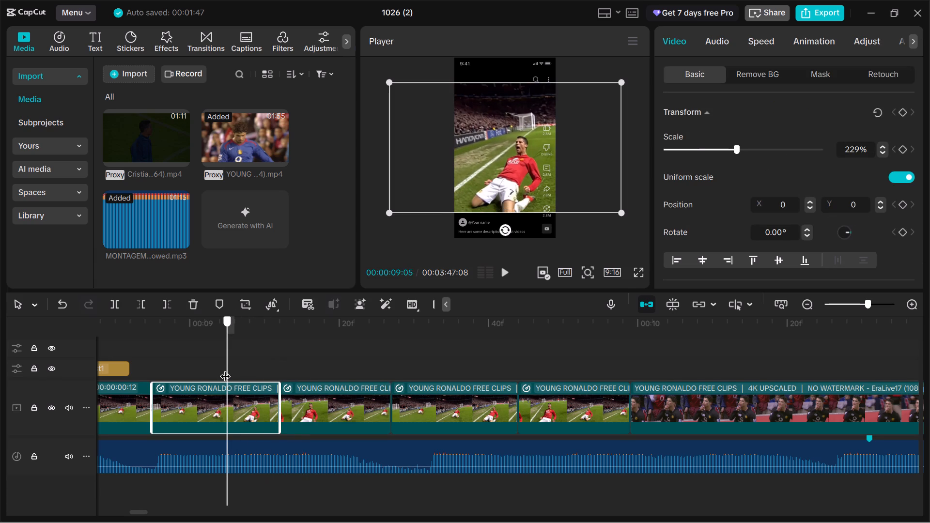
drag(225, 369, 228, 369)
key(ctrl+b)
key(BackSpace)
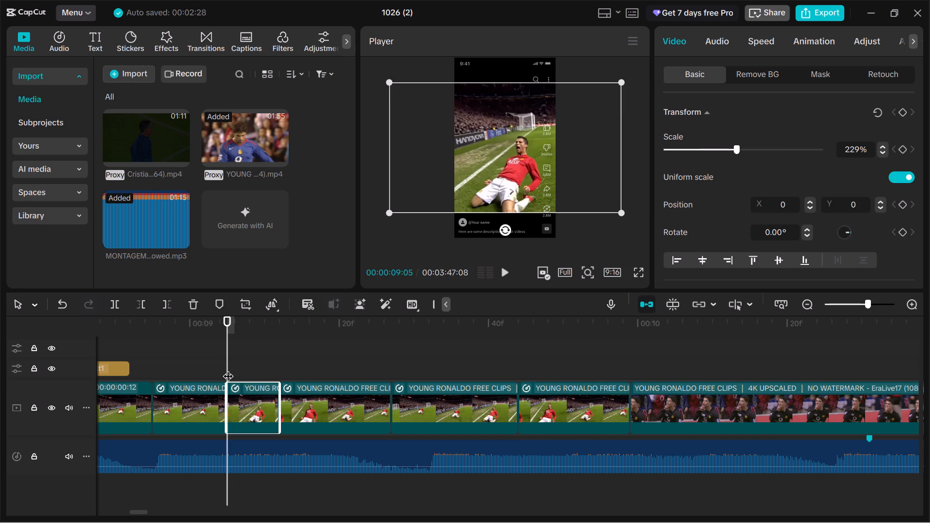
Split the second slide clip after the 12-frame freeze at 00:00:09:13 and delete its remaining part.
click(259, 391)
click(287, 394)
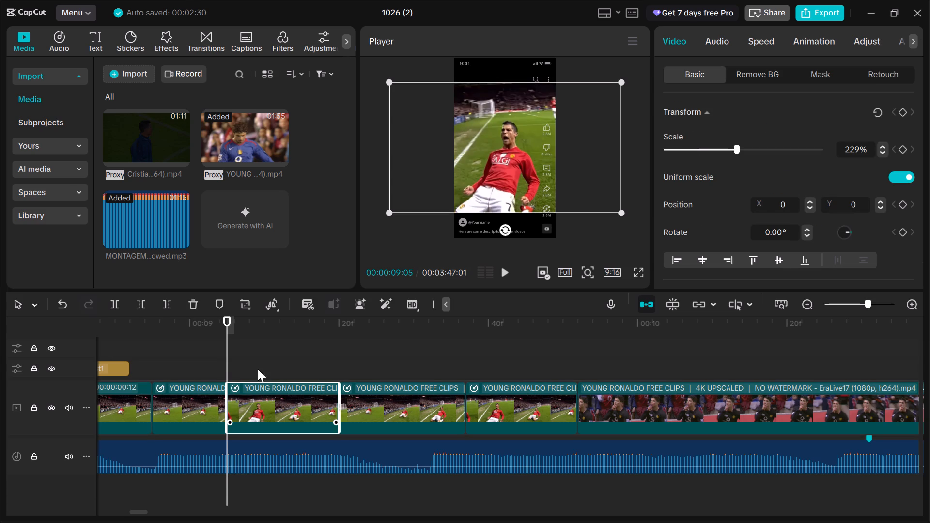
drag(230, 364, 288, 364)
key(ctrl+b)
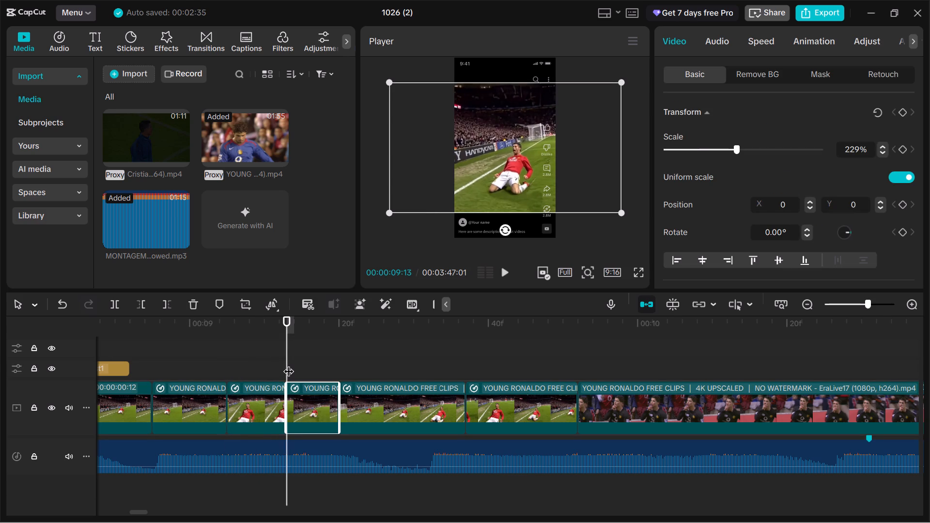
key(BackSpace)
click(342, 403)
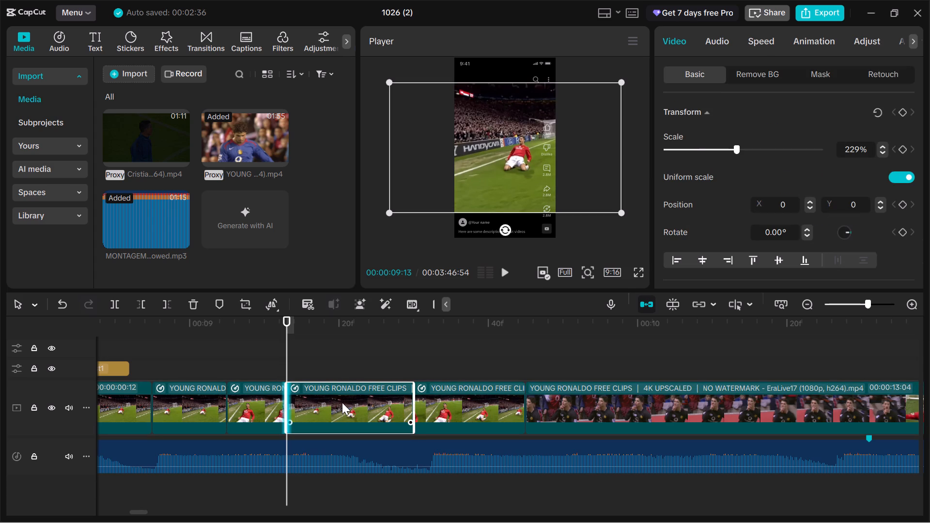
Duplicate the shortened first slide clip and insert the copy on the main track after the shortened second one, at about 00:00:09:13.
click(207, 408)
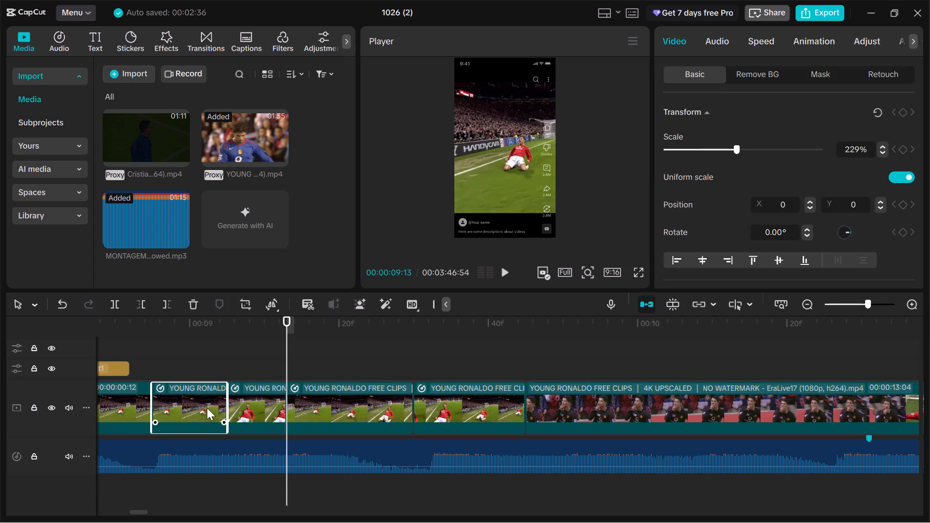
key(ctrl+c)
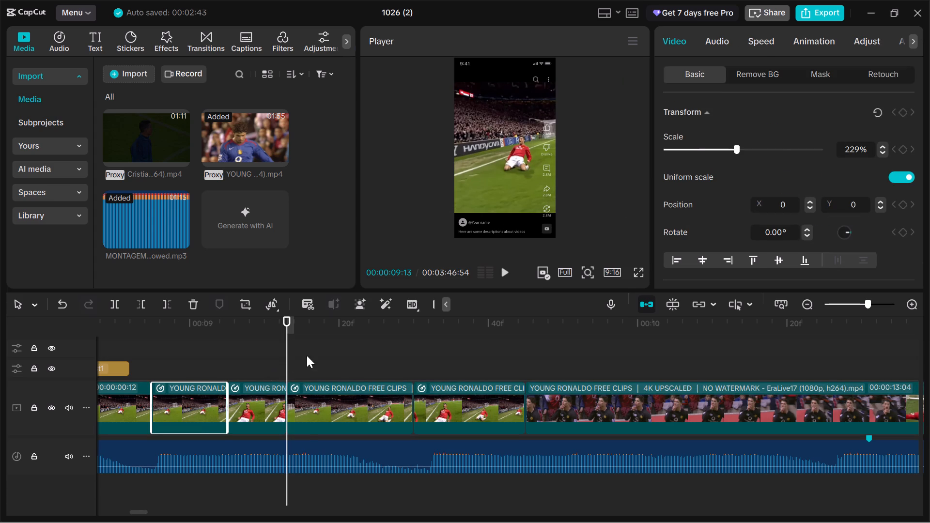
click(307, 355)
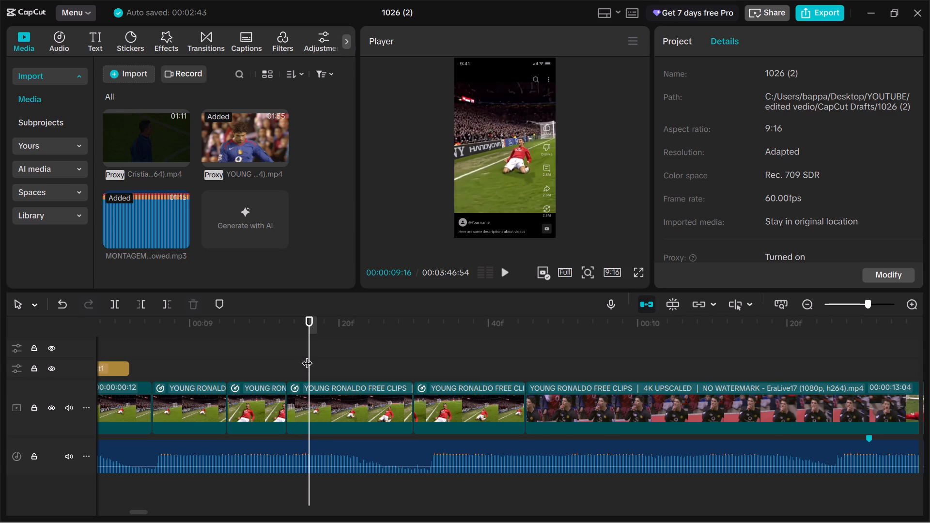
key(ctrl+v)
drag(325, 400, 300, 452)
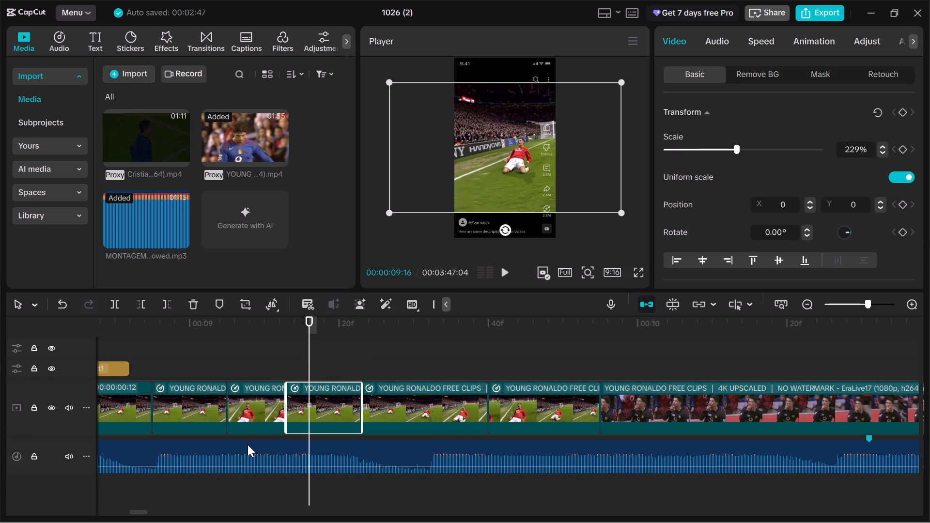
Duplicate the shortened second slide clip and insert the copy on the main track after the copied first one, at about 00:00:09:23.
click(261, 414)
key(ctrl+c)
click(379, 358)
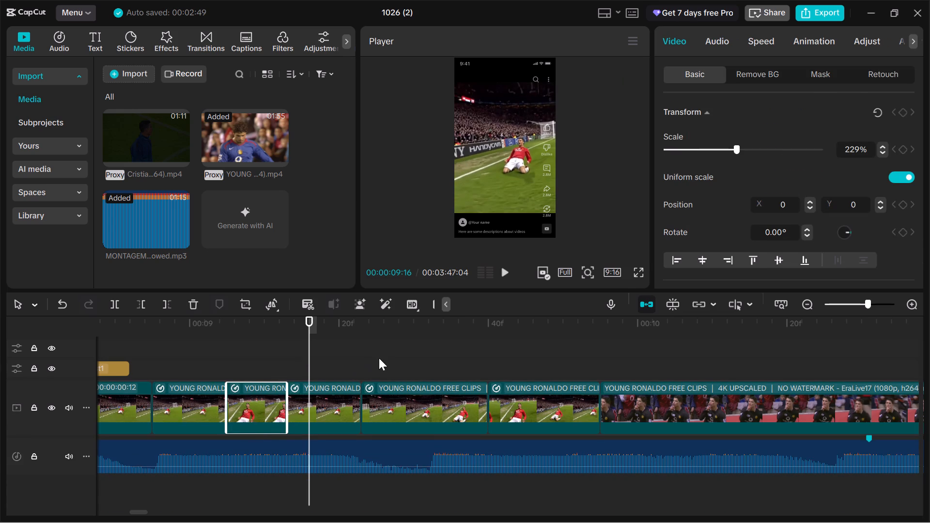
key(ctrl+v)
drag(395, 399, 378, 462)
Replay from shortly after 00:00:08:35 and from 00:00:09:29 to check the four shortened slide clips against the music.
drag(376, 360, 494, 402)
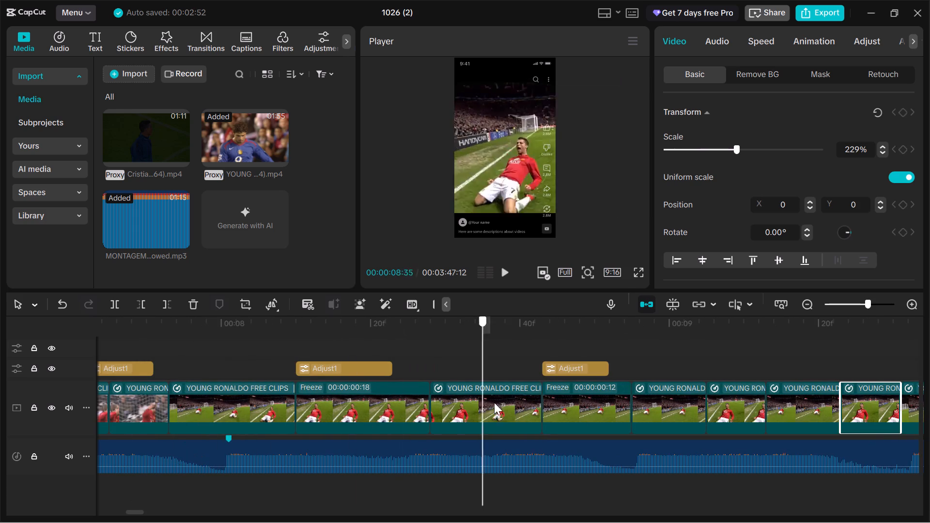
drag(494, 402, 556, 403)
key(space)
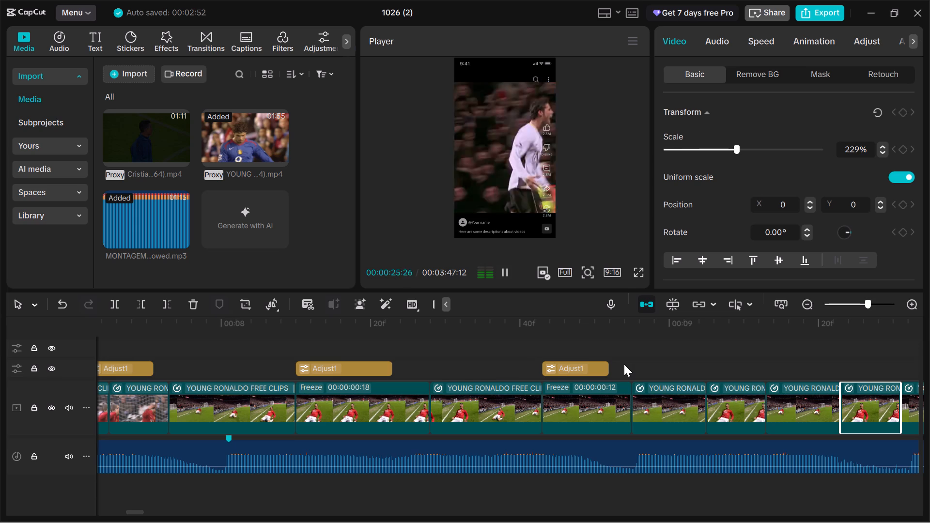
key(space)
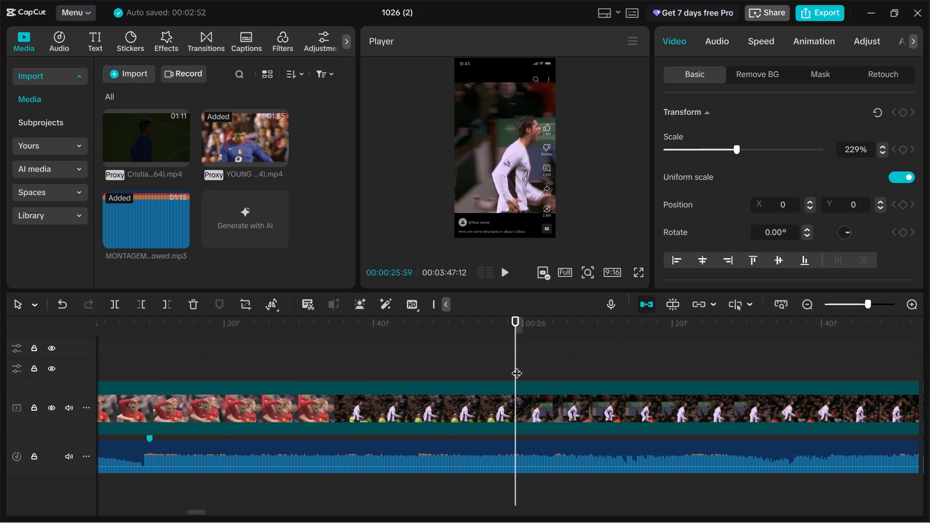
drag(516, 366, 48, 431)
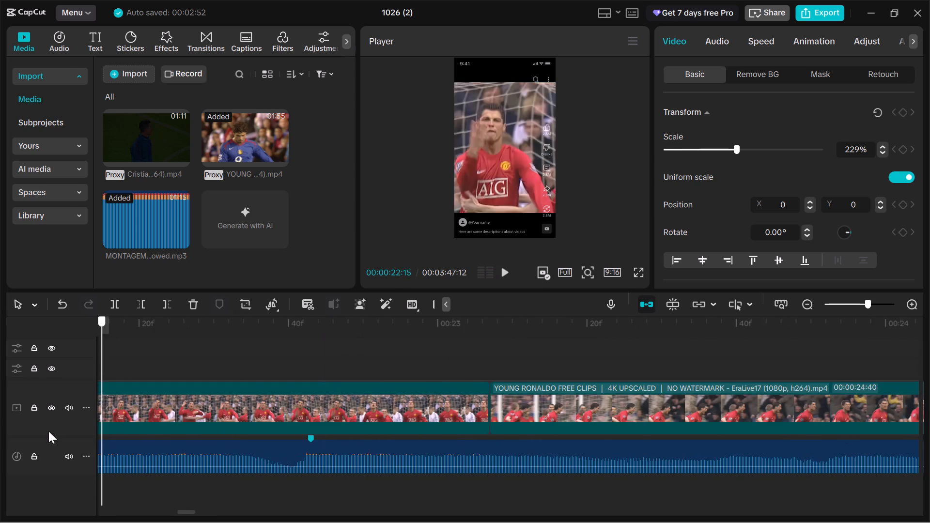
drag(48, 431, 80, 446)
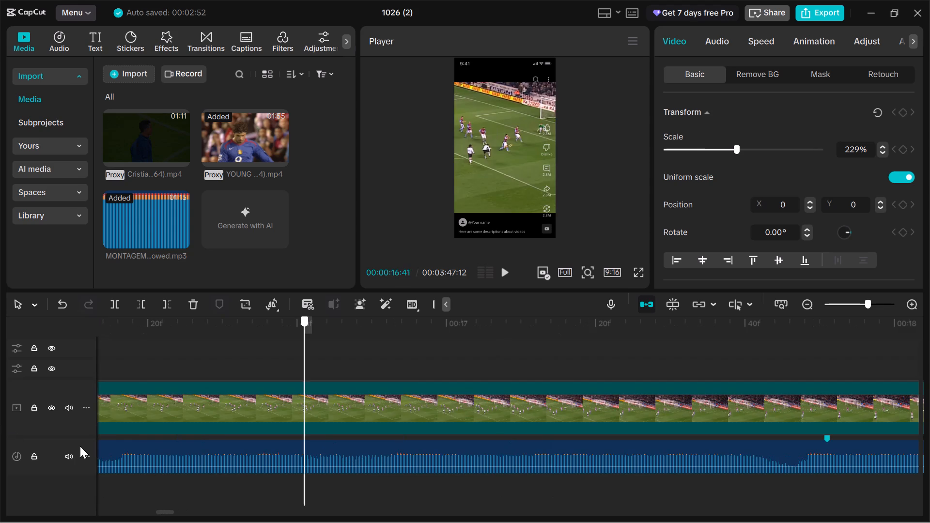
drag(80, 446, 506, 450)
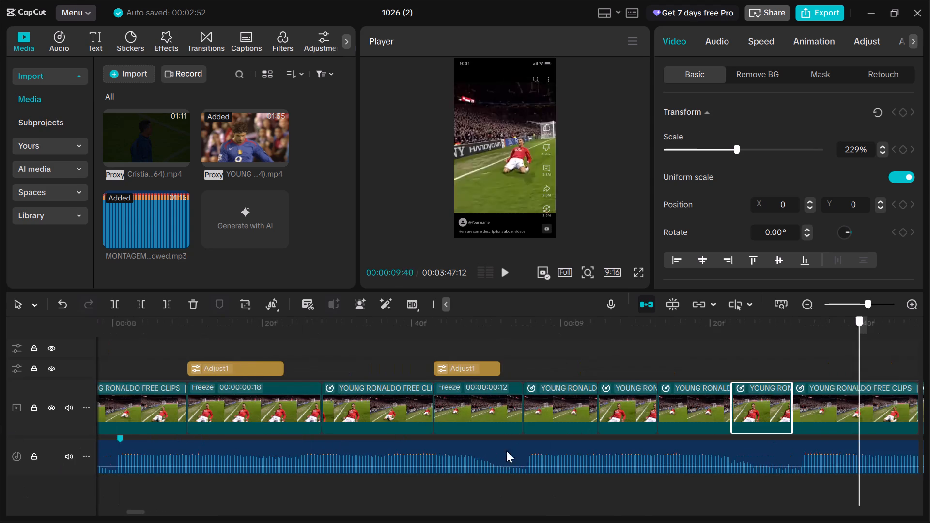
drag(506, 450, 232, 376)
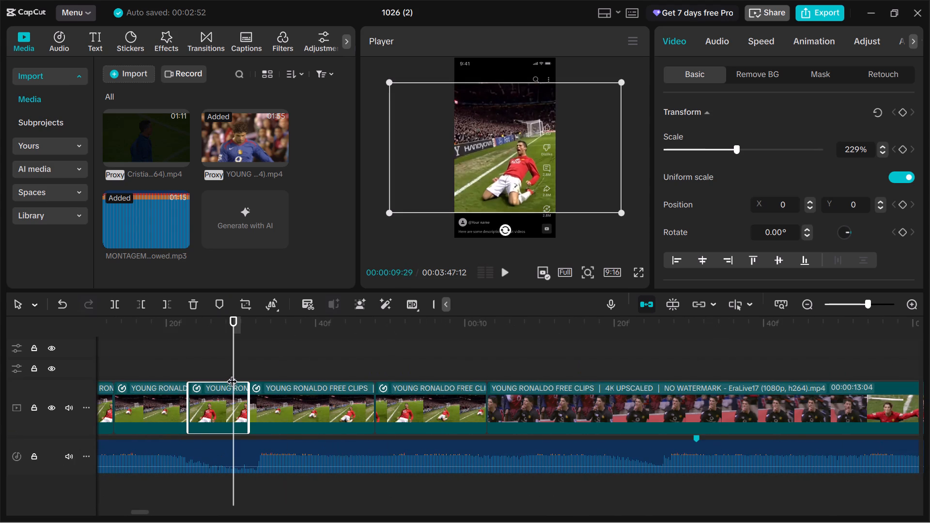
key(space)
key(space)
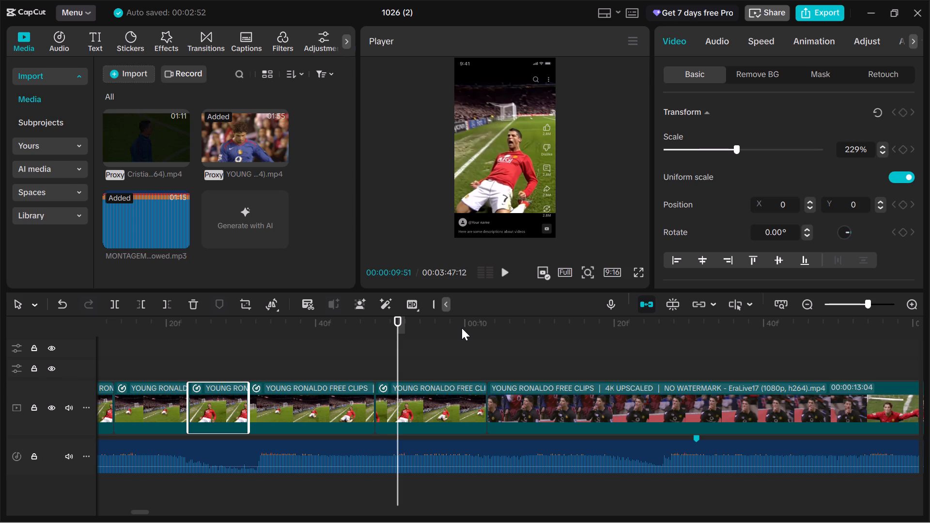
Replay from 00:00:09:47 and 00:00:09:51, up to 00:00:10:29, to check the last slide clips and the black-jacket clip against the music.
key(space)
key(space)
drag(510, 343, 368, 379)
key(space)
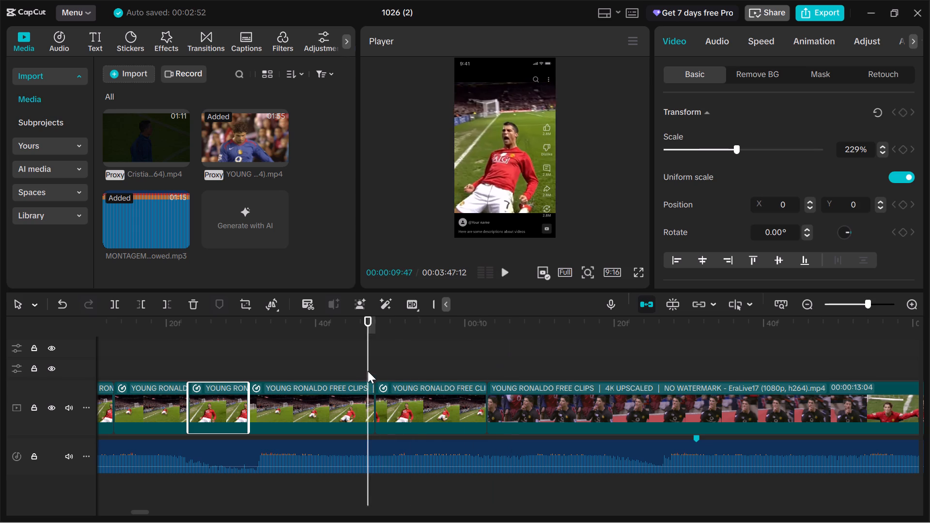
key(space)
drag(559, 378, 469, 372)
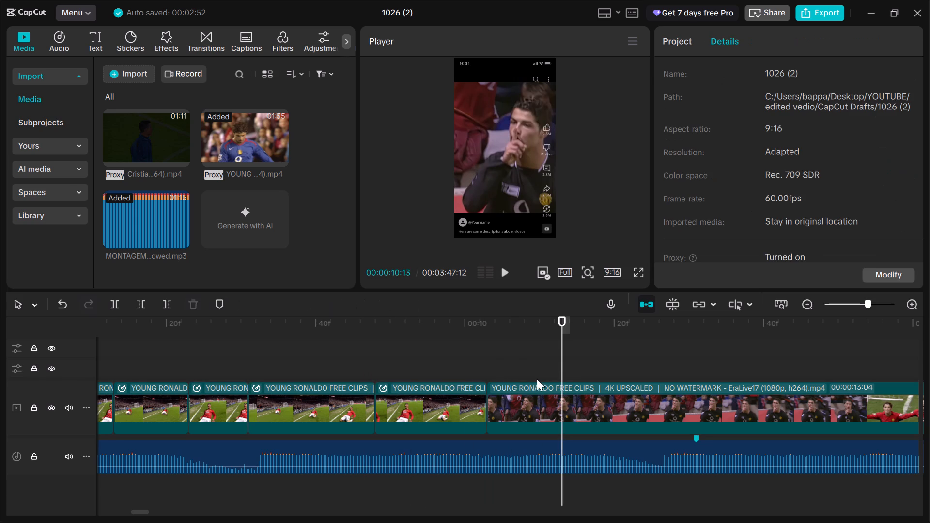
drag(561, 375, 427, 352)
click(507, 272)
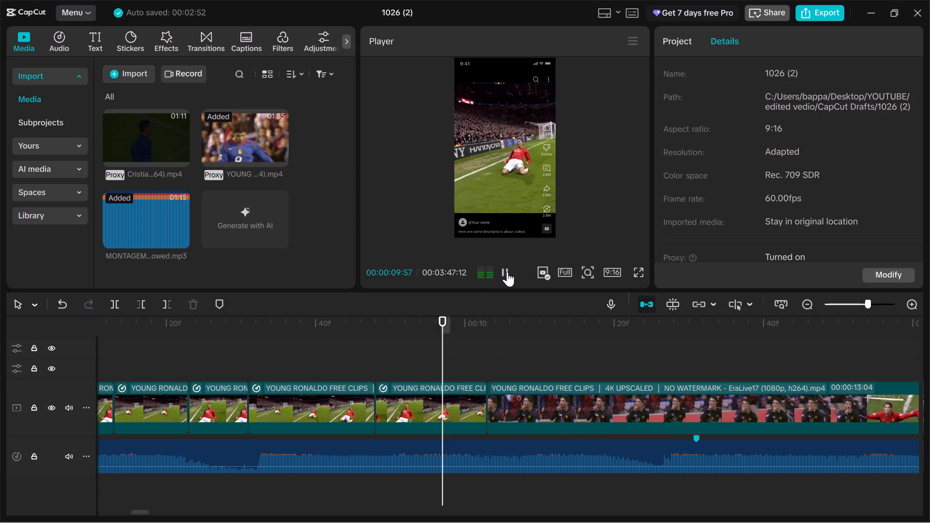
click(507, 272)
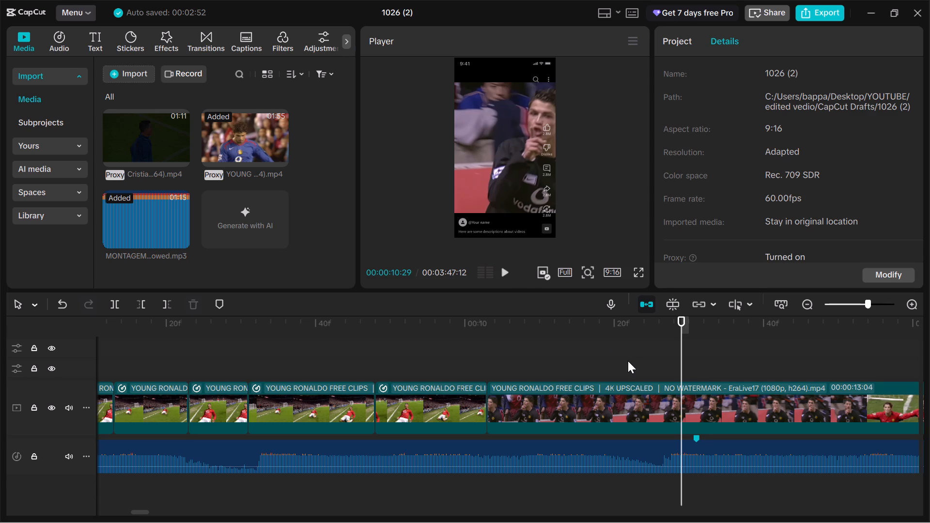
drag(675, 375, 564, 366)
drag(564, 366, 572, 362)
drag(677, 368, 396, 359)
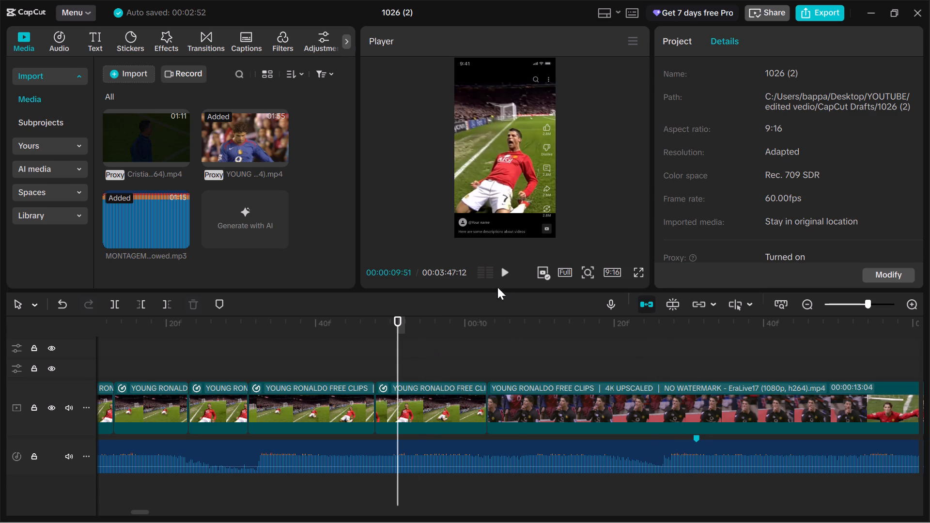
click(511, 272)
click(511, 272)
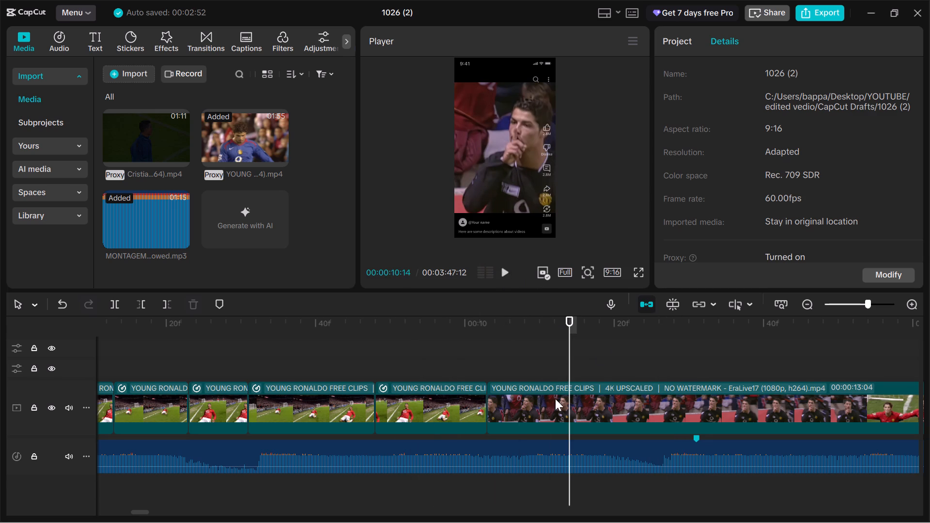
Replay the slide section up to 00:00:09:48 and scrub back over it to check the slide clips and existing Adjust1 flashes.
drag(571, 363, 491, 447)
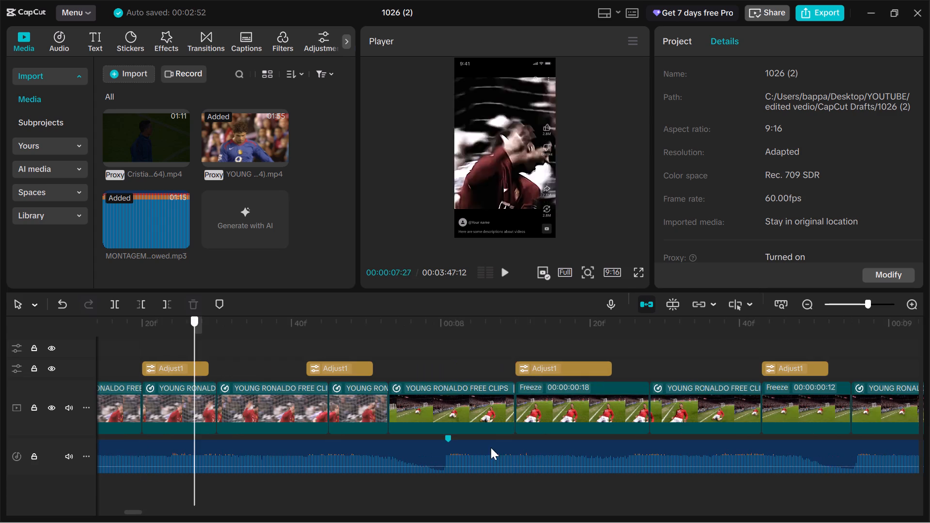
drag(491, 447, 573, 439)
click(508, 275)
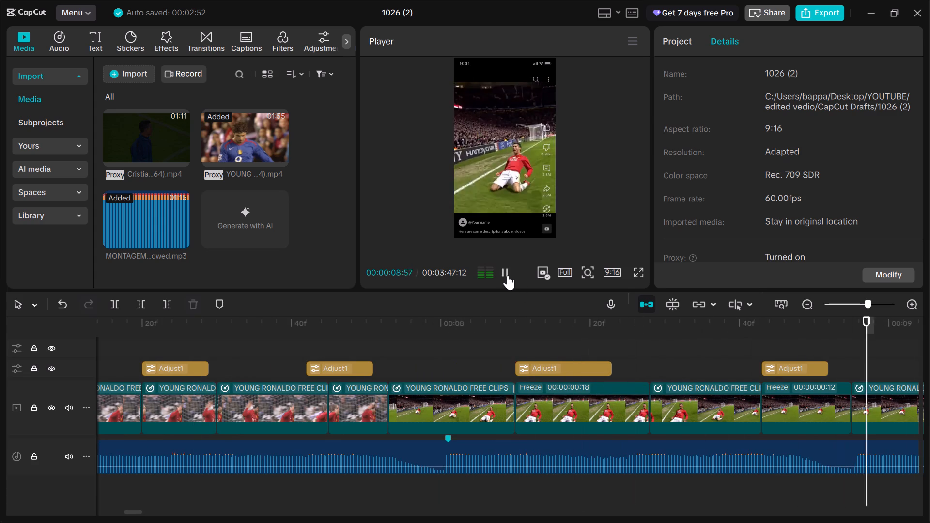
key(space)
drag(521, 351, 428, 363)
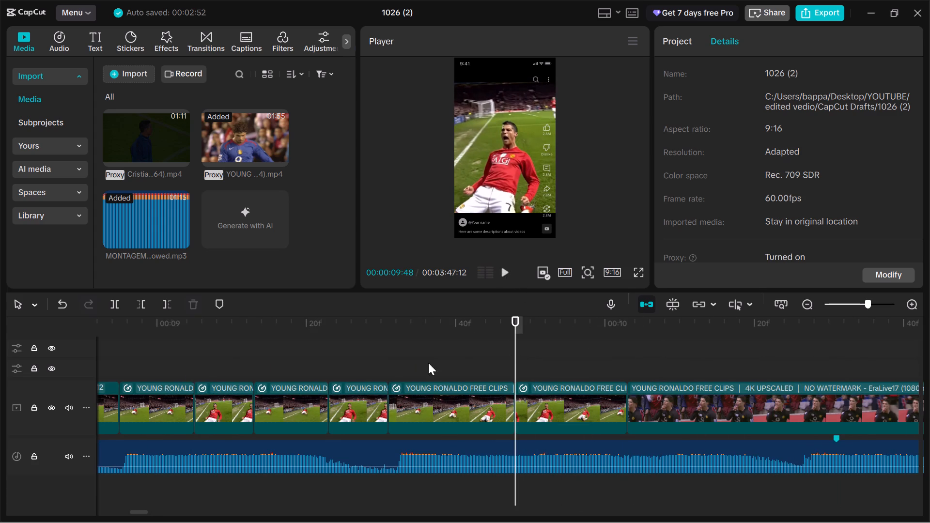
drag(428, 363, 363, 363)
drag(508, 362, 465, 368)
drag(517, 357, 132, 392)
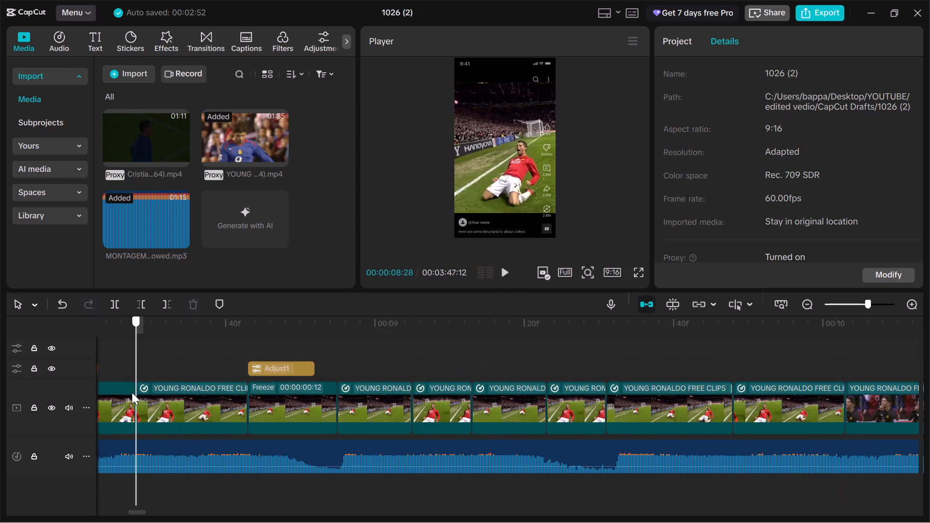
drag(132, 392, 479, 501)
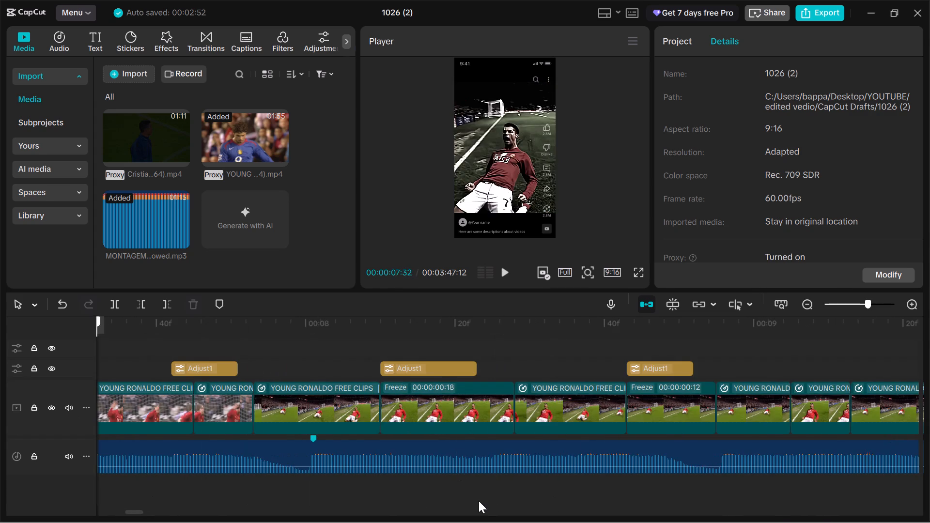
drag(479, 501, 779, 515)
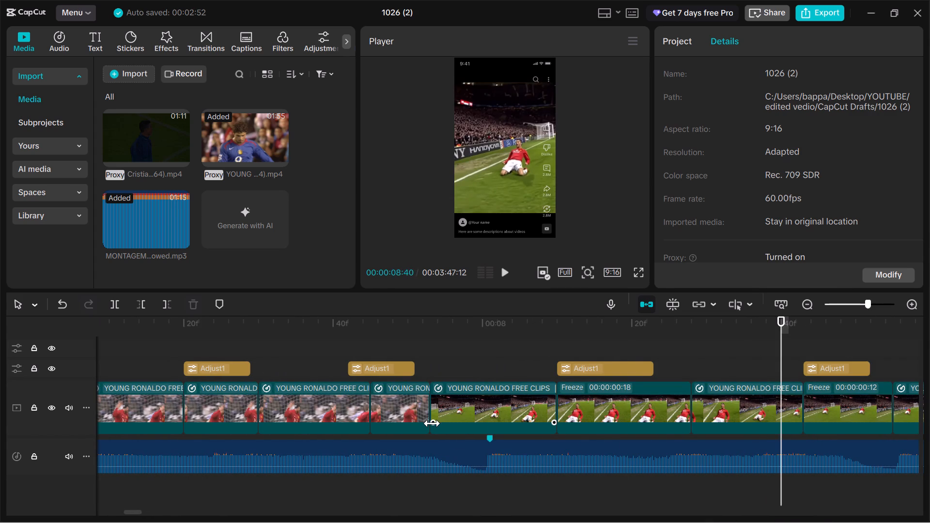
Copy the Adjust1 above the 00:00:00:12 freeze and place the copy at the start of the first short slide clip, about 00:00:08:55.
scroll(432, 423, left, 2)
click(236, 362)
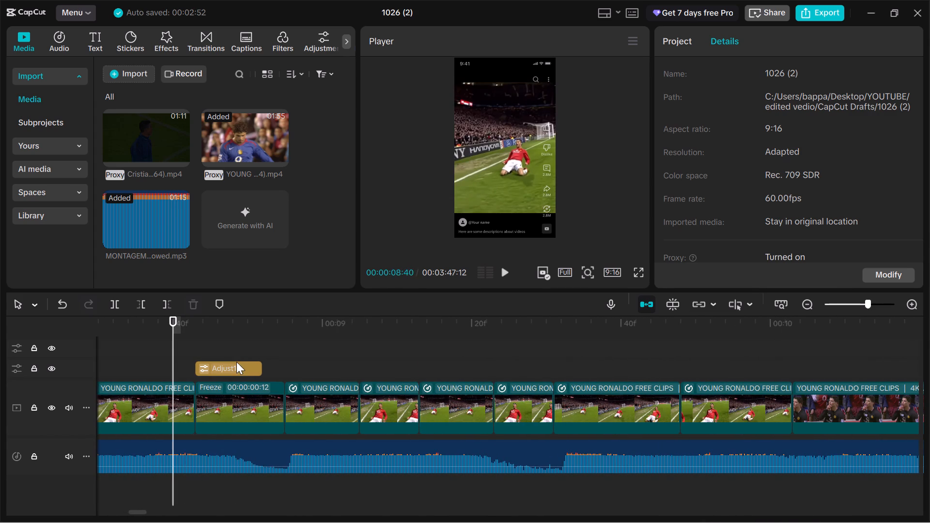
key(ctrl+c)
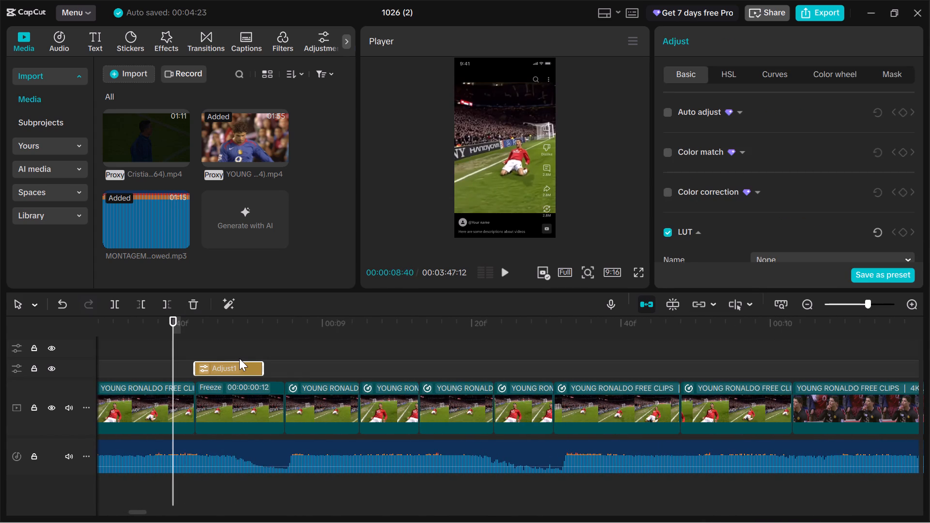
click(308, 371)
key(ctrl+v)
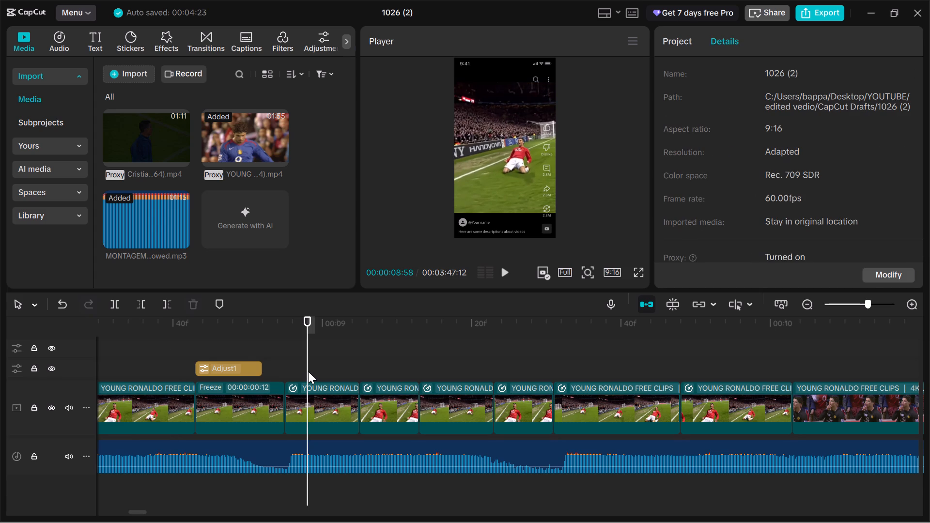
drag(325, 369, 306, 371)
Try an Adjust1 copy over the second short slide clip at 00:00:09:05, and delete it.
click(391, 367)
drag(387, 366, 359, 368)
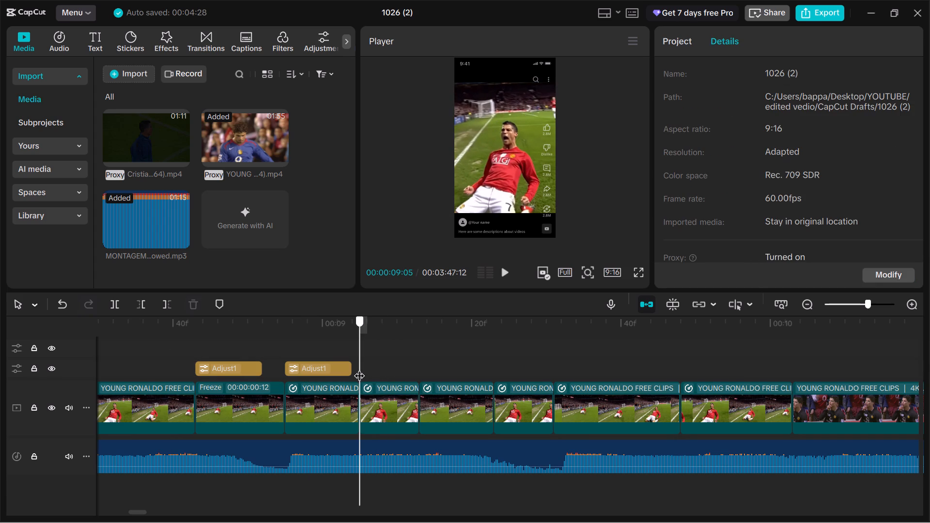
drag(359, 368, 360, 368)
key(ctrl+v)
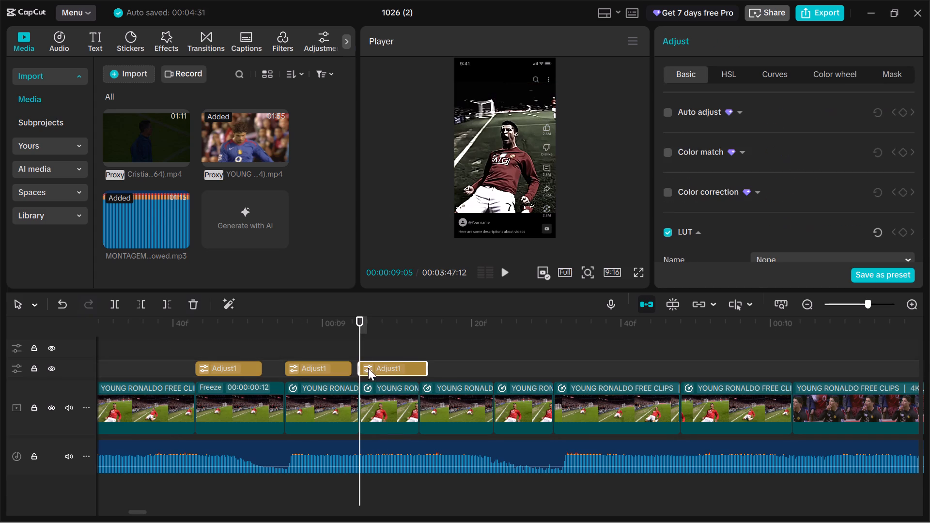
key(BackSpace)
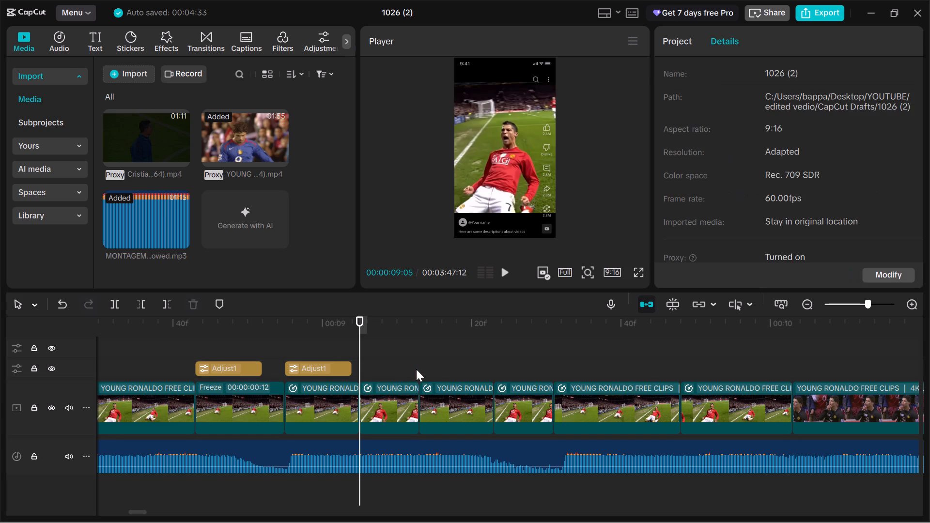
Paste Adjust1 copies at the starts of the third short slide clip, 00:00:09:13, and the longer slide clip at 00:00:09:31.
click(420, 369)
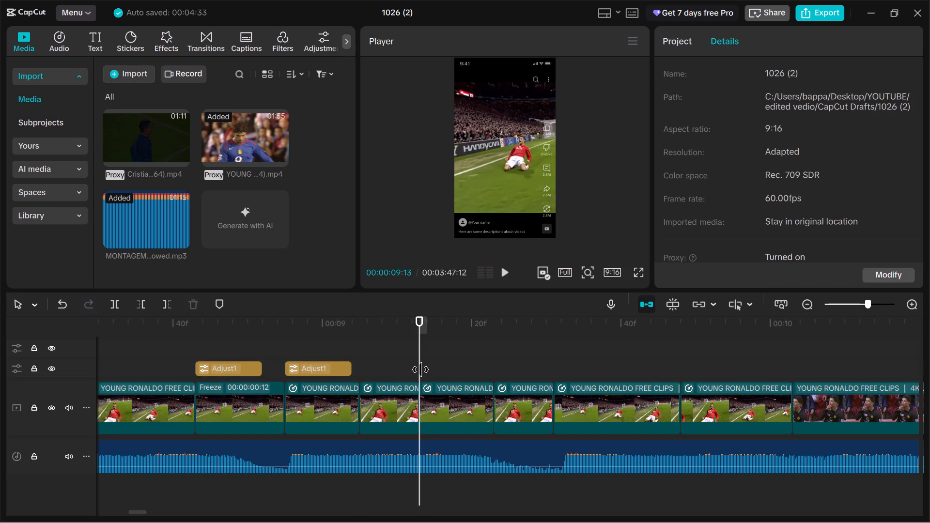
key(ctrl+v)
click(574, 371)
drag(573, 371, 573, 373)
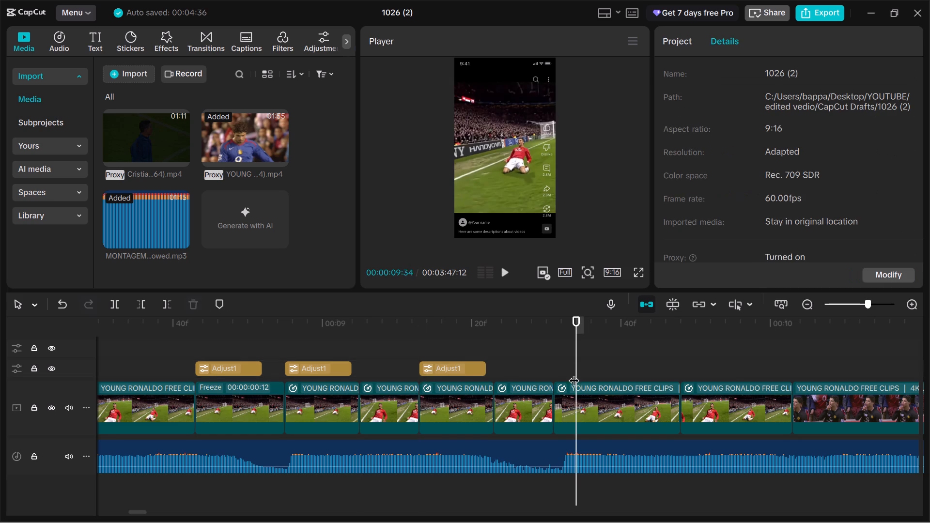
drag(573, 373, 553, 375)
key(ctrl+v)
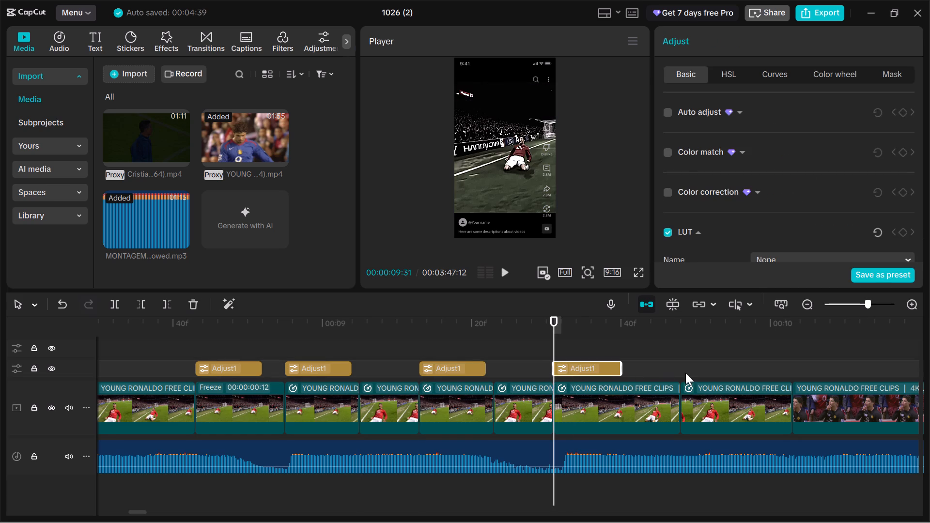
Replay twice from around 00:00:08:38 and 00:00:08:51, into the black-jacket clip, to check the added Adjust1 flashes against the music.
click(681, 368)
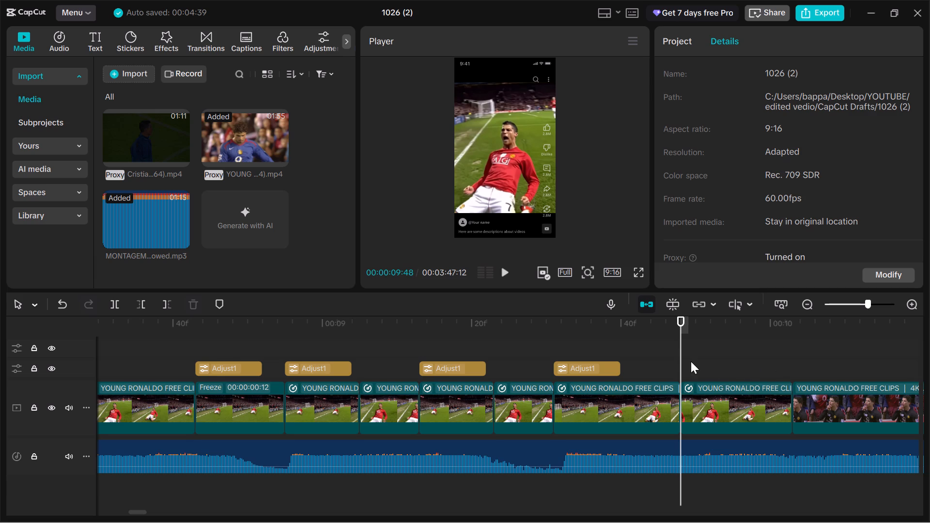
drag(681, 355, 224, 363)
click(224, 363)
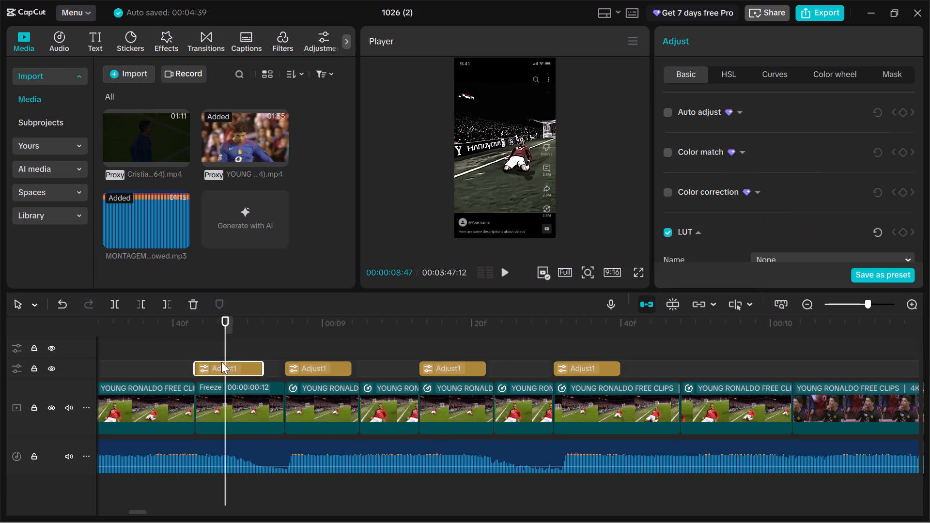
drag(223, 354, 155, 373)
click(504, 277)
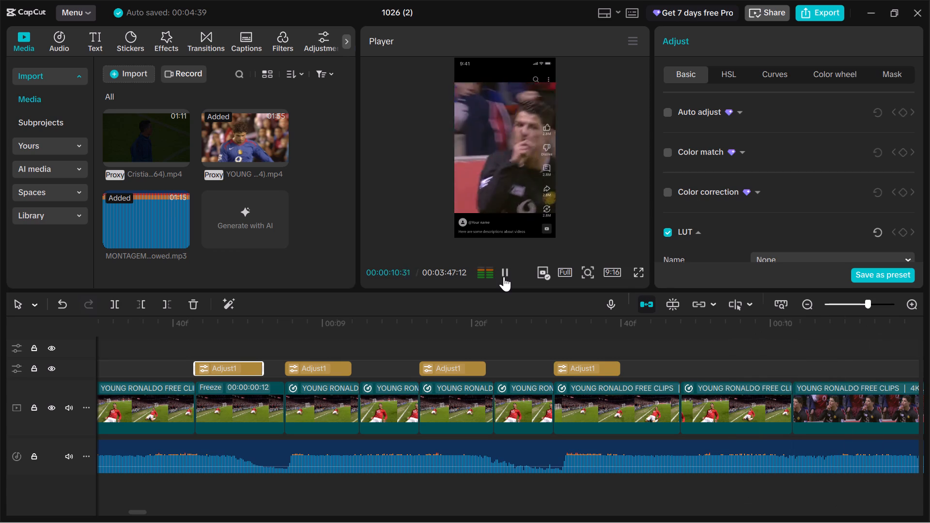
click(640, 343)
drag(639, 346, 756, 374)
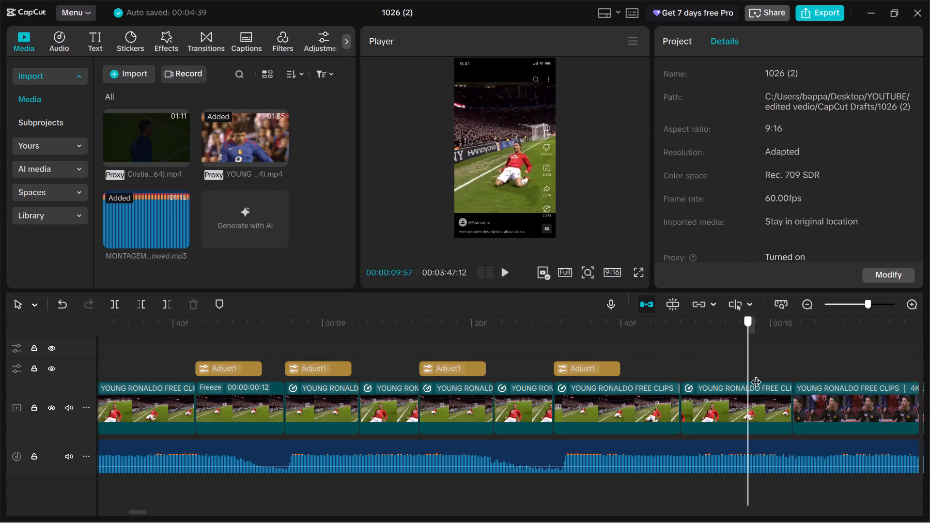
drag(756, 374, 259, 330)
click(504, 282)
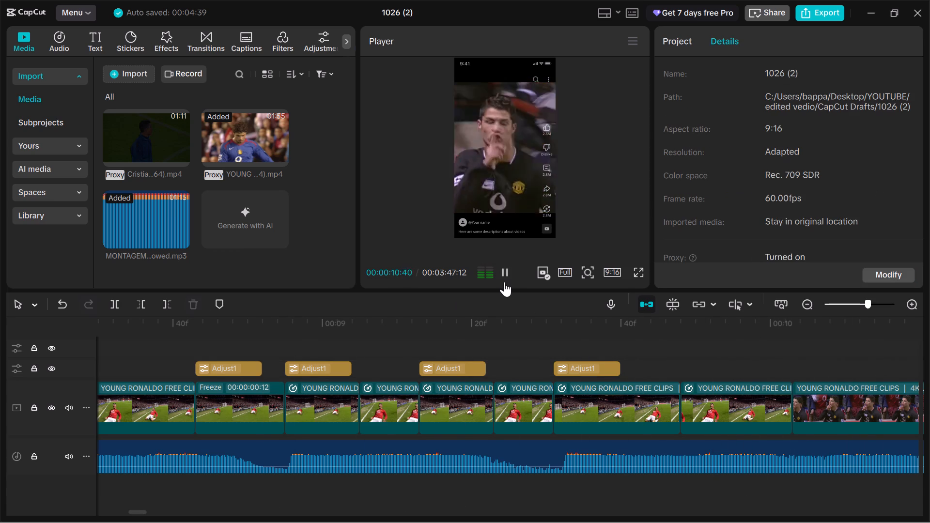
click(504, 282)
Replay from 00:00:08:41 on to 00:00:12:46 to check the flashes and review the uncut red-shirt celebration footage that follows.
drag(509, 343, 54, 385)
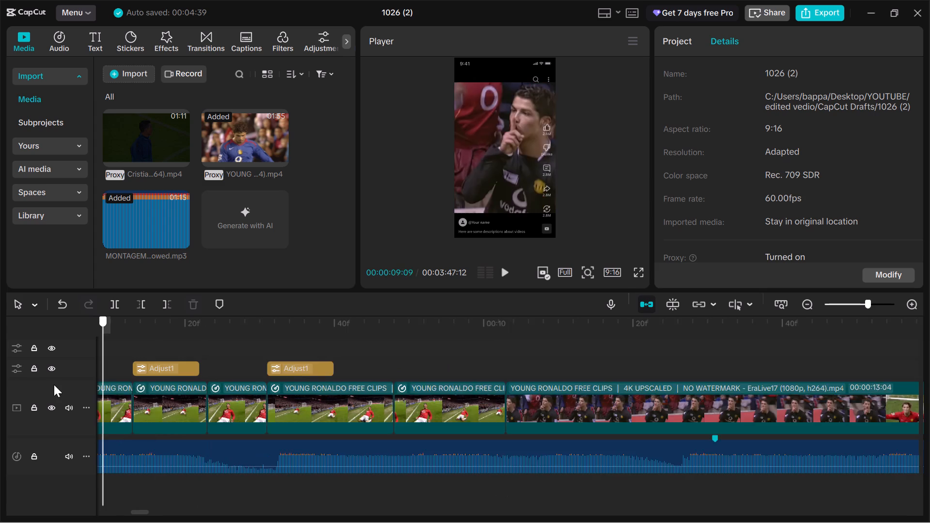
drag(54, 385, 570, 370)
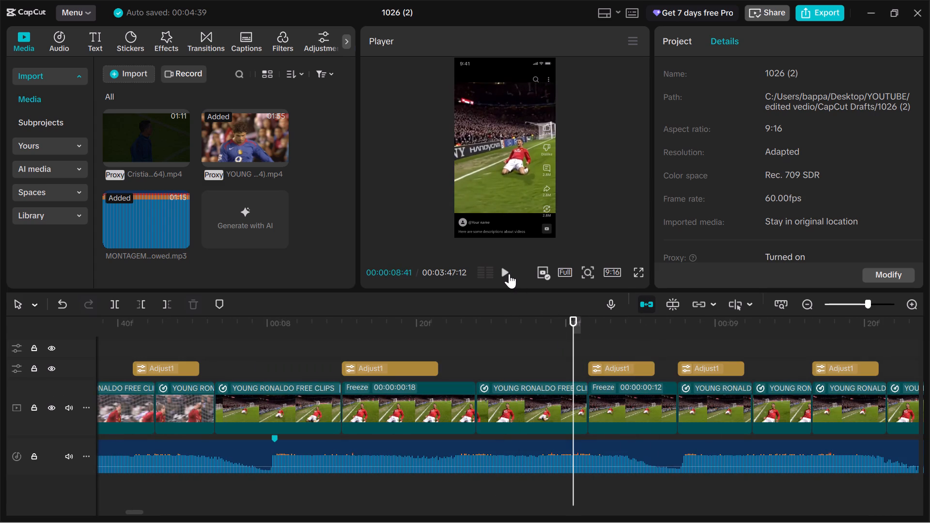
click(509, 274)
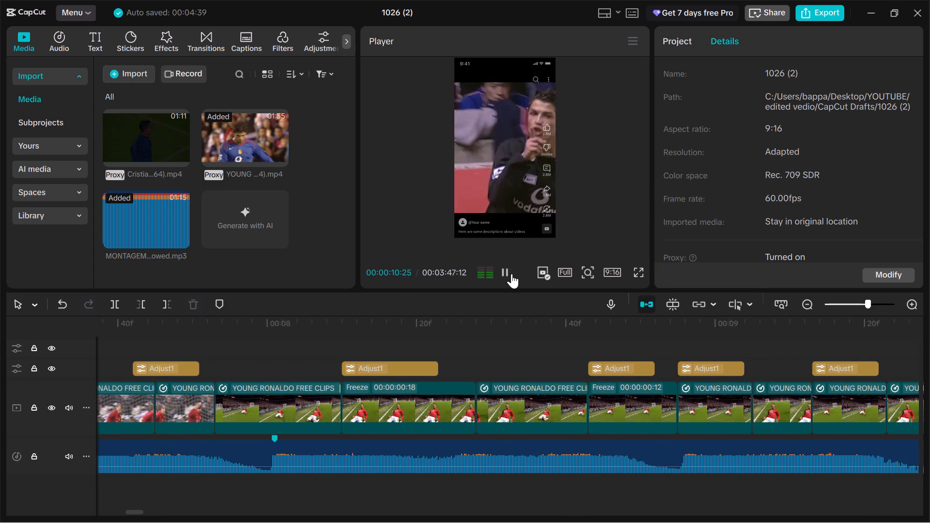
click(509, 276)
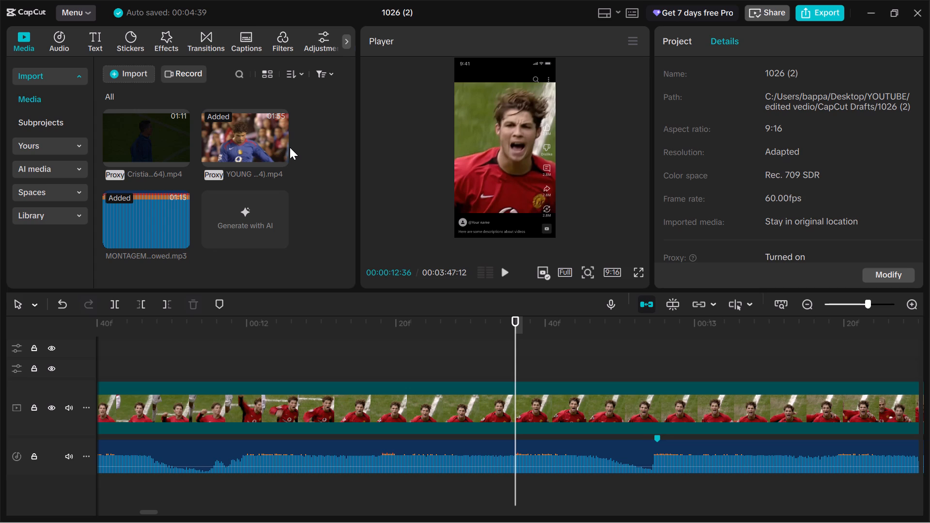
key(space)
key(space)
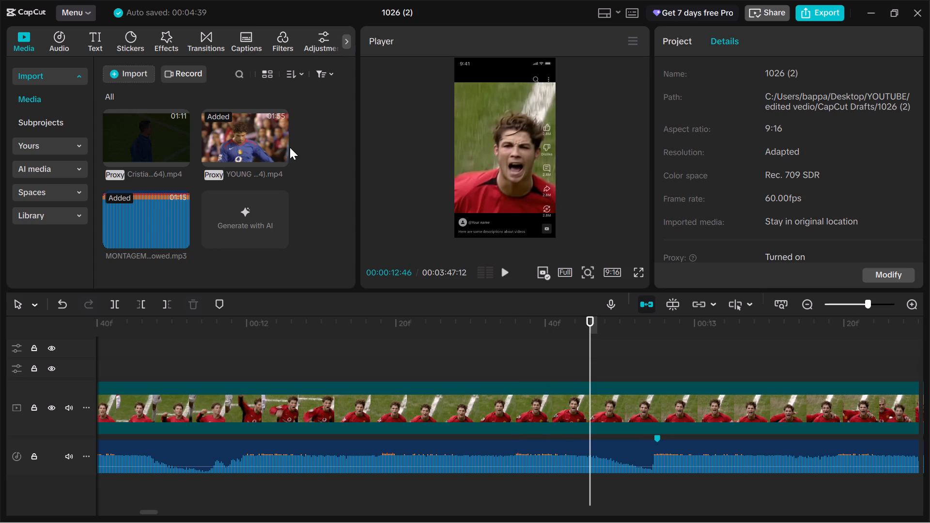
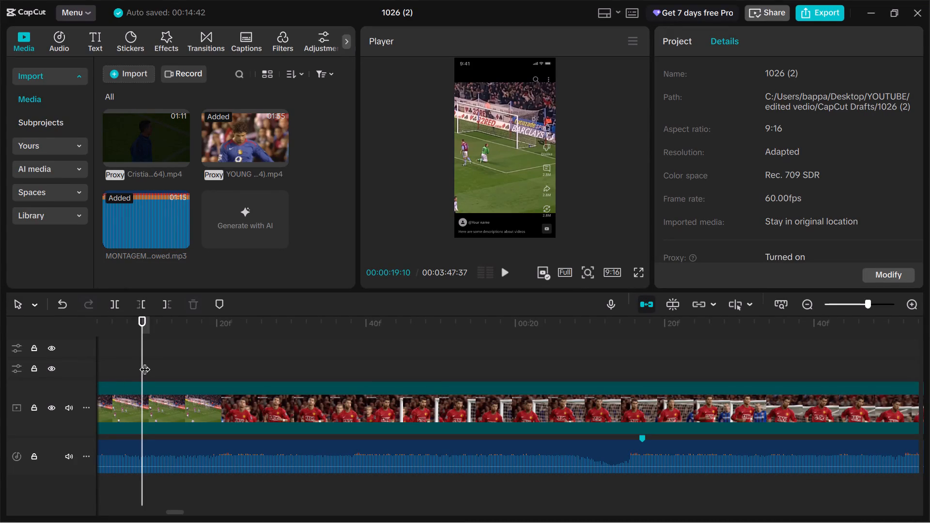
Replay the uncut red AIG-shirt close-up from 00:00:19:10 and again from 00:00:19:26, up to 00:00:20:15, against the music.
key(space)
key(space)
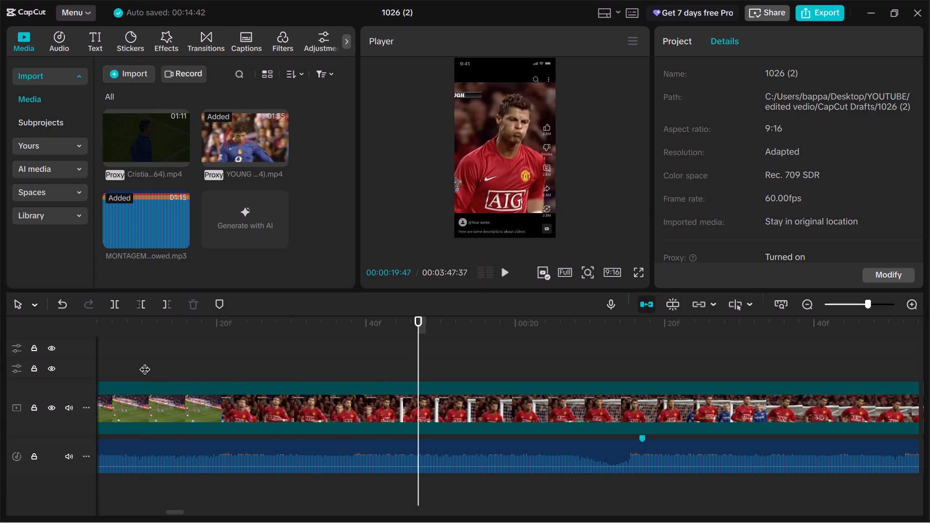
key(space)
key(space)
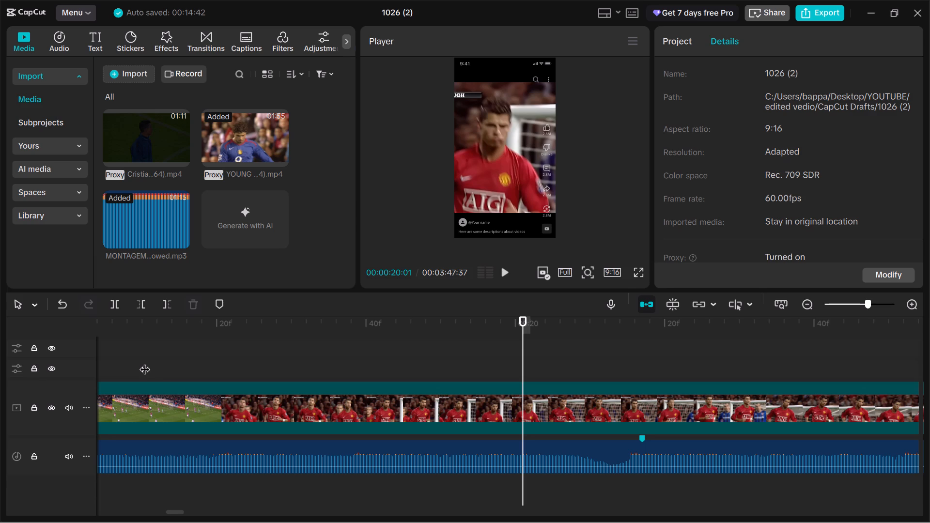
click(182, 370)
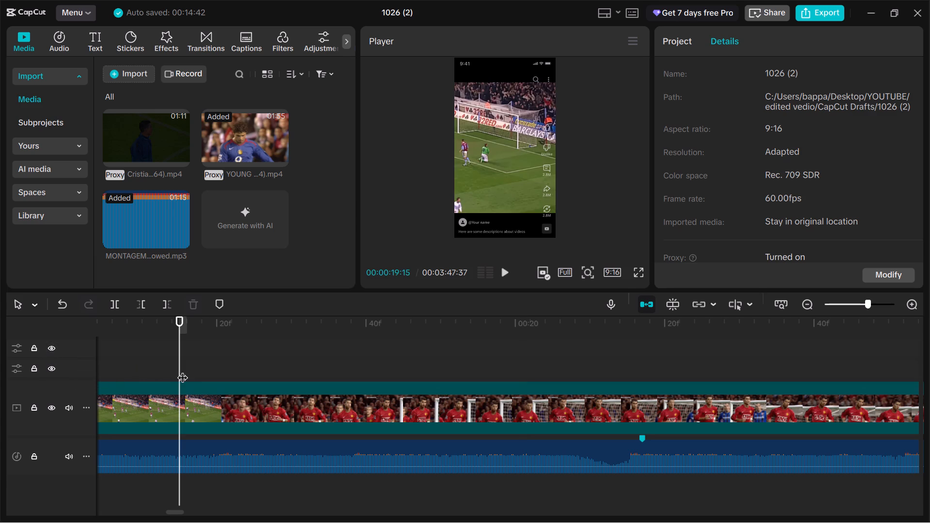
click(264, 361)
click(264, 361)
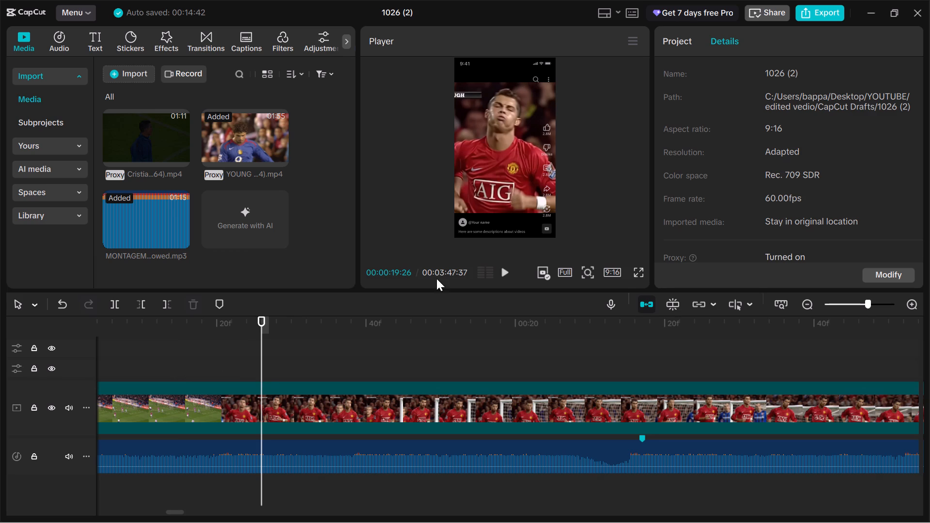
click(508, 272)
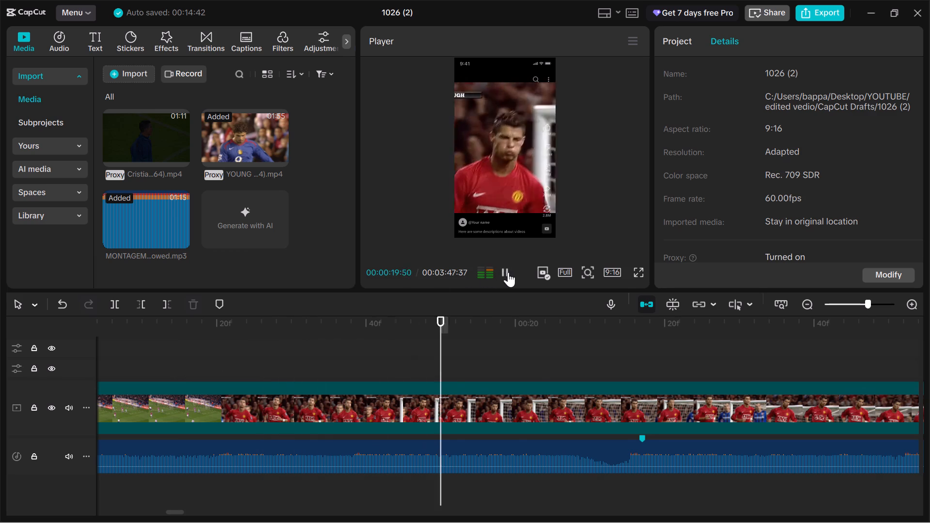
click(508, 272)
Watch the edit full screen from the beginning up to 00:00:17:15, and return to the timeline.
click(642, 270)
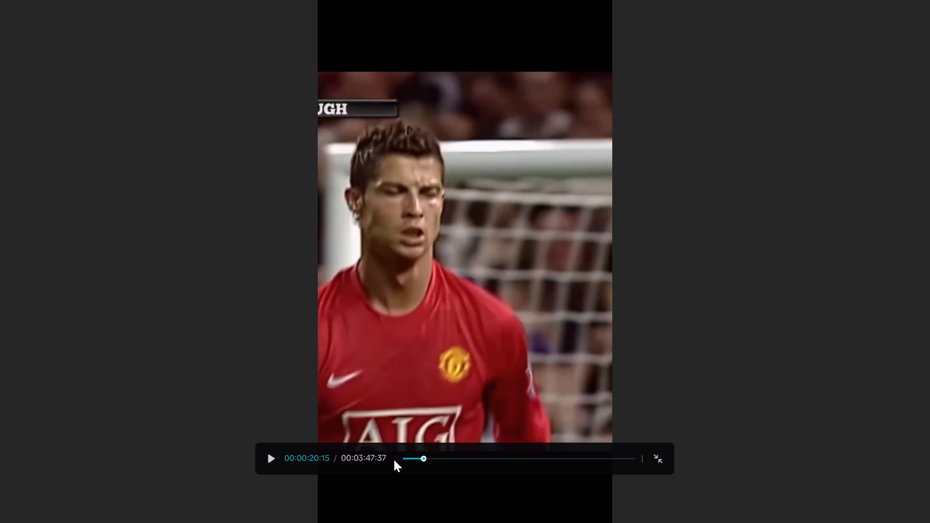
click(402, 458)
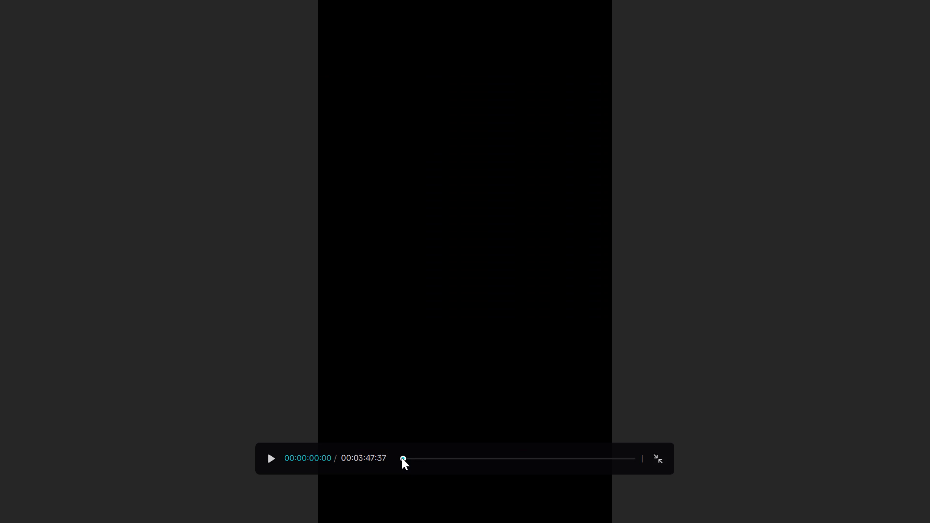
key(space)
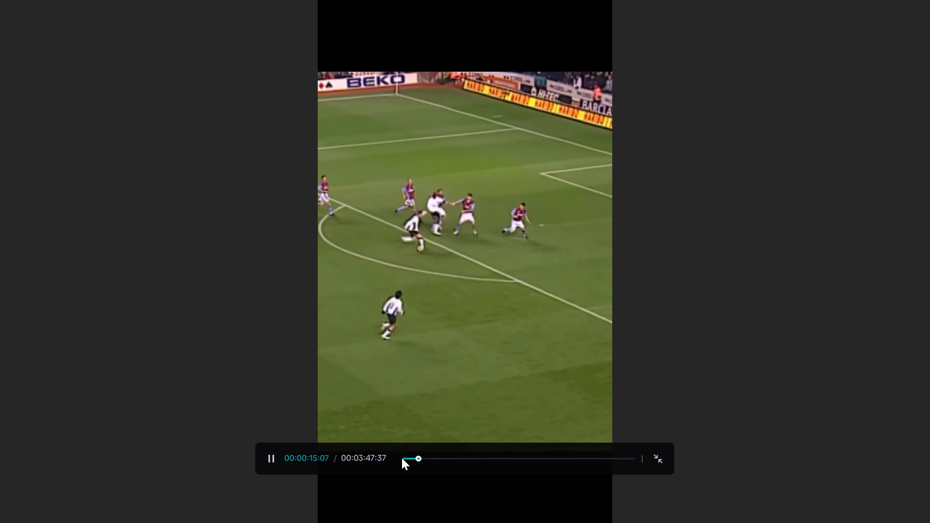
click(263, 461)
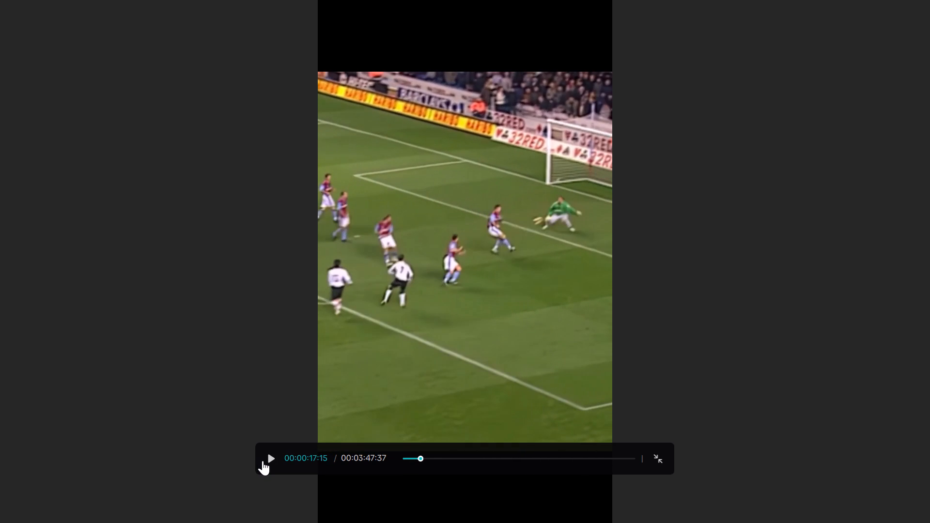
key(f)
key(Escape)
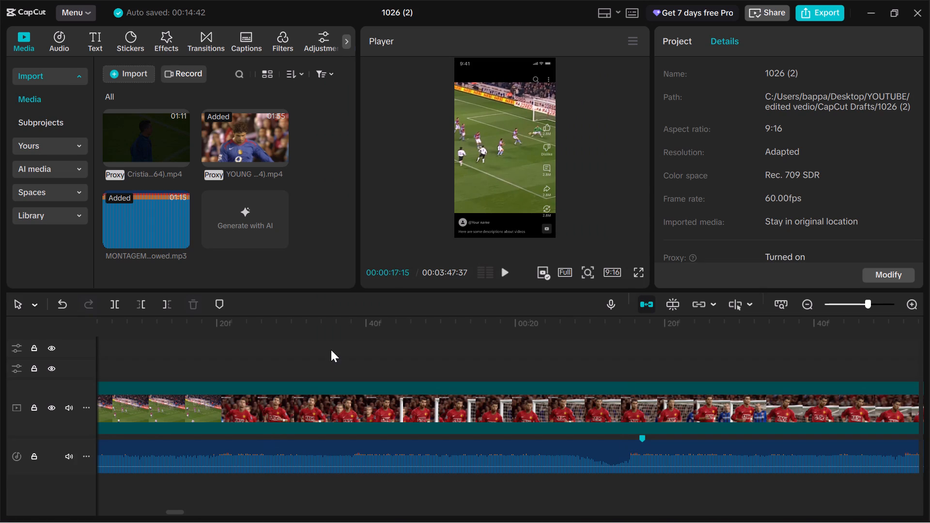
Replay the red AIG-shirt close-up between about 00:00:19:35 and 00:00:20:14, leading up to the music marker.
click(331, 350)
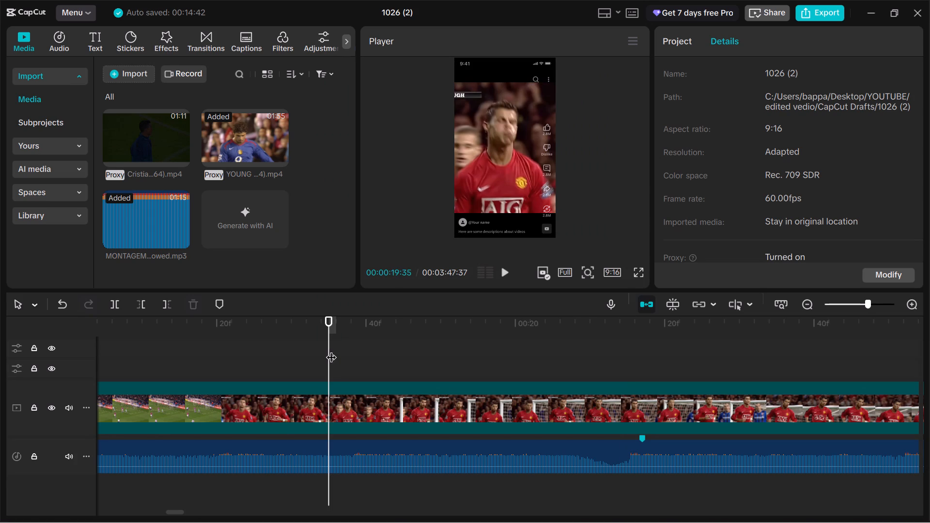
click(362, 357)
click(408, 352)
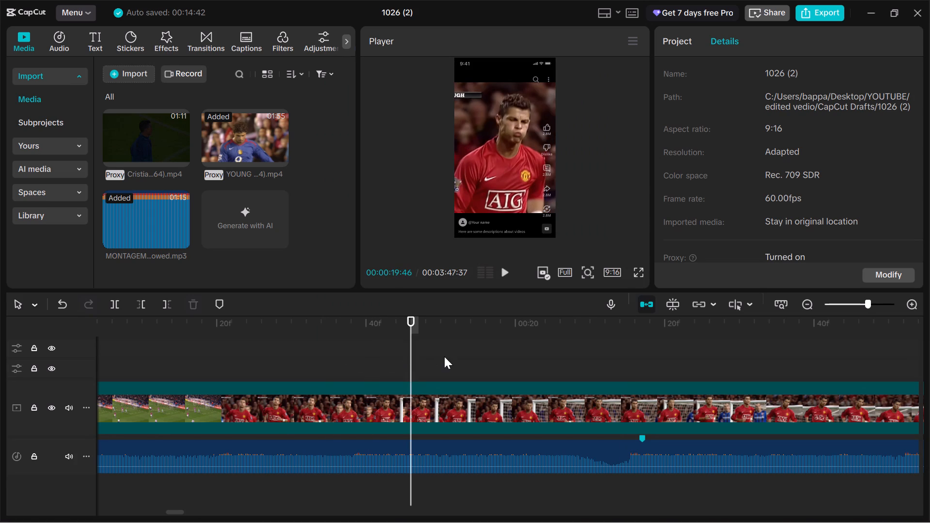
click(447, 357)
key(space)
key(space)
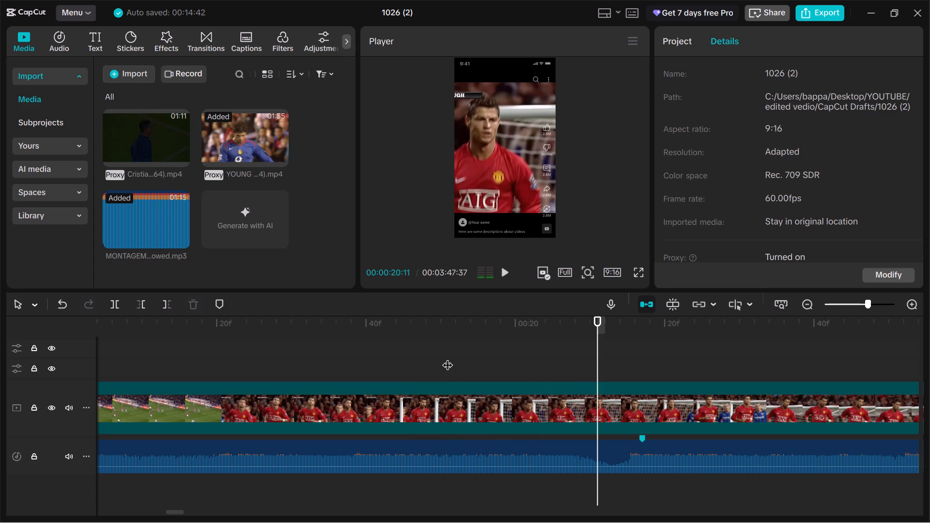
click(405, 350)
key(space)
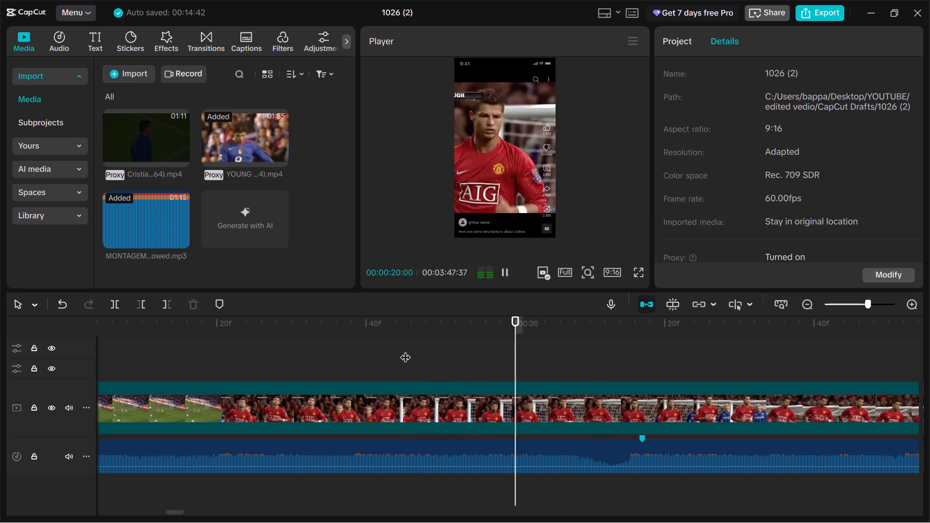
key(space)
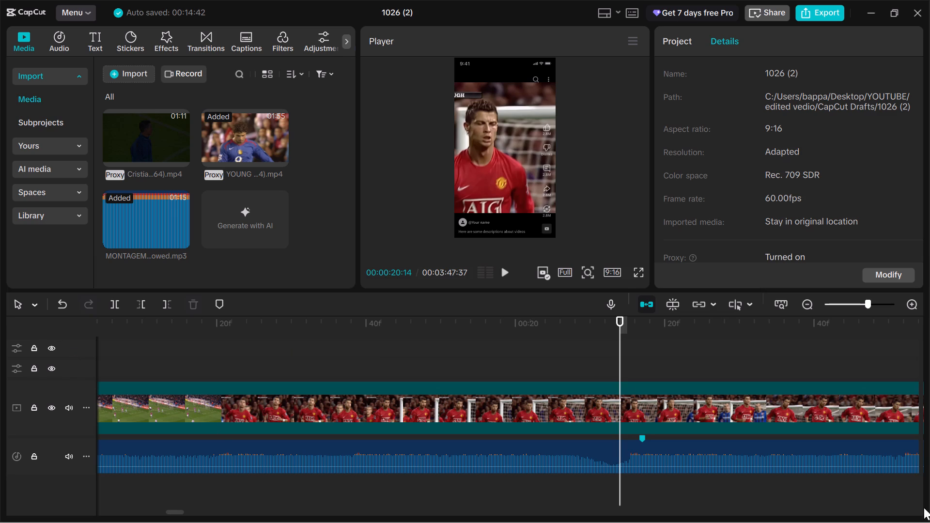
Scrub back through the uncut footage to the black-shirt clip after the freeze, inspecting frames around 00:00:11:05 to 00:00:11:14.
click(430, 347)
drag(429, 352, 308, 385)
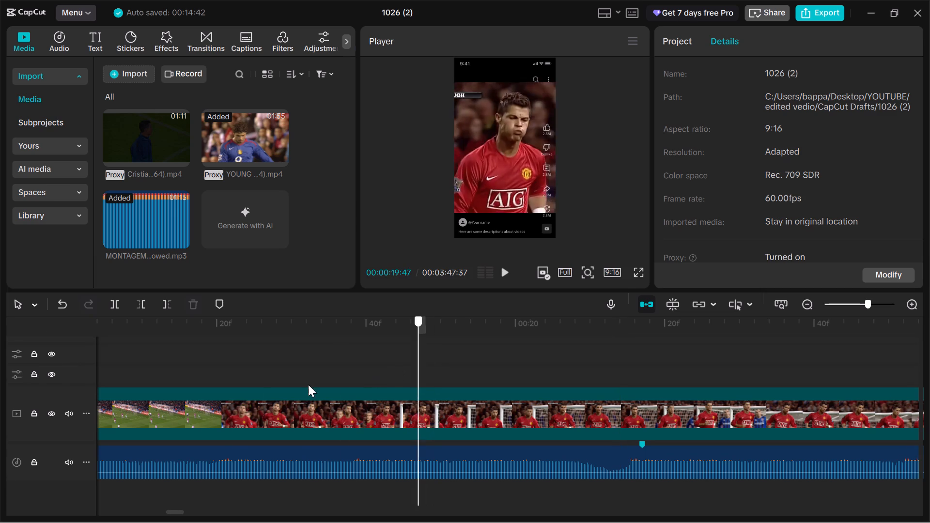
drag(308, 385, 0, 483)
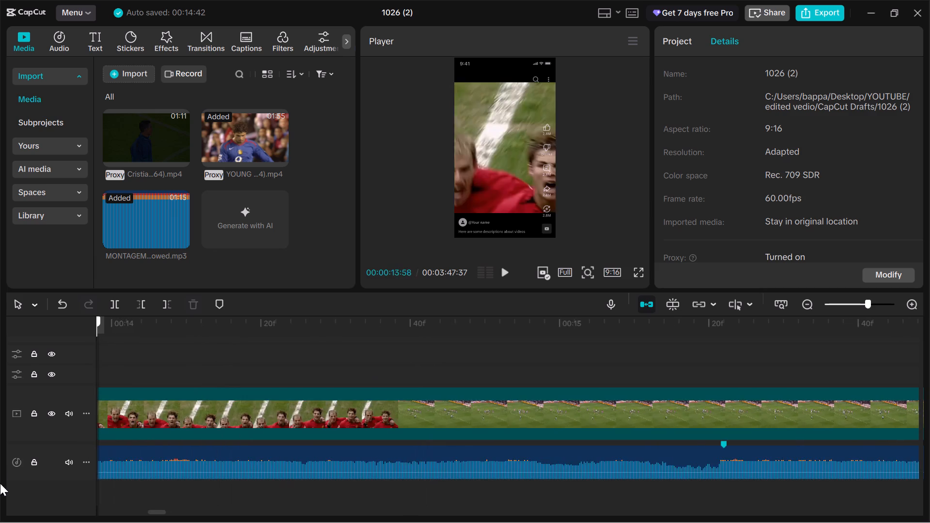
drag(0, 483, 552, 498)
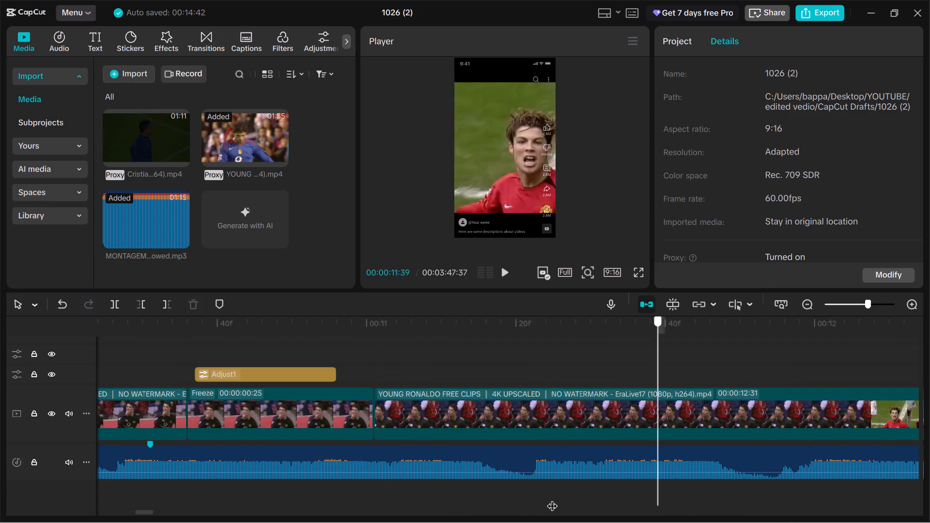
drag(552, 498, 407, 481)
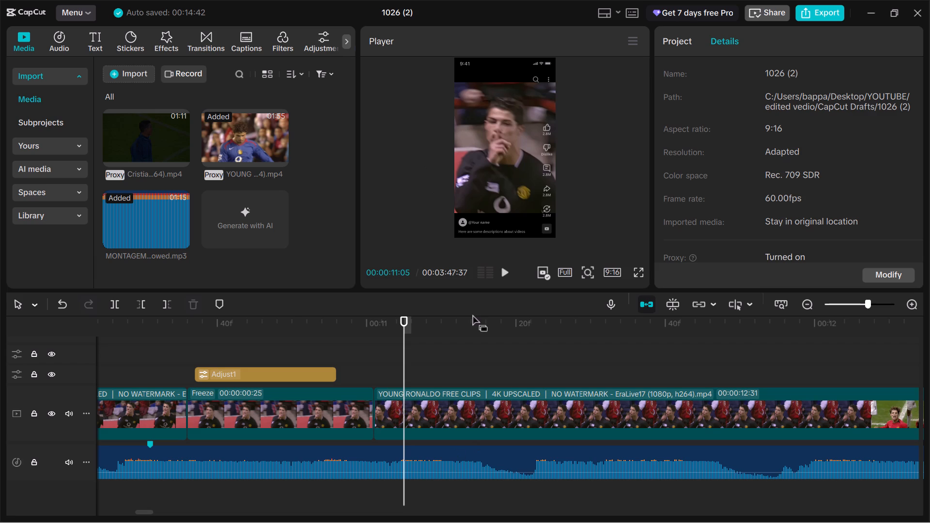
click(474, 339)
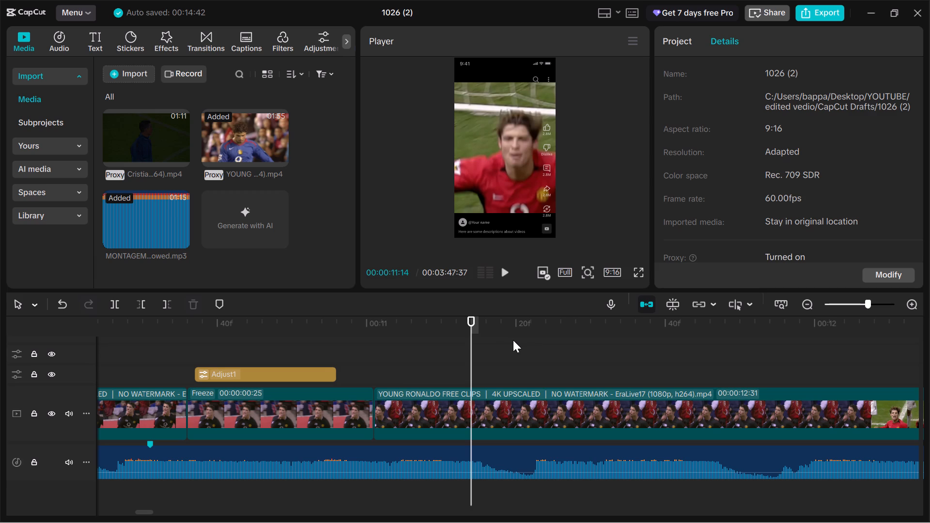
click(449, 363)
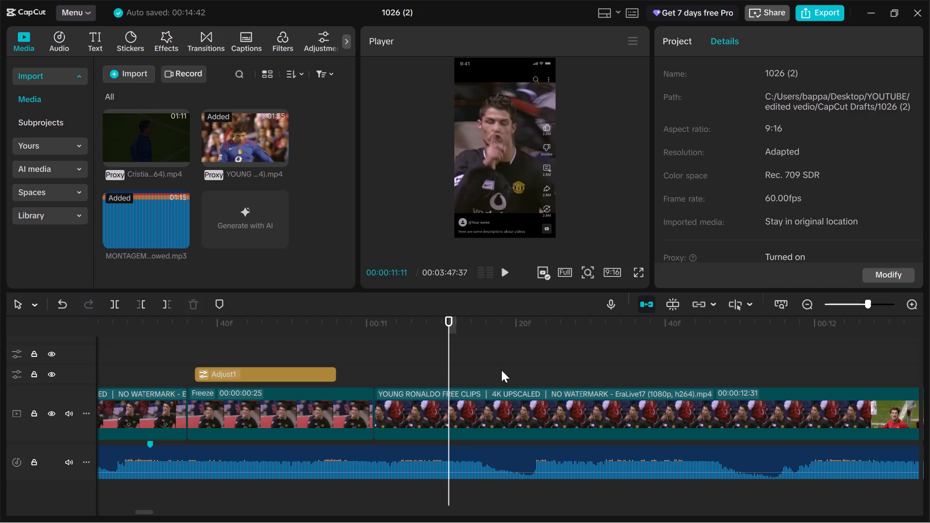
Watch the edit again from the beginning, starting full screen, up to 00:00:15:16.
click(635, 268)
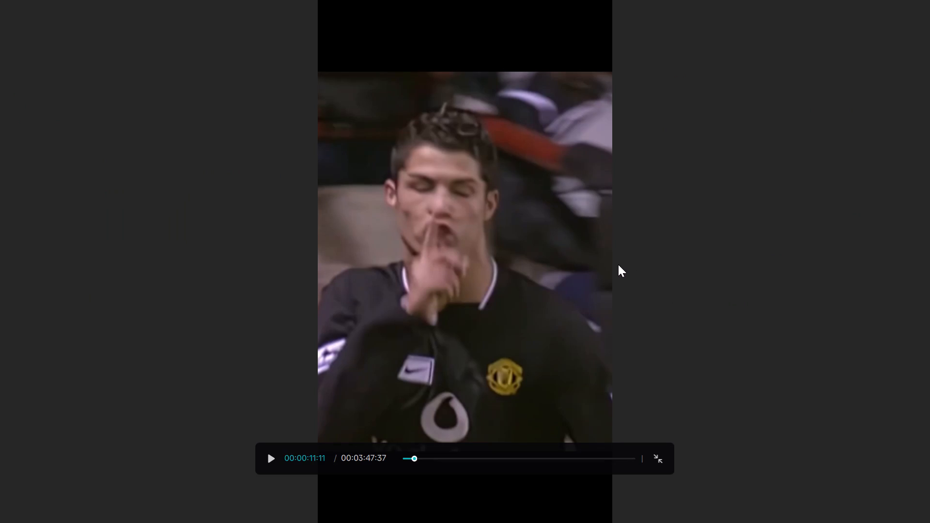
click(484, 352)
click(402, 455)
click(263, 467)
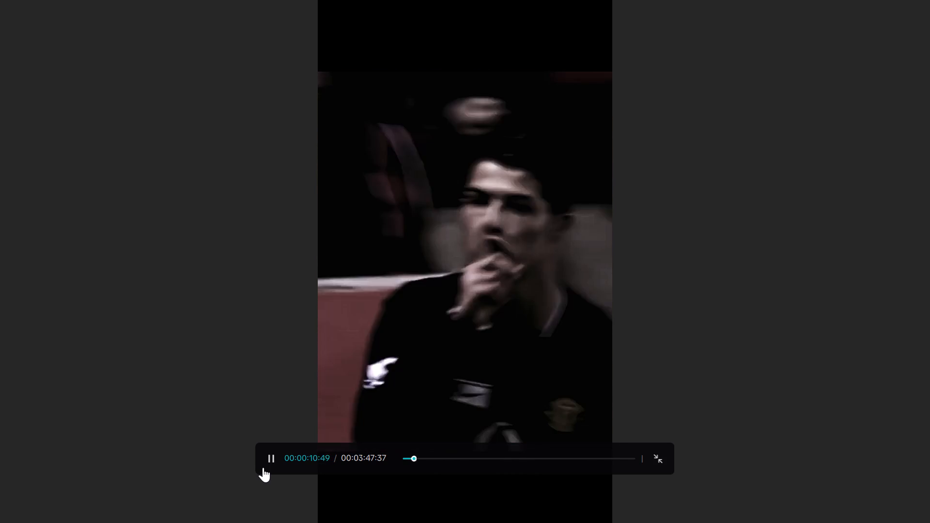
key(Escape)
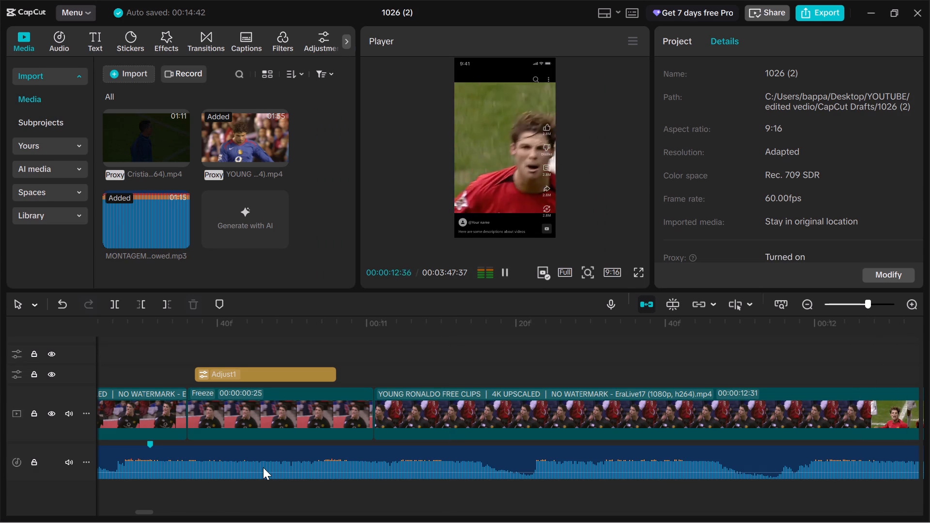
click(502, 272)
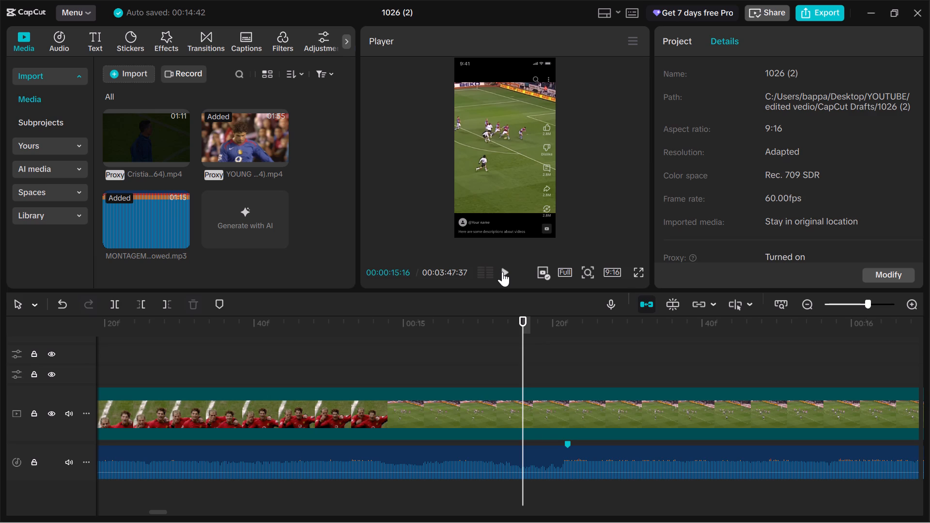
Look back through the uncut footage from 00:00:15 to the black-shirt freeze and its Adjust1 flash before 00:00:11, with the timeline magnified.
click(380, 347)
scroll(380, 347, right, 2)
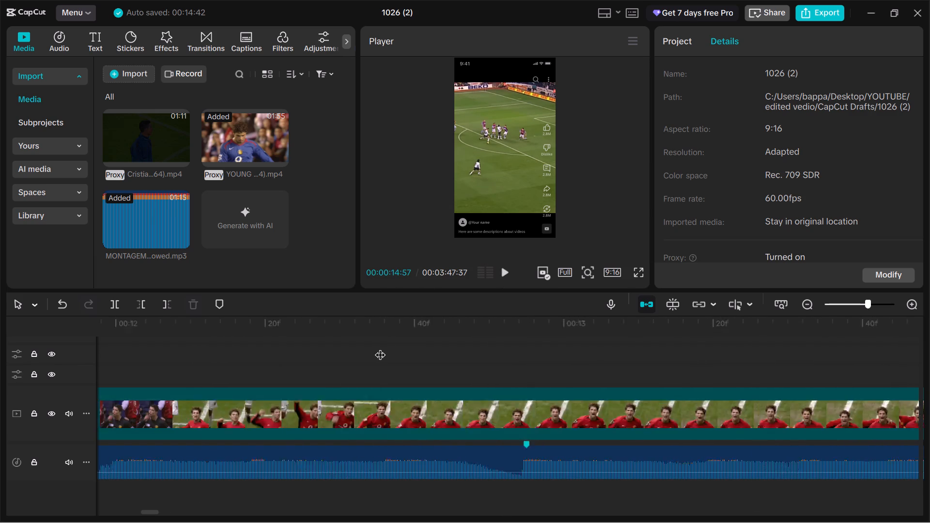
scroll(380, 347, right, 2)
ctrl+scroll(380, 347, up, 1)
ctrl+scroll(380, 347, right, 1)
ctrl+scroll(380, 347, up, 1)
ctrl+scroll(380, 347, right, 1)
ctrl+scroll(380, 347, up, 1)
ctrl+scroll(380, 347, right, 1)
scroll(380, 347, right, 2)
ctrl+scroll(380, 347, up, 1)
ctrl+scroll(380, 347, right, 1)
ctrl+scroll(380, 347, up, 1)
ctrl+scroll(380, 347, right, 1)
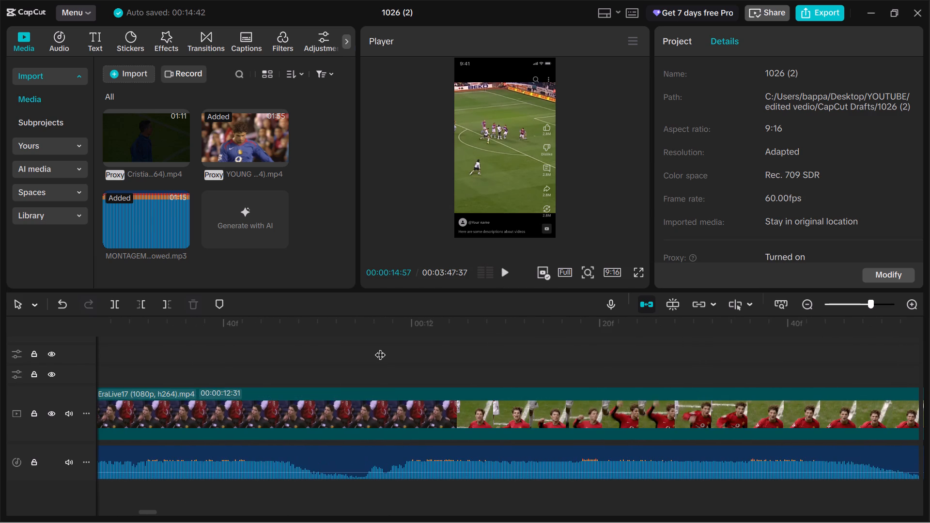
scroll(380, 347, right, 1)
ctrl+scroll(380, 347, up, 1)
ctrl+scroll(380, 347, right, 1)
scroll(380, 347, right, 1)
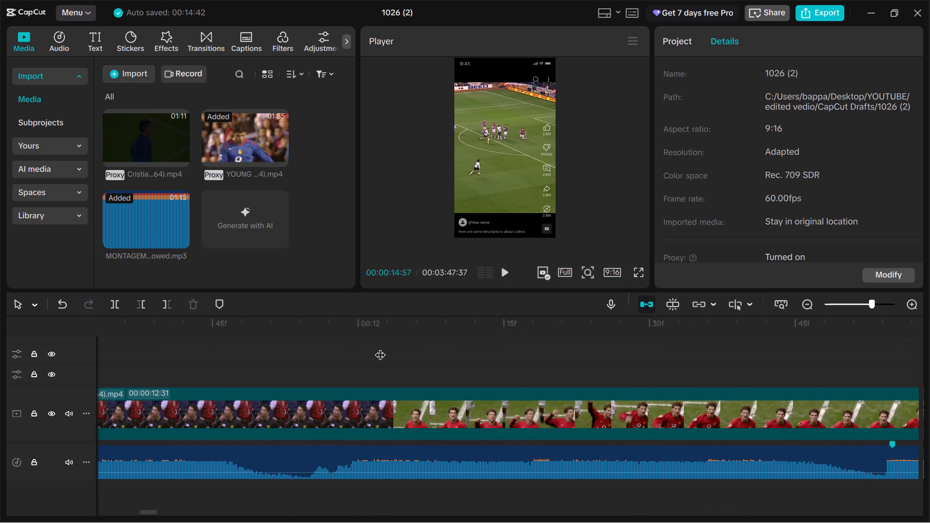
scroll(380, 347, right, 2)
ctrl+scroll(380, 347, up, 1)
ctrl+scroll(380, 347, right, 1)
scroll(380, 347, right, 2)
scroll(380, 347, left, 3)
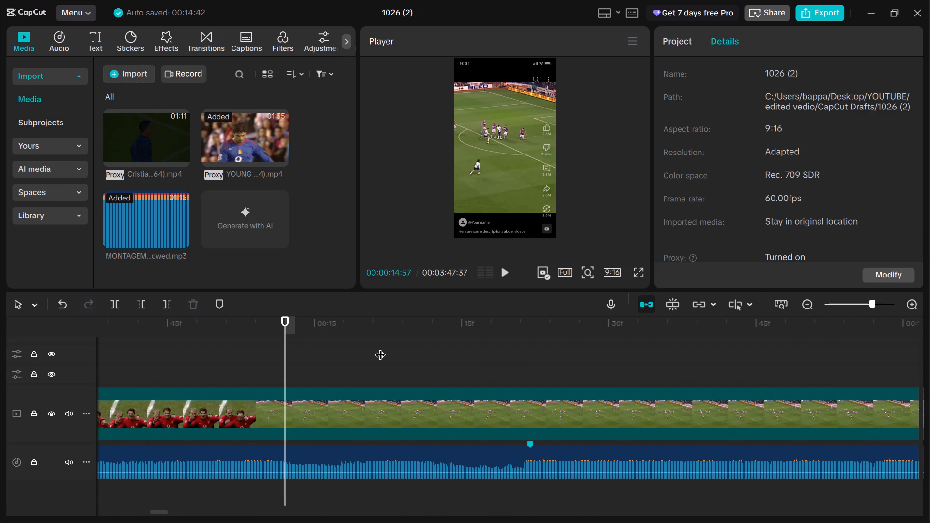
ctrl+scroll(380, 347, up, 2)
scroll(444, 372, right, 1)
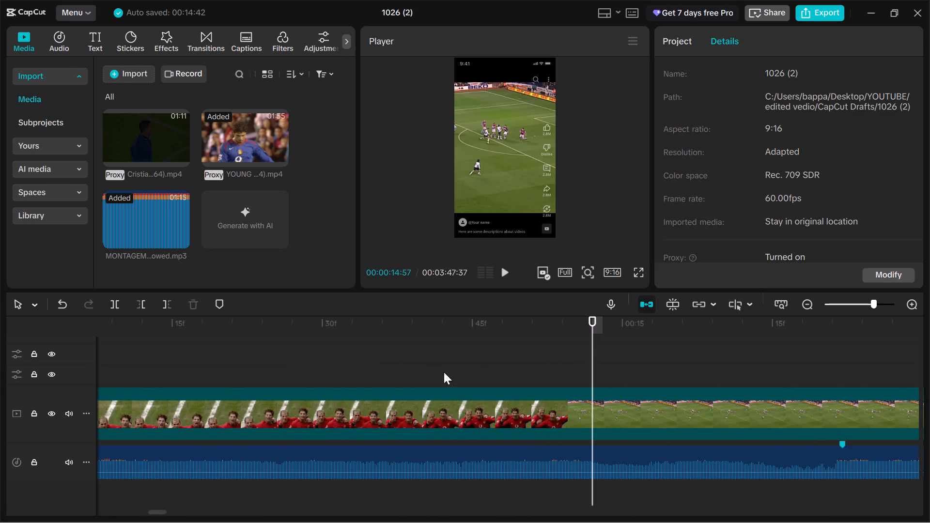
scroll(444, 372, right, 1)
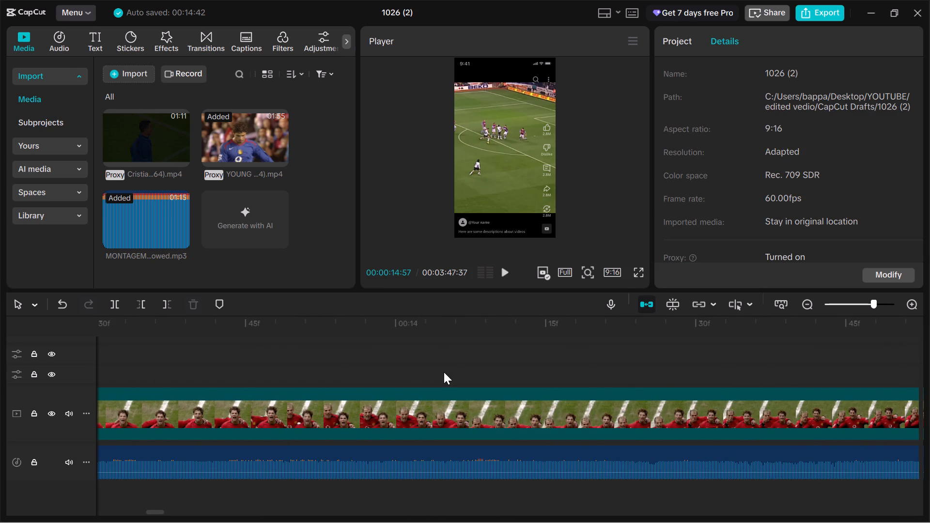
scroll(444, 372, right, 3)
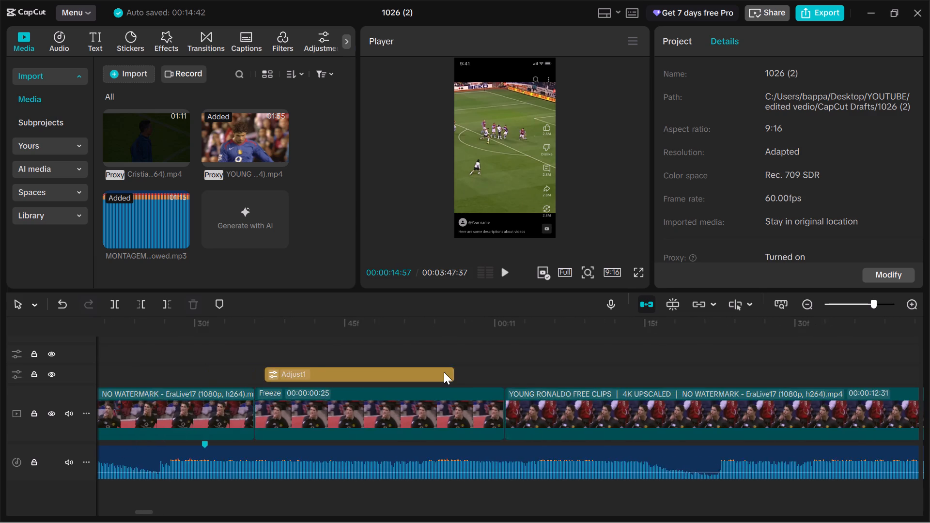
Inspect the uncut footage after the freeze around 00:00:11:12 to 00:00:12:24, where the black-shirt shot changes to the red-shirt celebration.
scroll(444, 372, right, 1)
scroll(444, 372, left, 3)
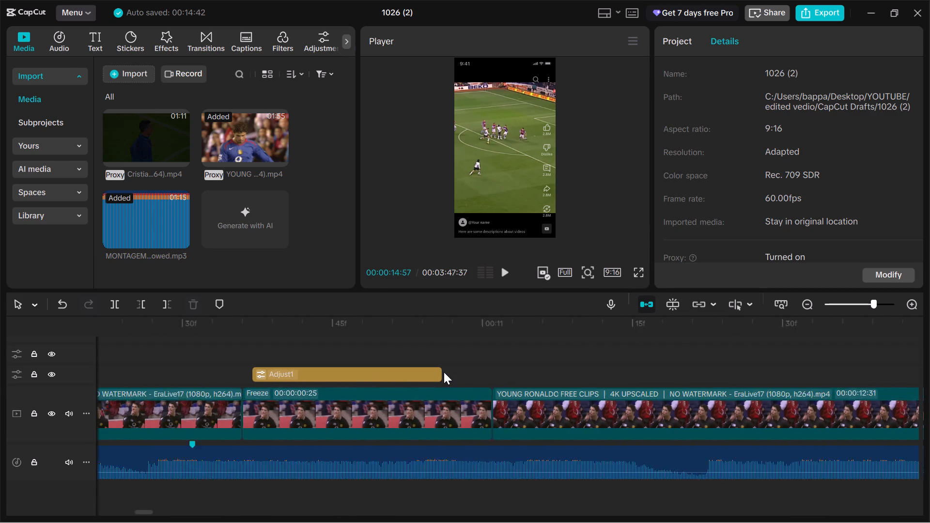
scroll(444, 372, left, 2)
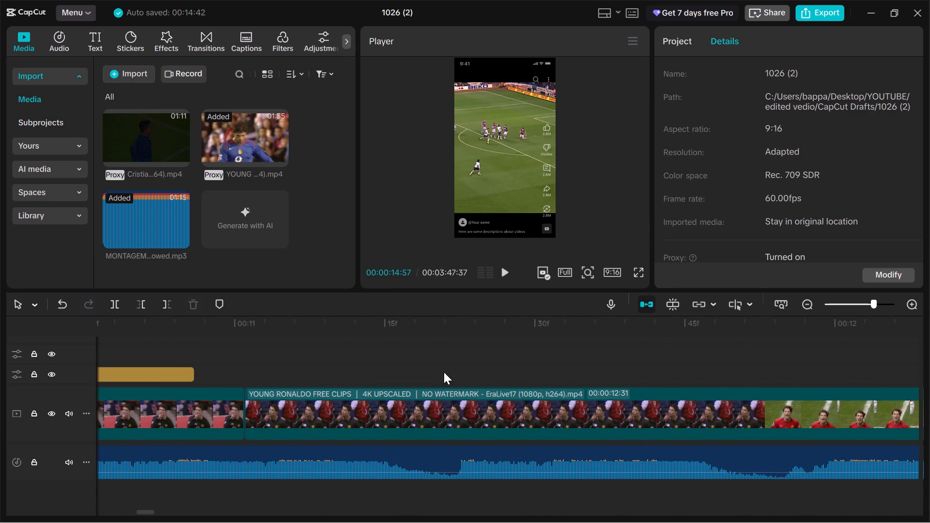
click(444, 372)
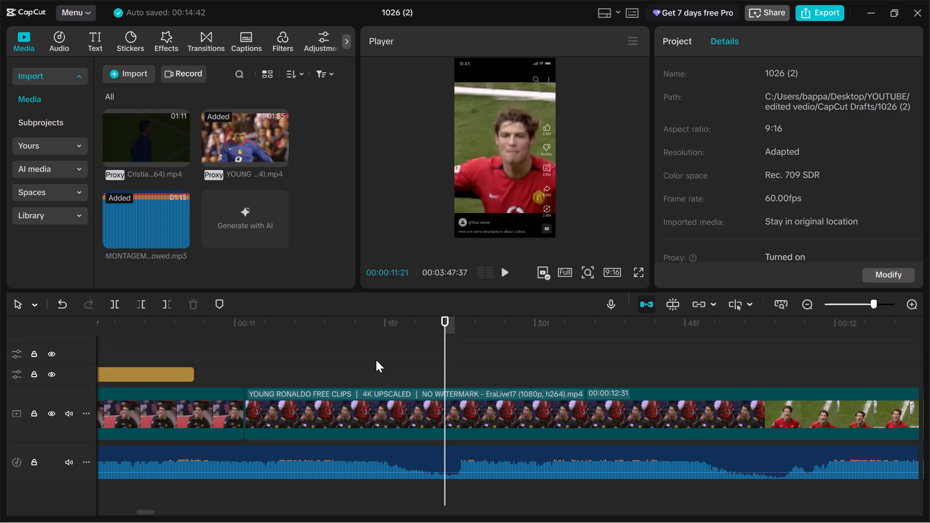
click(376, 360)
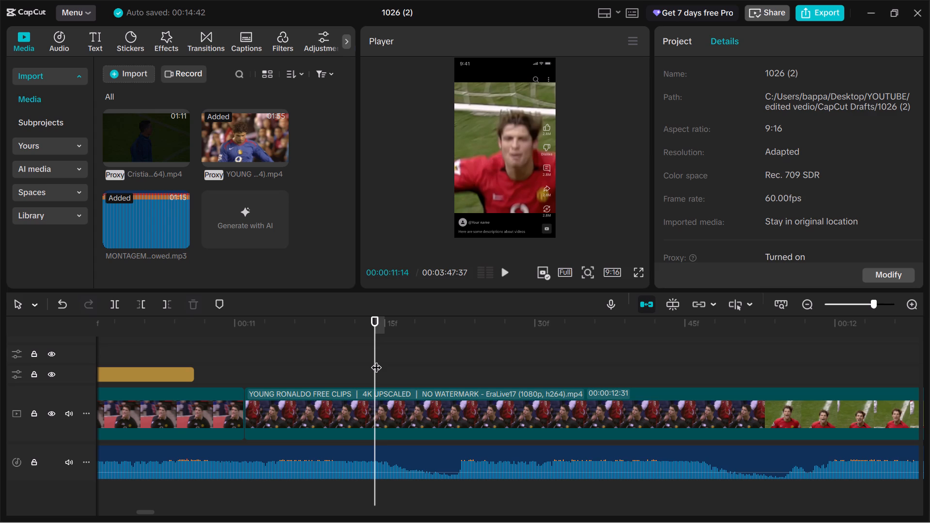
click(446, 351)
click(358, 322)
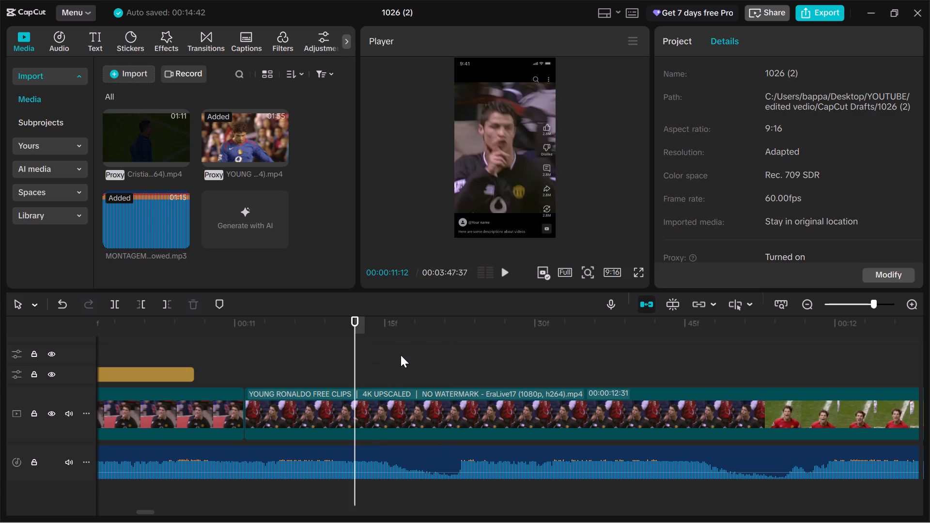
click(401, 355)
key(space)
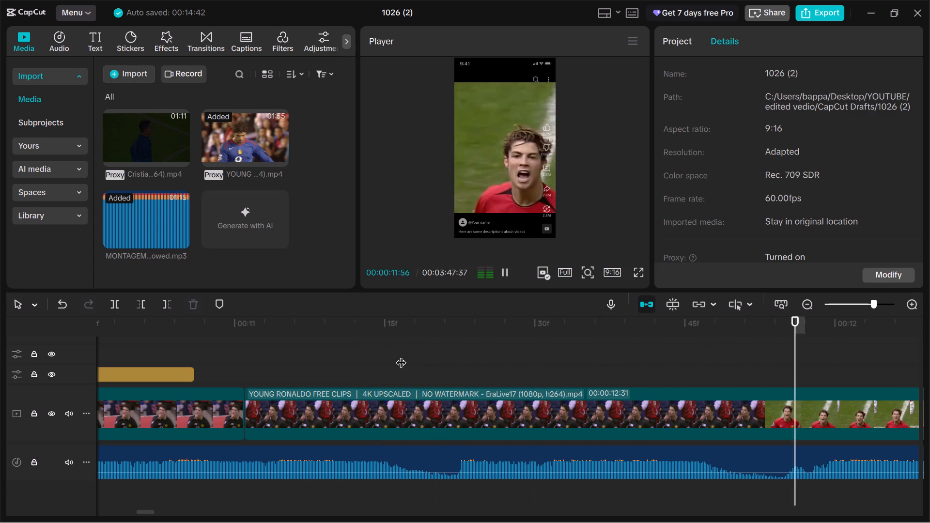
key(space)
click(323, 356)
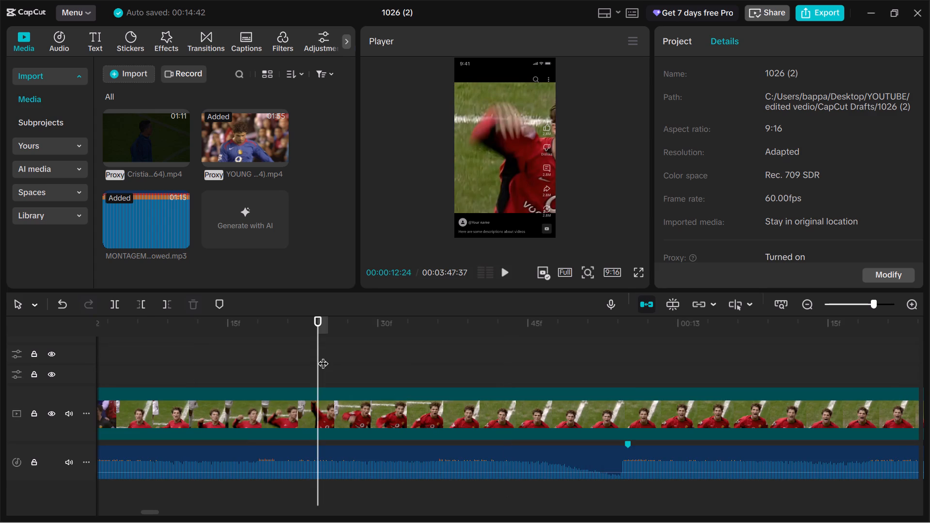
Replay the uncut footage from 00:00:11:04, just after the black-shirt freeze, through to 00:00:12:39.
scroll(323, 356, right, 3)
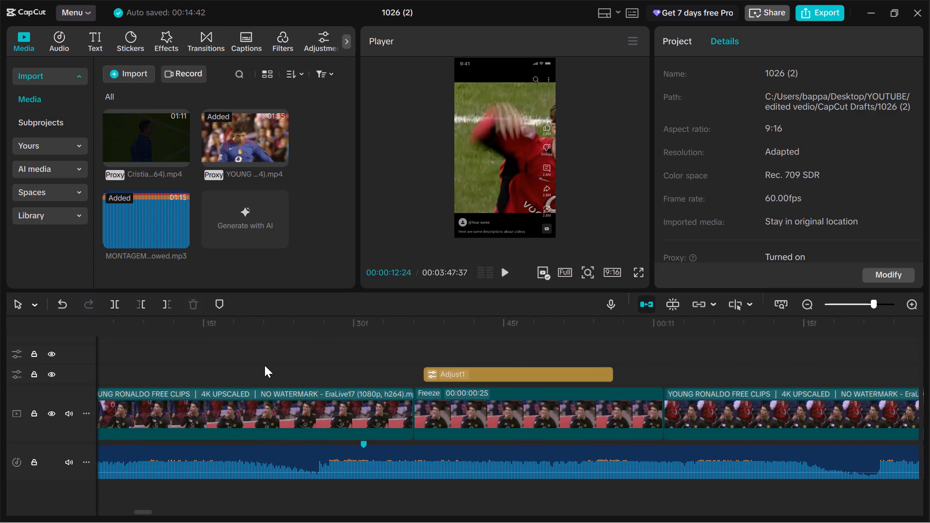
scroll(264, 365, left, 2)
click(264, 365)
click(324, 378)
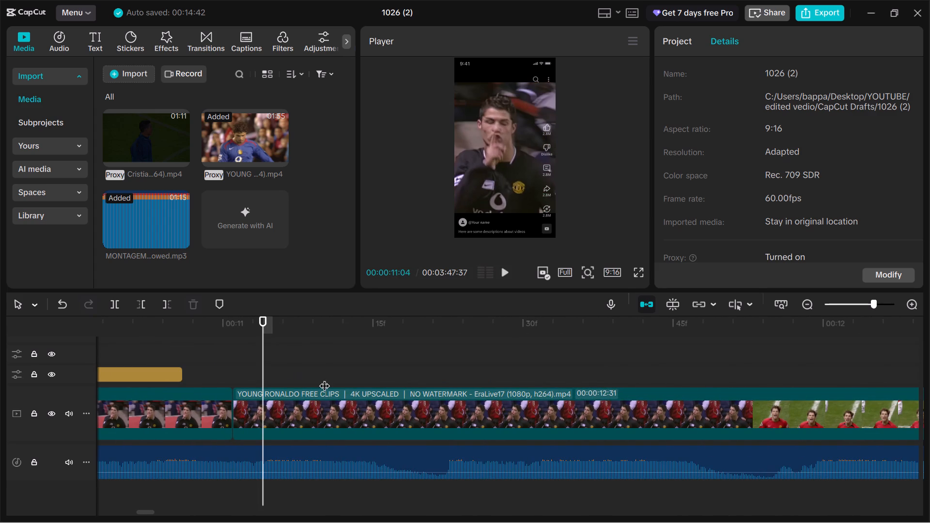
click(267, 382)
key(space)
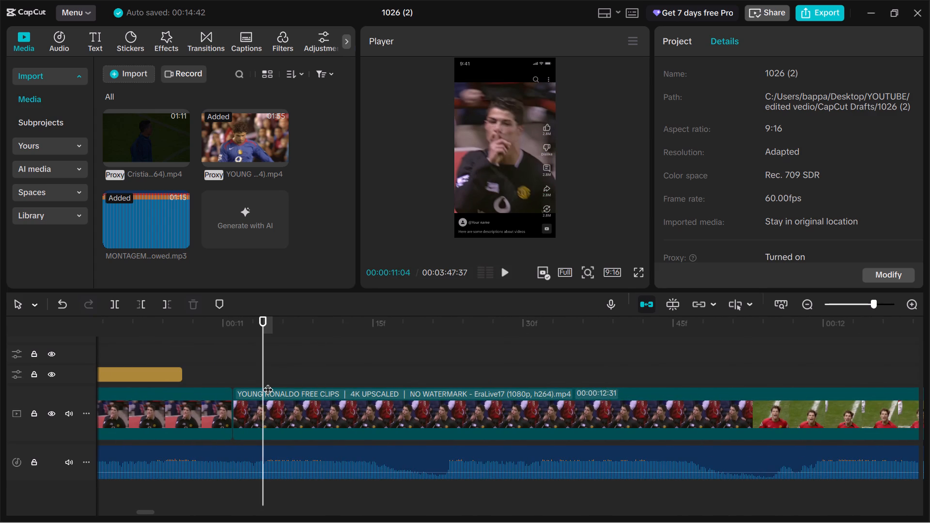
key(space)
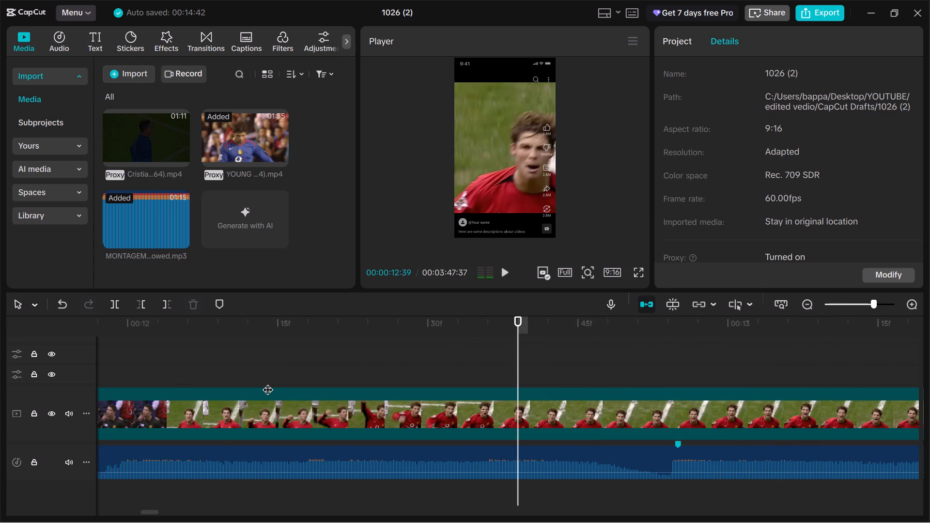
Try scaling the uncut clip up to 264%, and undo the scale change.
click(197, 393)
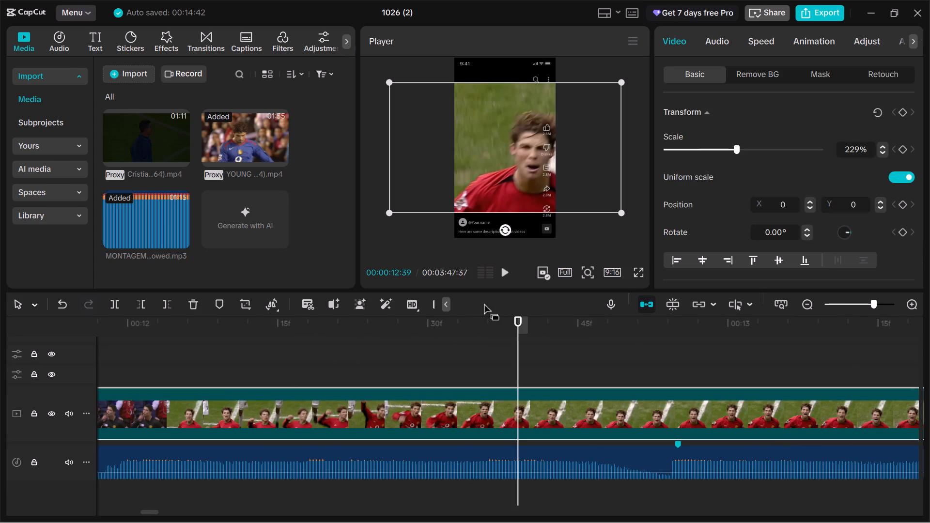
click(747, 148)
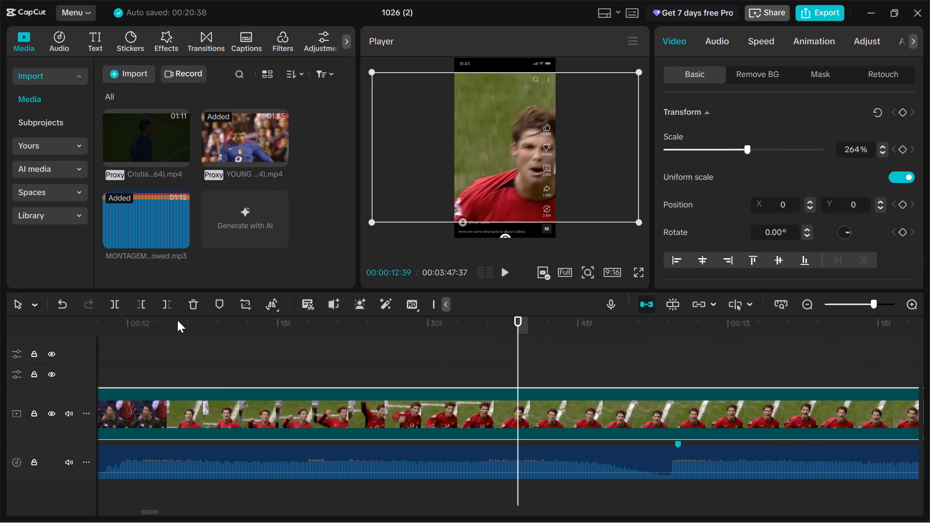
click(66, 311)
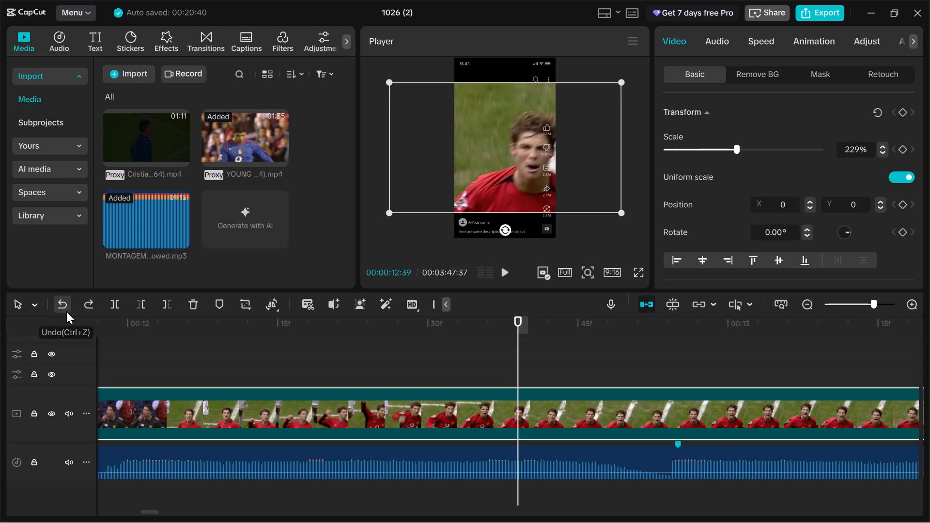
Show the audio level meters and play the red-shirt celebration from 00:00:12:32 to 00:00:13:29.
click(448, 370)
click(482, 277)
click(863, 462)
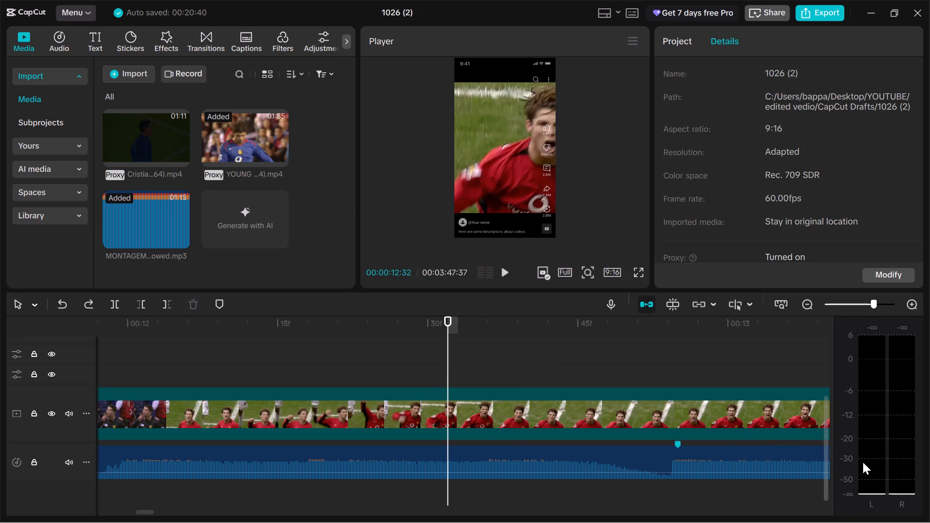
click(509, 268)
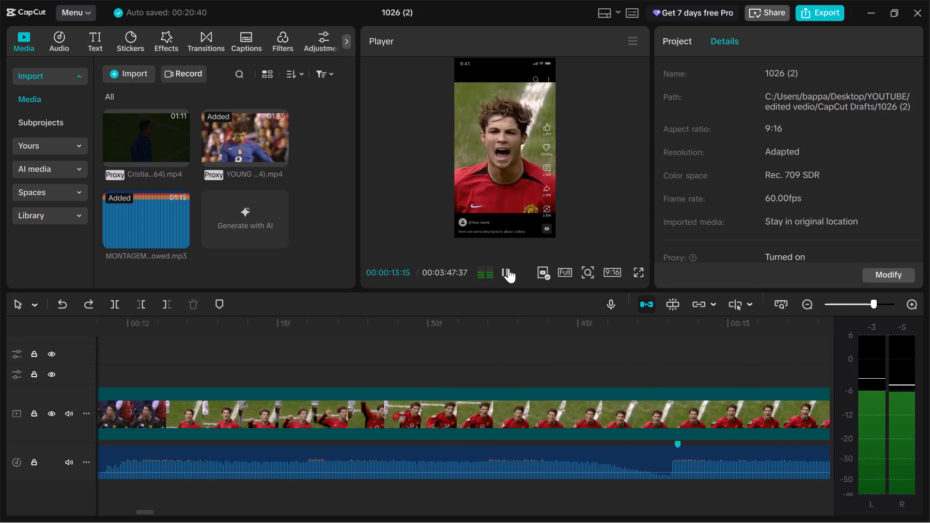
click(509, 268)
drag(899, 479, 898, 474)
click(899, 477)
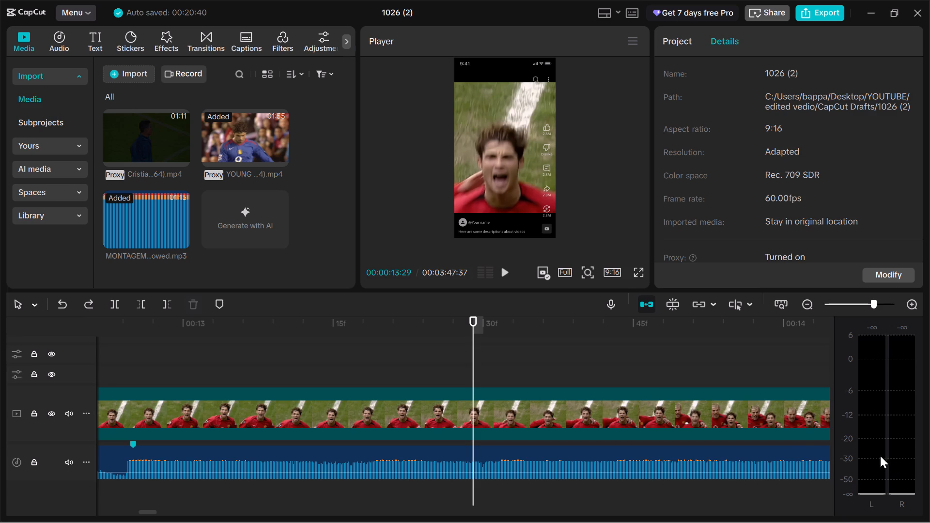
Continue playback to 00:00:20:09 while examining the music's audio levels, and hide the level meters.
click(499, 268)
drag(900, 420, 898, 415)
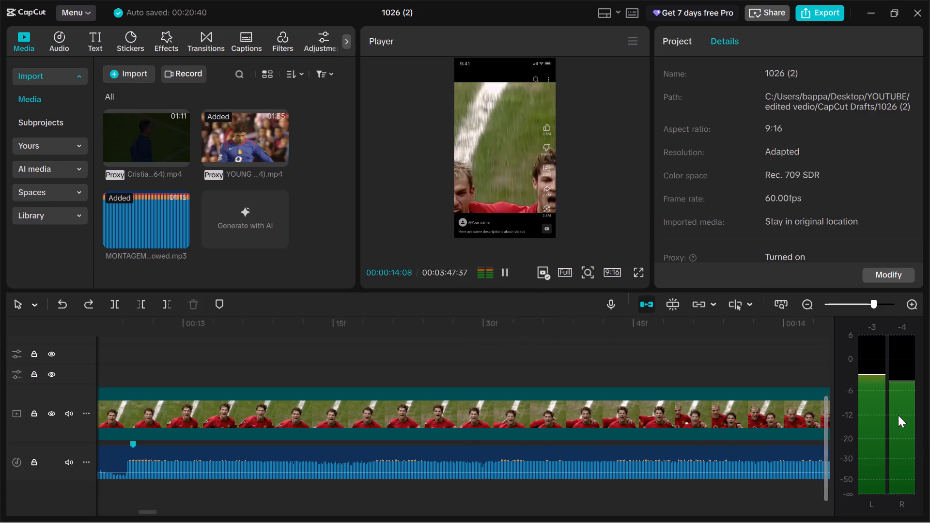
drag(898, 415, 895, 398)
drag(894, 382, 891, 365)
drag(891, 376, 891, 335)
drag(875, 365, 878, 402)
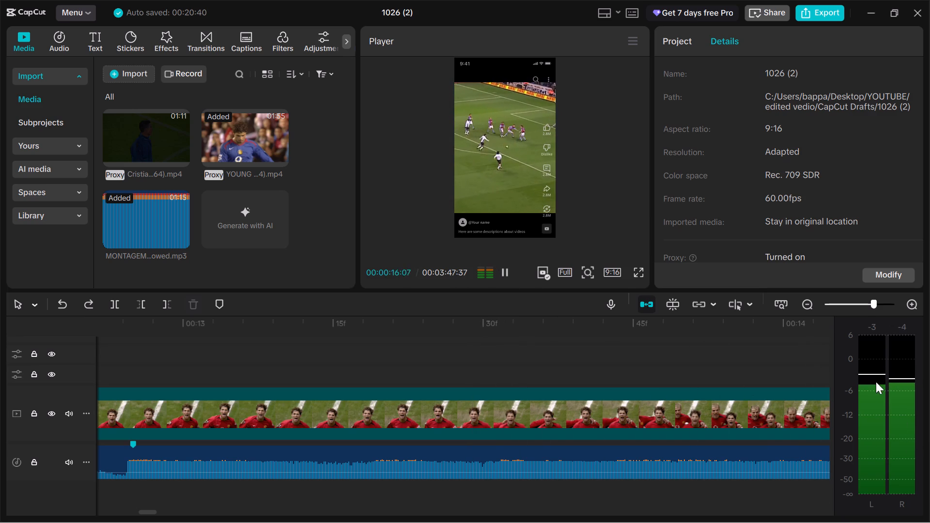
click(876, 377)
drag(882, 396, 886, 408)
click(893, 443)
click(895, 451)
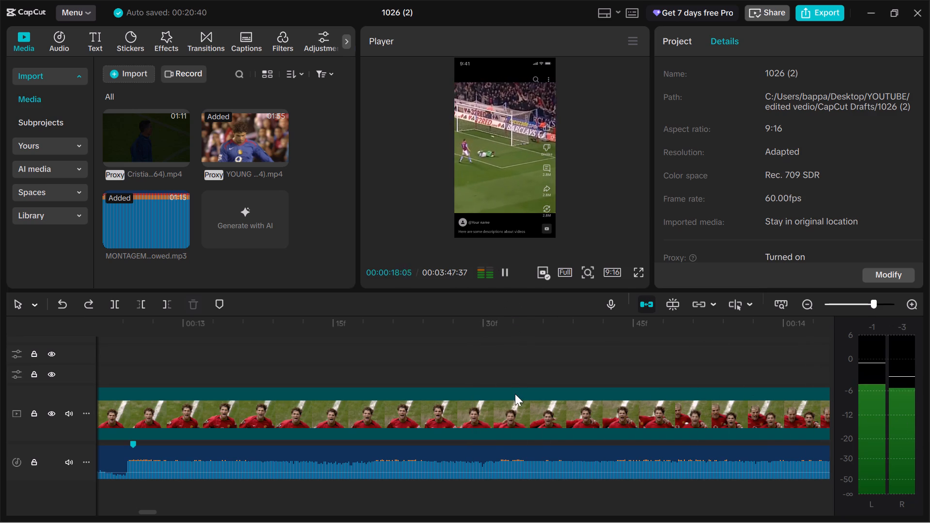
click(511, 272)
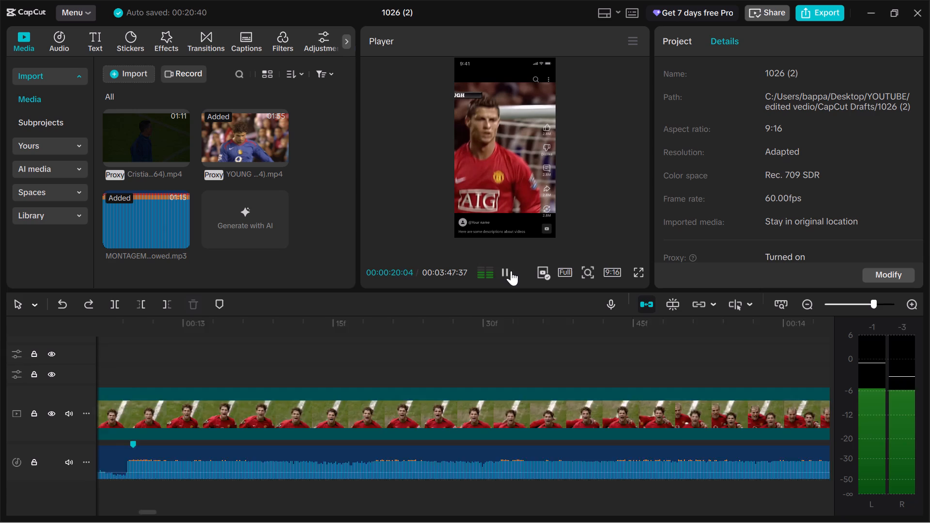
click(469, 271)
click(478, 271)
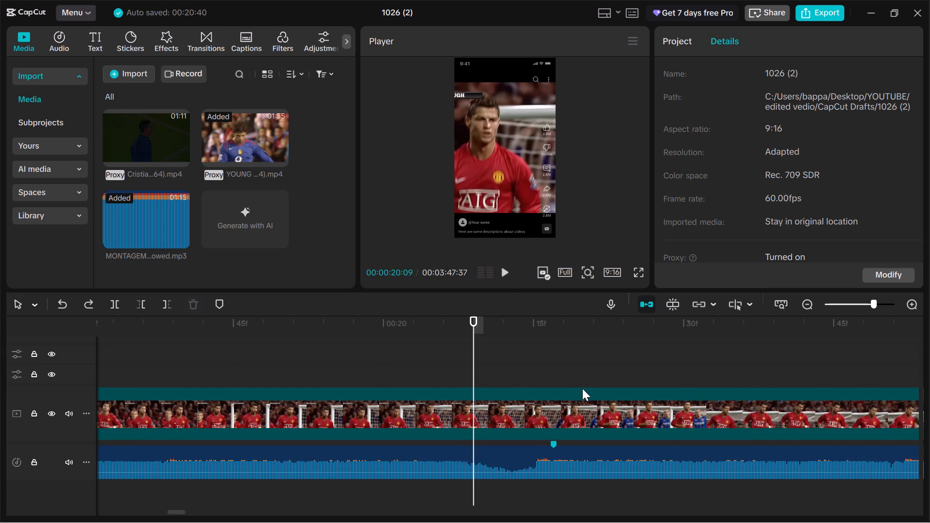
Replay the red AIG-shirt close-up around the music marker, between about 00:00:20:12 and 00:00:20:25, with the timeline zoomed out slightly.
click(582, 388)
drag(876, 303, 884, 306)
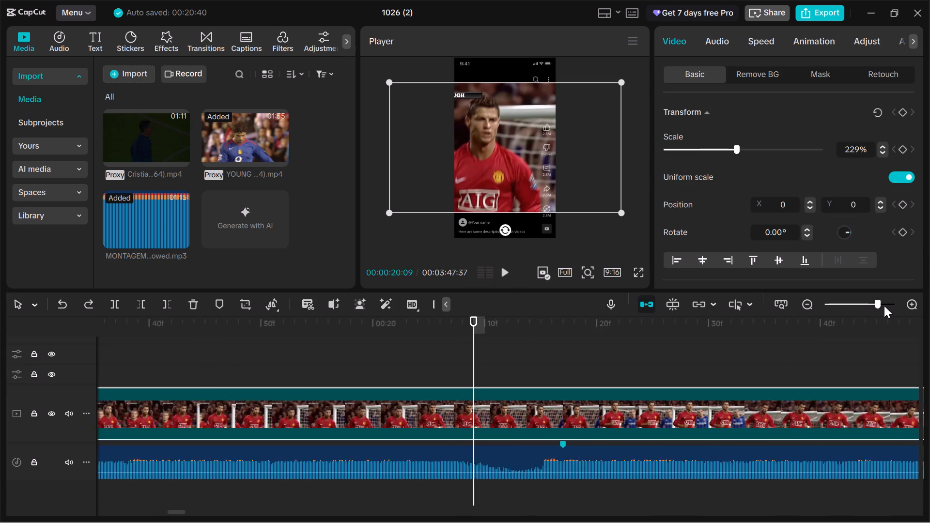
drag(884, 306, 872, 314)
click(607, 347)
key(space)
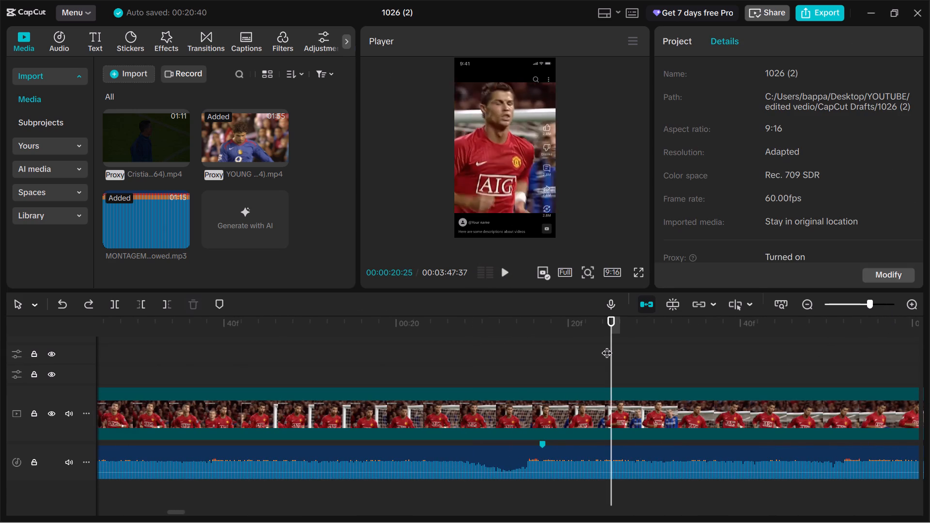
key(space)
click(457, 350)
key(space)
key(space)
click(404, 352)
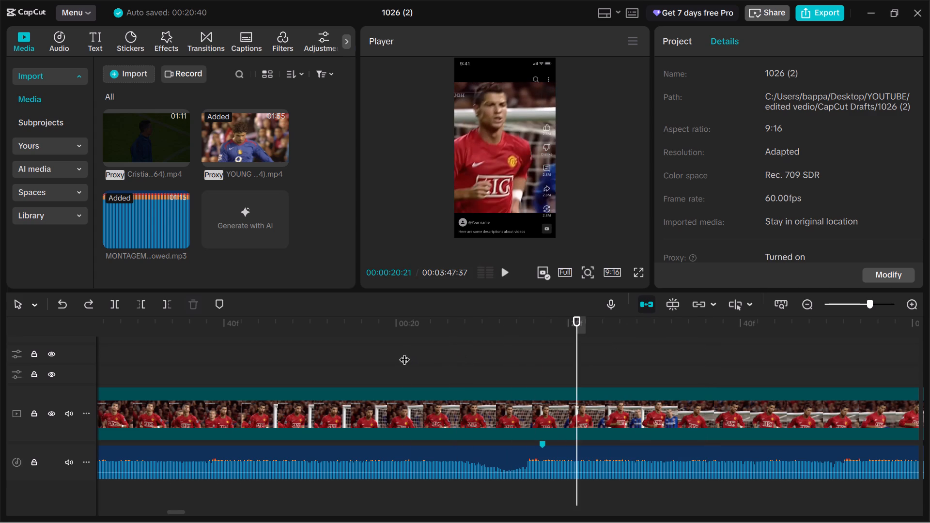
key(space)
key(space)
click(347, 418)
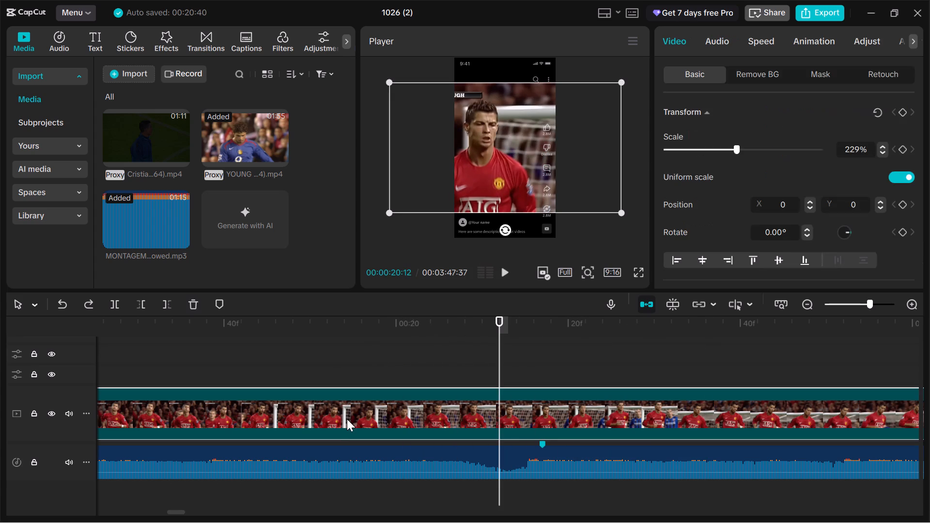
Scrub back through the uncut footage from 00:00:20:12 to the black-shirt shot after the freeze, at 00:00:11:06.
drag(499, 367, 396, 397)
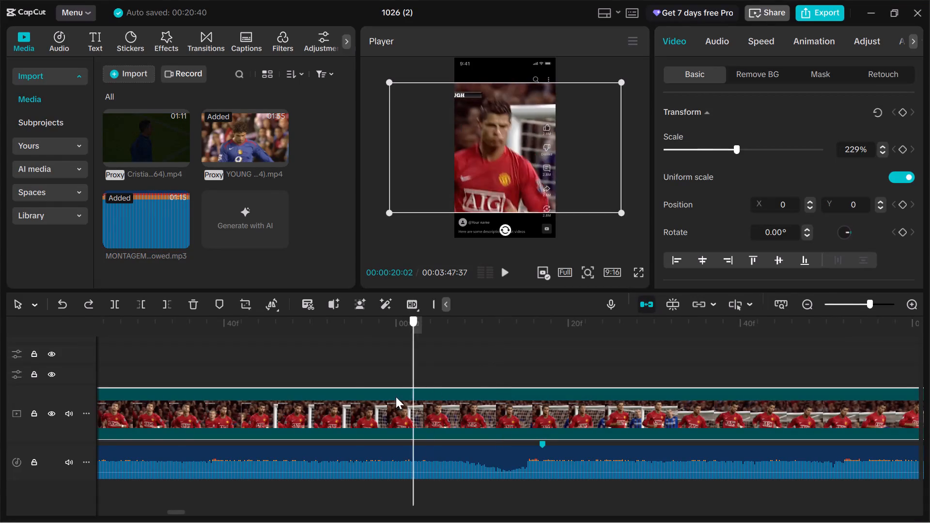
drag(396, 397, 82, 504)
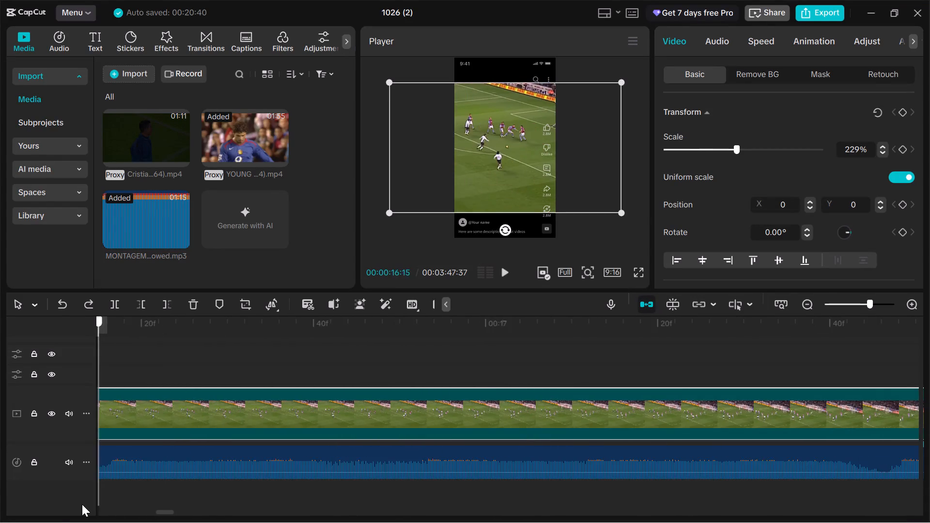
drag(82, 504, 304, 519)
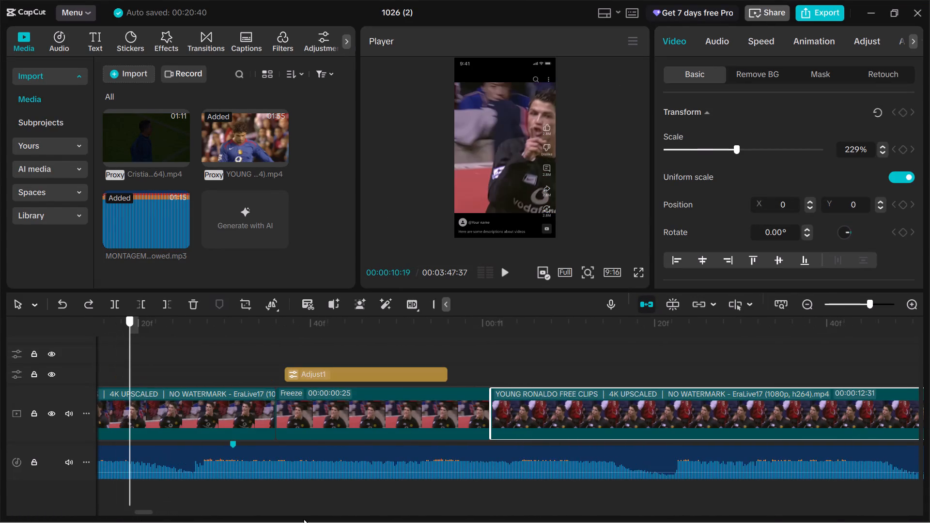
drag(304, 519, 765, 511)
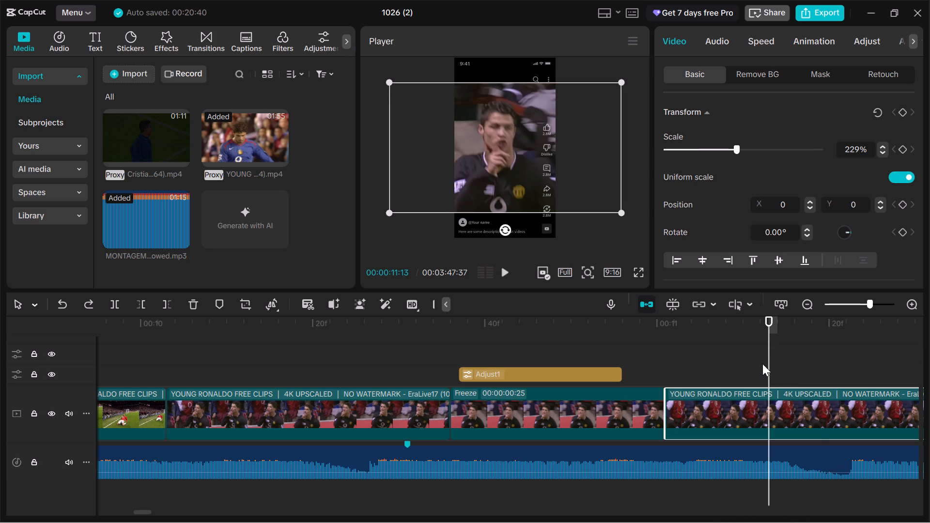
drag(766, 363, 712, 376)
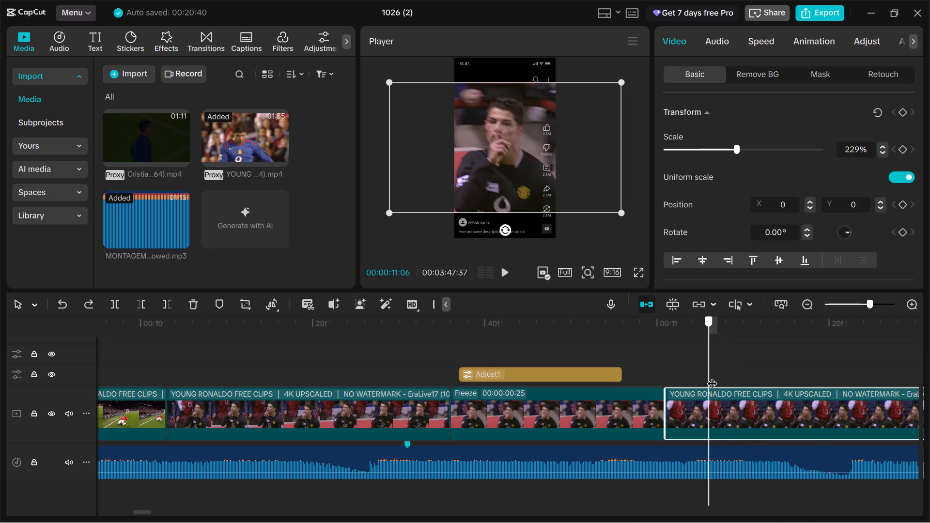
Play the edit from the start of the black-shirt freeze, at 00:00:10:36, through the uncut red-shirt footage.
drag(712, 376, 450, 376)
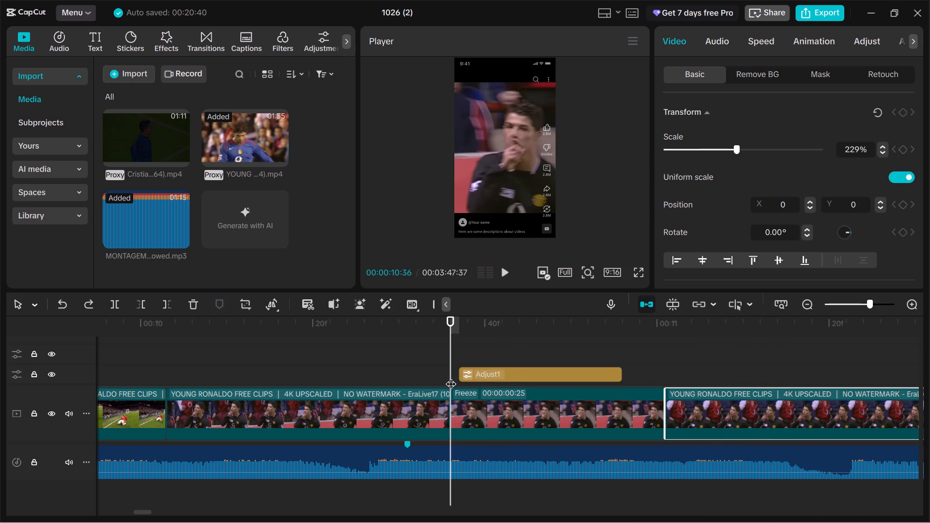
key(space)
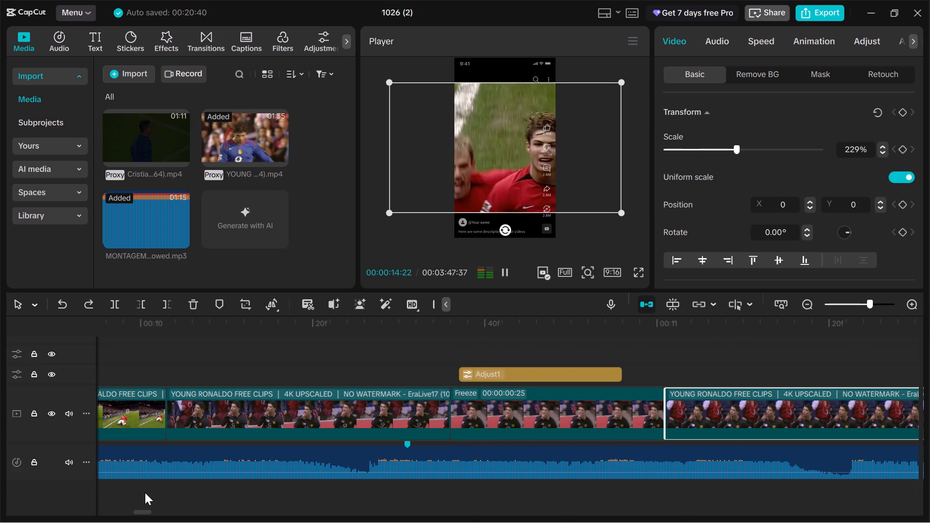
Isolate the shouting red-shirt close-up by splitting the uncut footage at 00:00:13:02 and again at 00:00:13:20.
scroll(145, 492, left, 3)
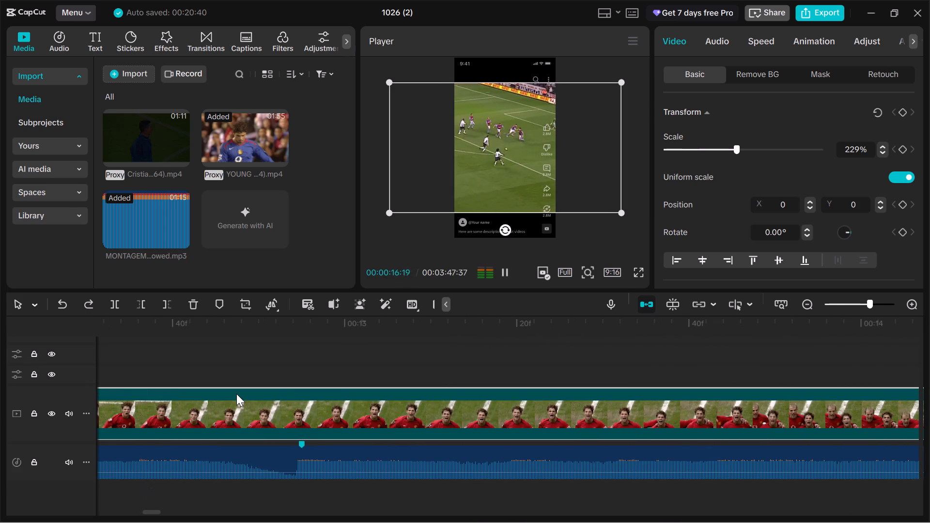
click(236, 394)
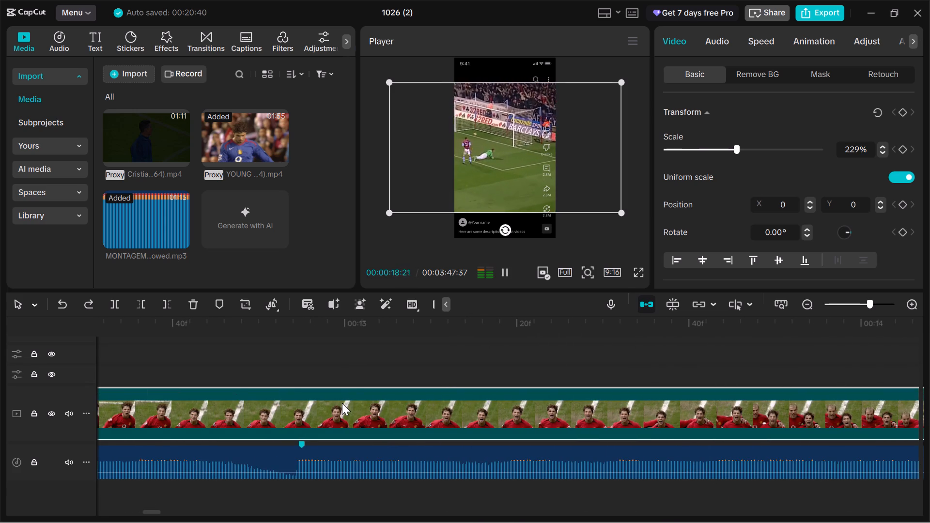
click(364, 365)
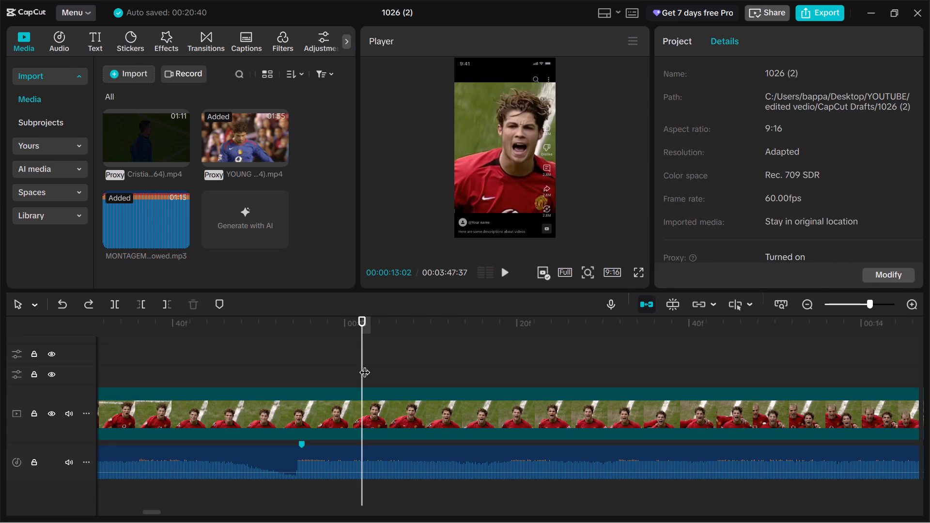
key(ctrl+b)
click(400, 409)
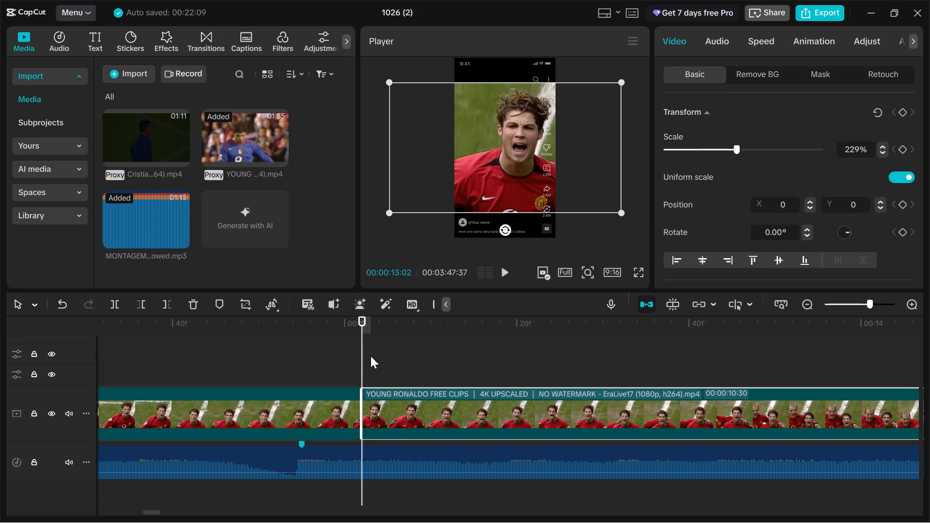
drag(364, 354, 490, 378)
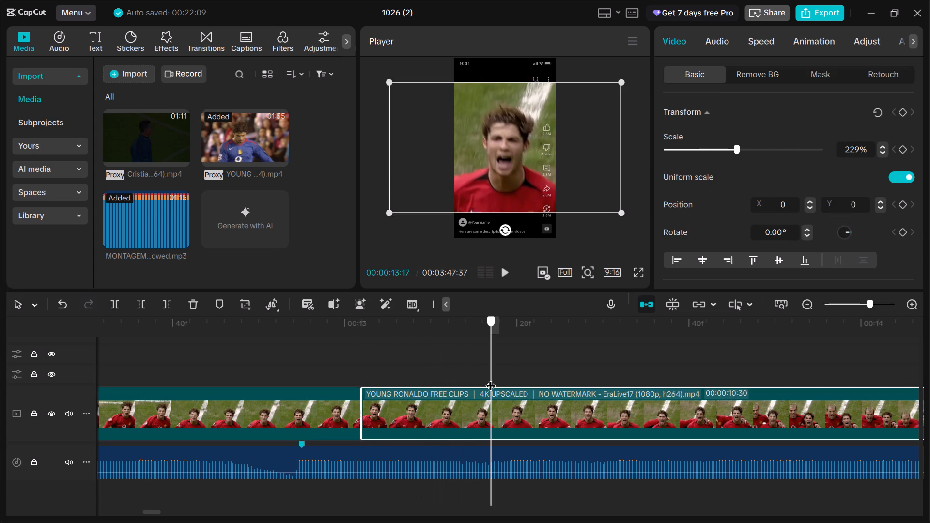
drag(490, 378, 513, 379)
key(ctrl+b)
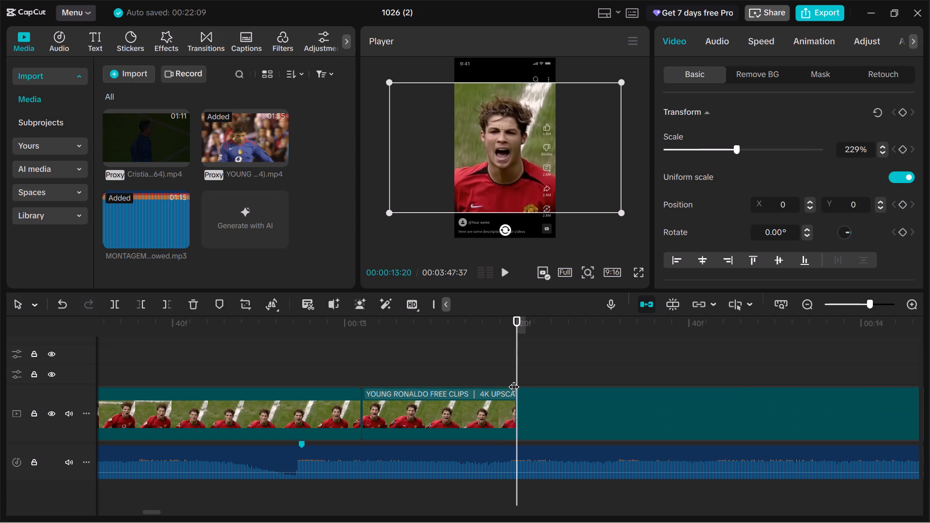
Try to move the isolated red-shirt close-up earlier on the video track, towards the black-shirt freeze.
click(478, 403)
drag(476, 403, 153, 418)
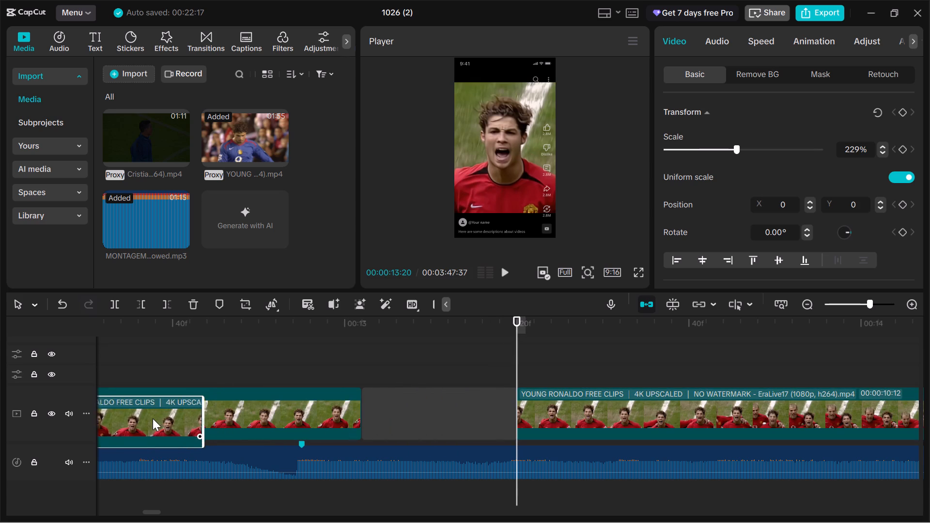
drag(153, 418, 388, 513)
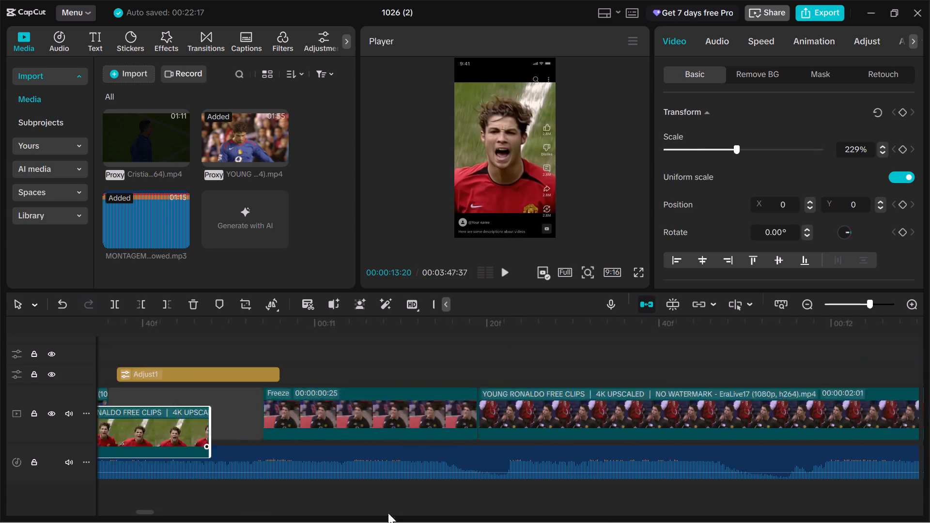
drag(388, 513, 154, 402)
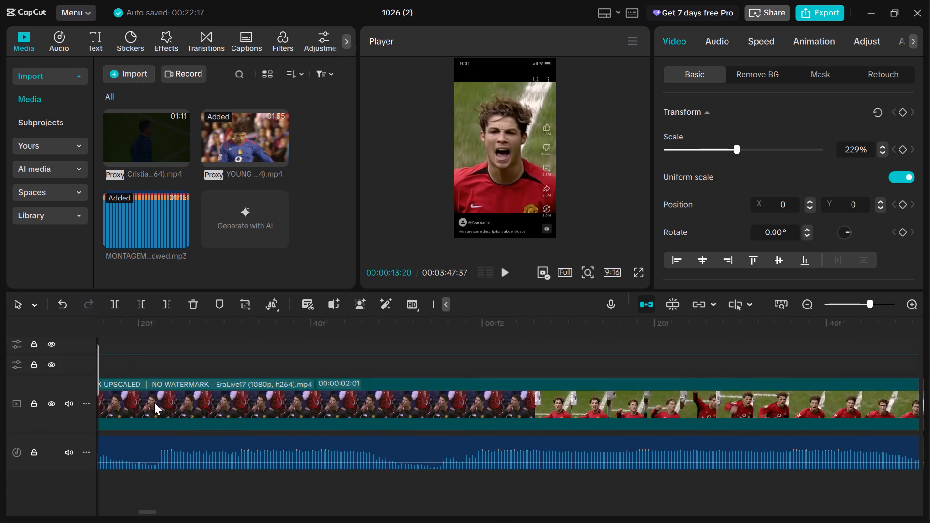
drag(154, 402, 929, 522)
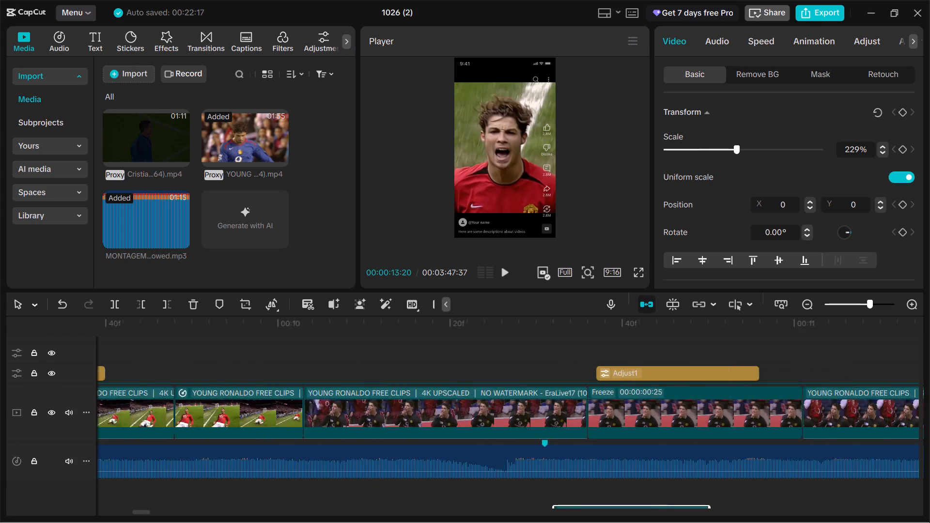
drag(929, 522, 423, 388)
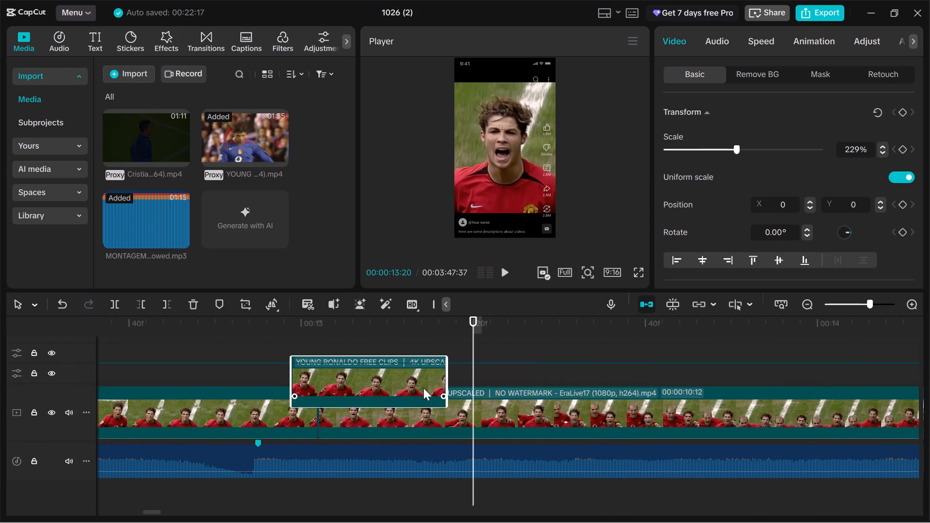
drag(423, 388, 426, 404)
Delete the 00:00:02:01 clip between the black-shirt freeze and the isolated red-shirt close-up, closing the gap.
click(187, 403)
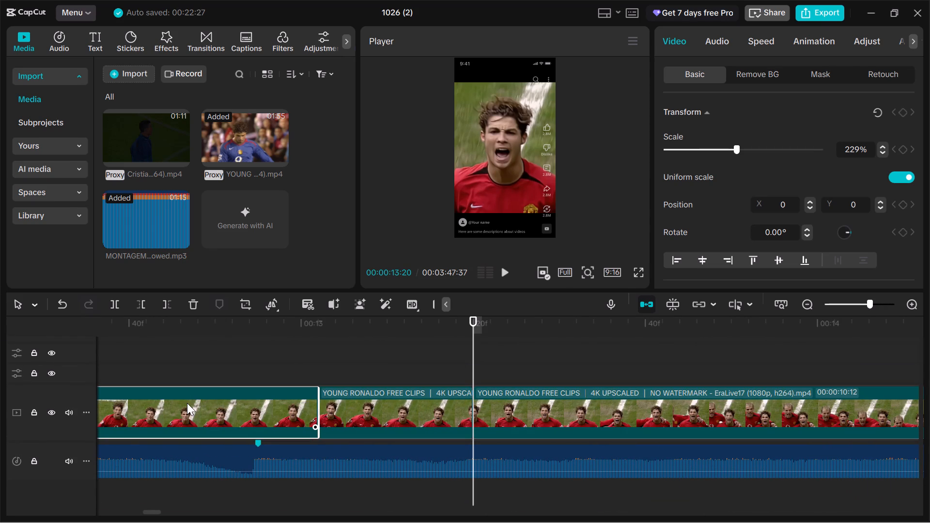
scroll(187, 403, right, 2)
scroll(187, 403, left, 1)
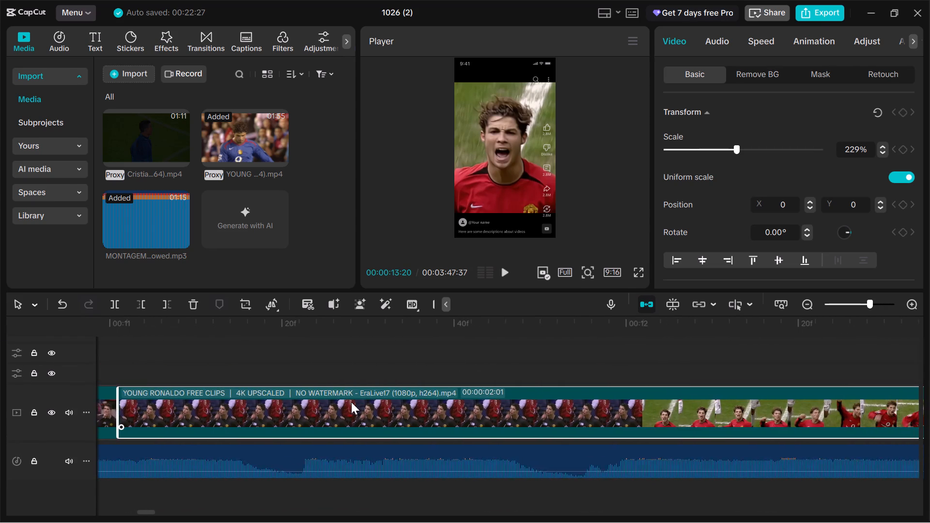
scroll(351, 402, left, 1)
click(559, 417)
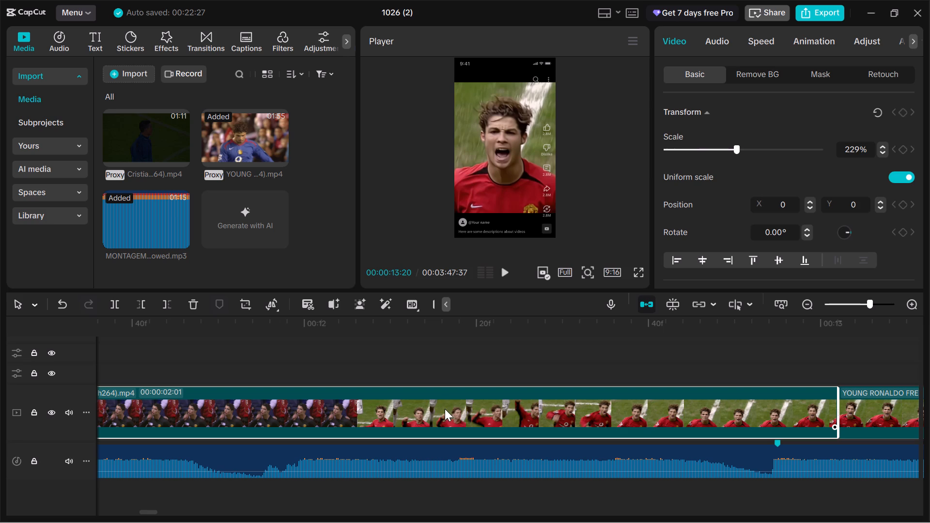
click(445, 409)
scroll(374, 406, right, 1)
click(374, 406)
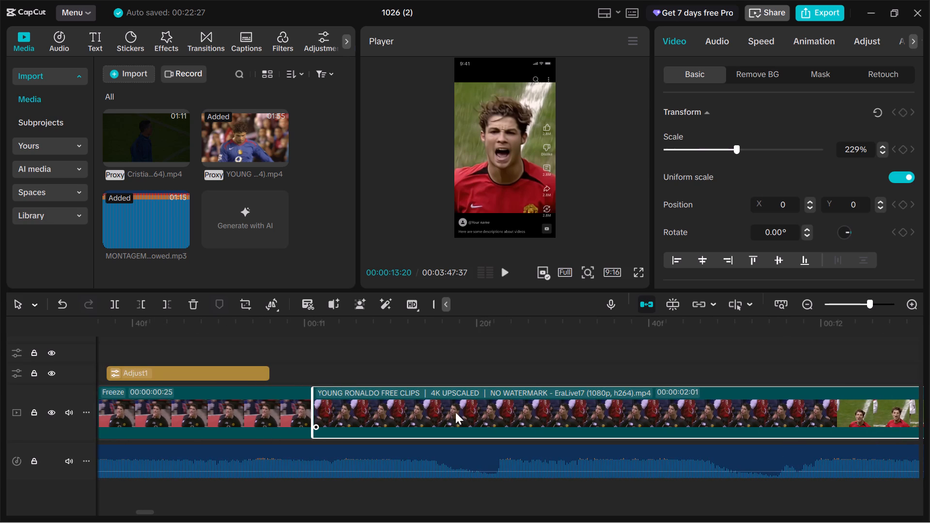
click(474, 414)
click(478, 363)
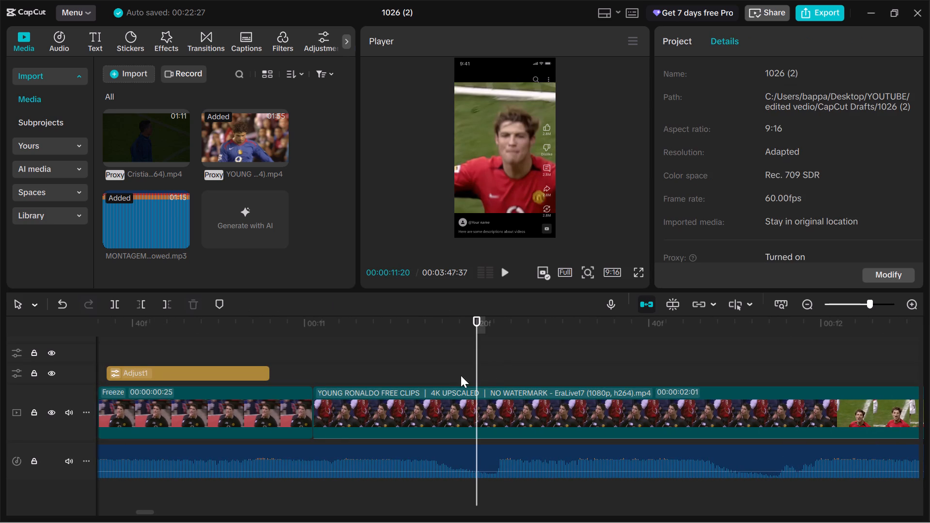
click(438, 392)
key(BackSpace)
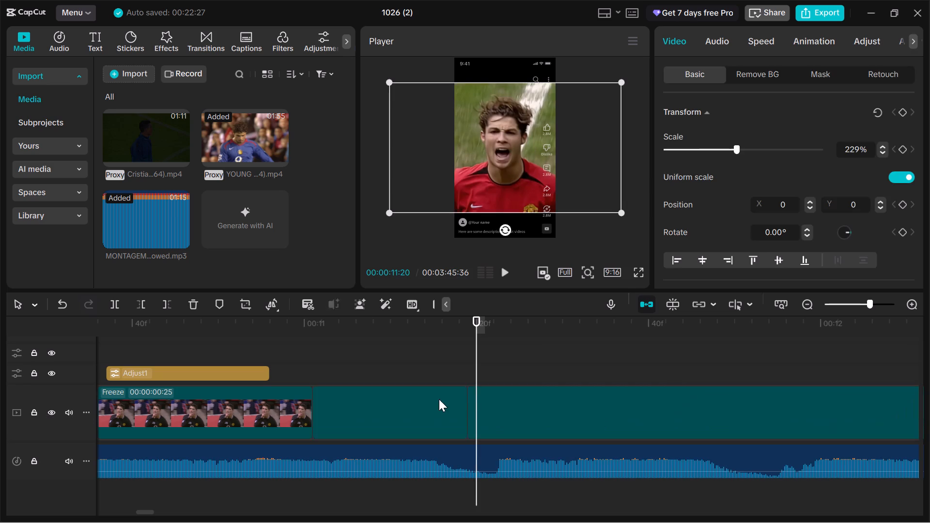
Play the new cut from 00:00:10:53 to 00:00:13:03, and scrub from the freeze into the red-shirt close-up at 00:00:11:10.
click(439, 400)
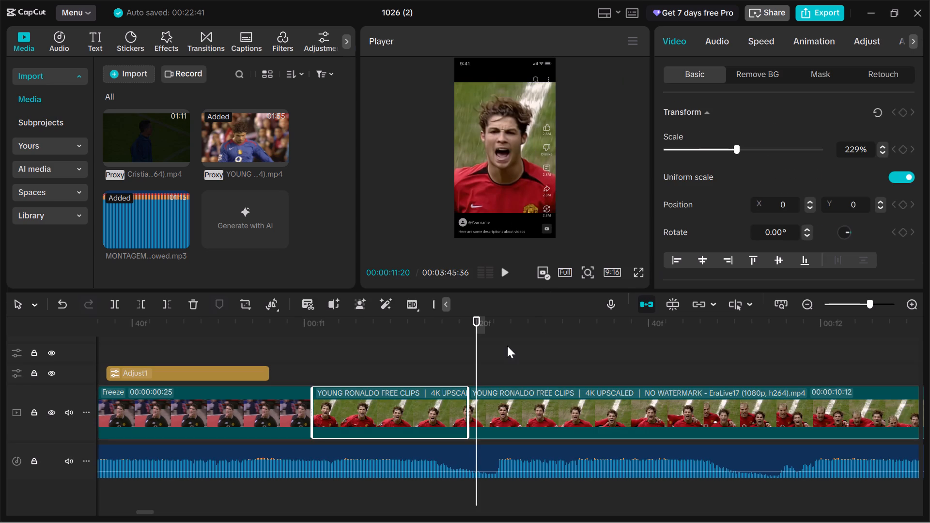
drag(477, 365, 244, 378)
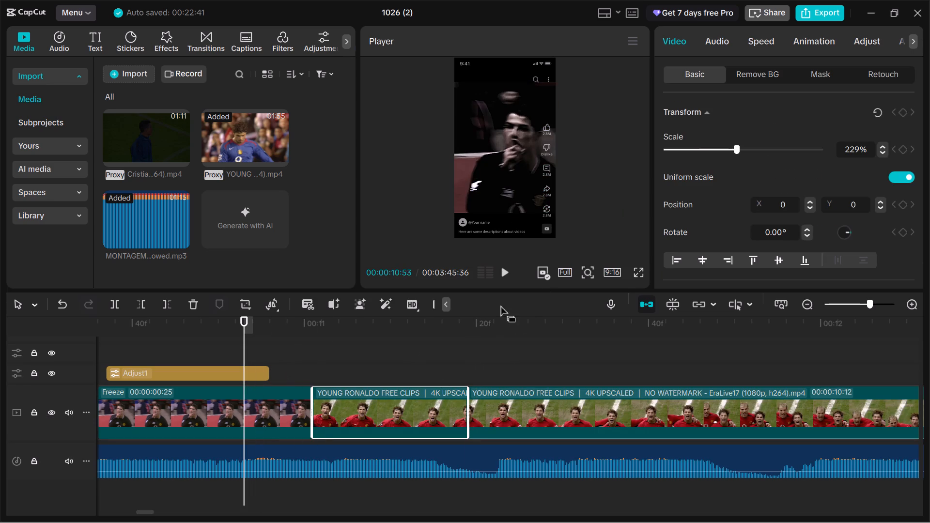
click(504, 265)
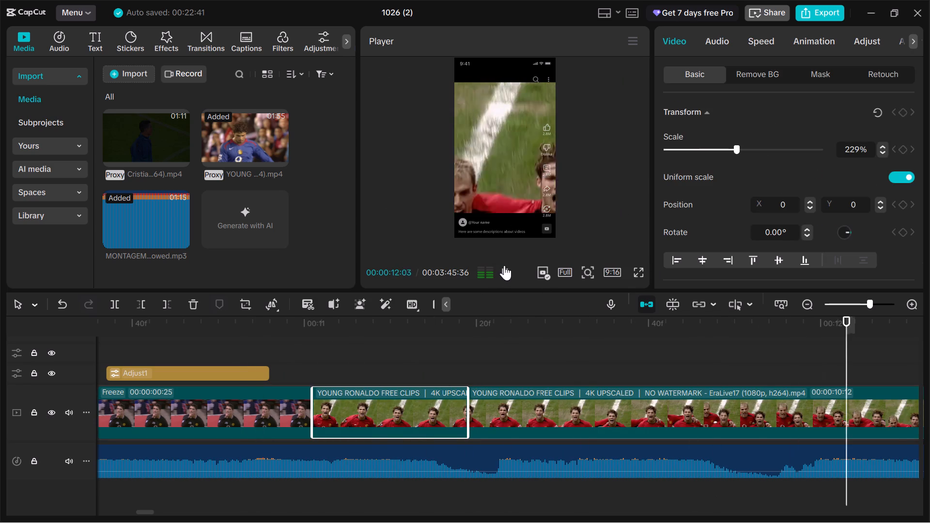
click(504, 265)
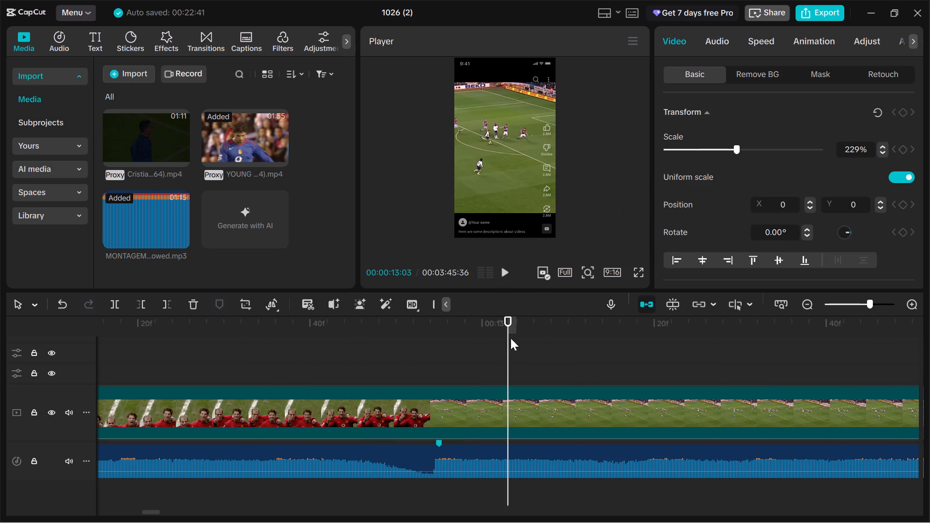
drag(506, 340, 509, 386)
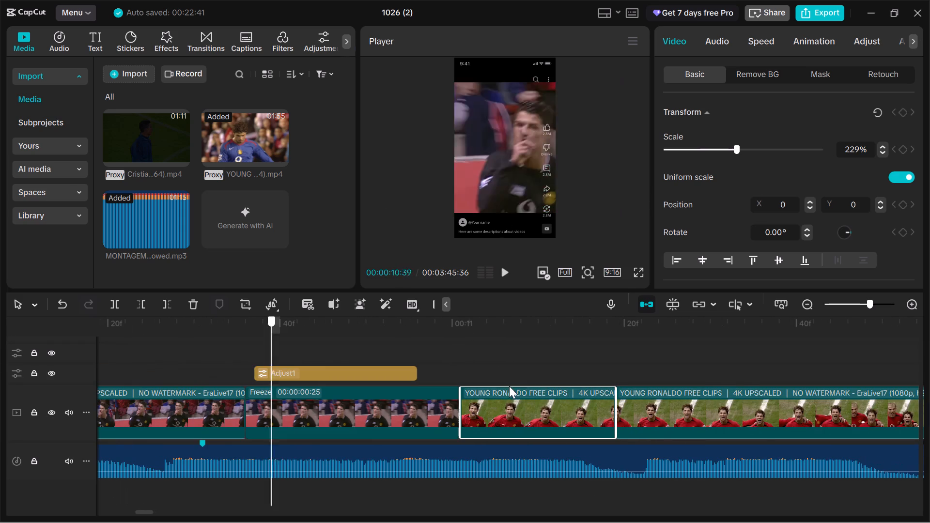
drag(509, 386, 537, 387)
Copy the Adjust1 layer above the black-shirt freeze and paste it over the red-shirt close-up at 00:00:11:06.
click(378, 369)
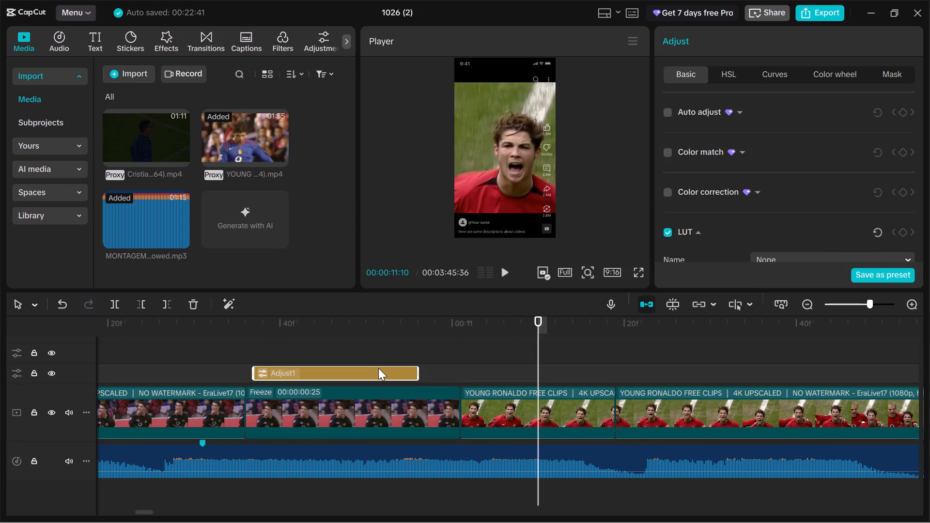
key(ctrl+c)
click(523, 364)
click(502, 368)
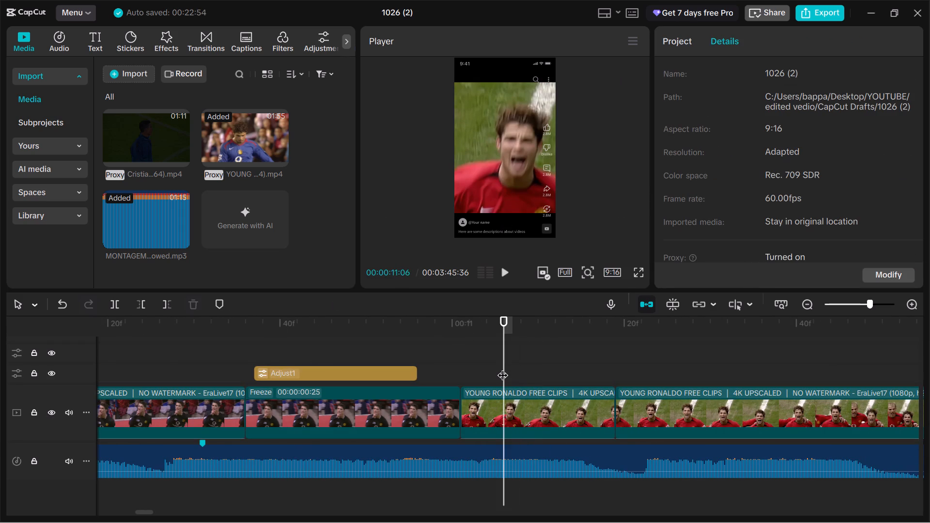
key(ctrl+v)
Align the pasted Adjust1 layer with the start of the red-shirt close-up and trim its end to the clip's end.
drag(524, 372, 491, 373)
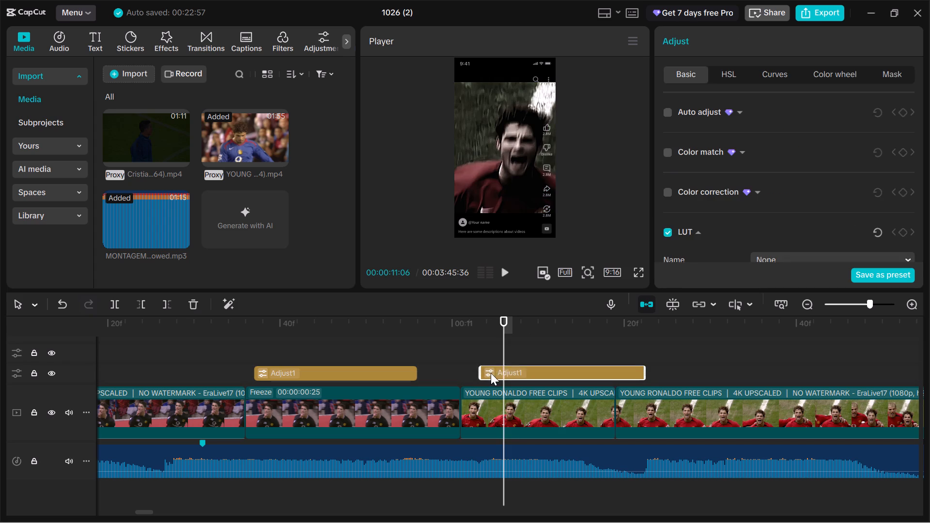
drag(491, 373, 482, 374)
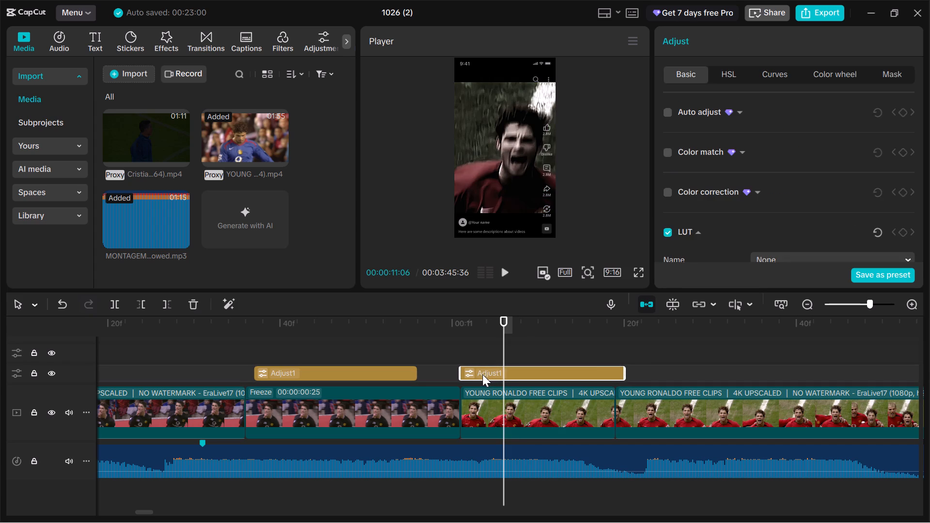
drag(626, 368, 624, 369)
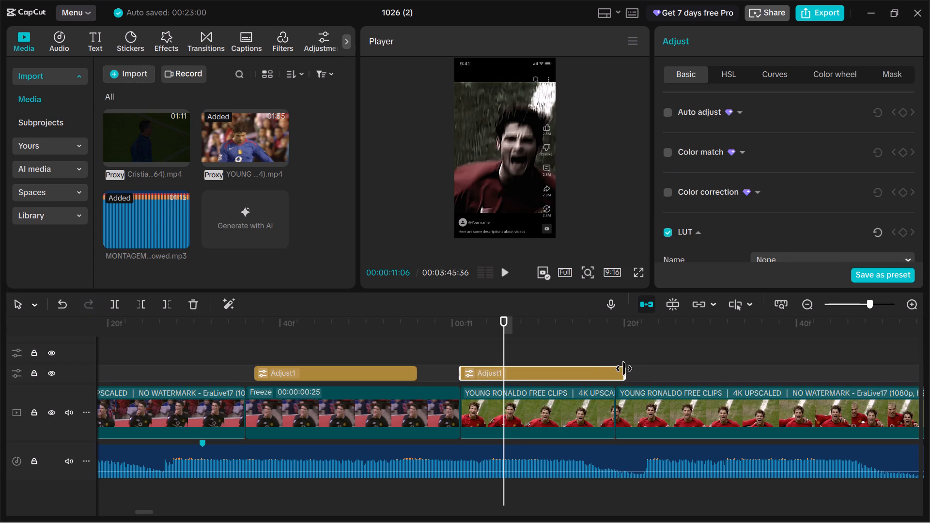
drag(624, 369, 613, 369)
Scrub back over the adjusted red-shirt close-up from 00:00:11:20 to the end of the freeze at 00:00:10:59.
click(626, 366)
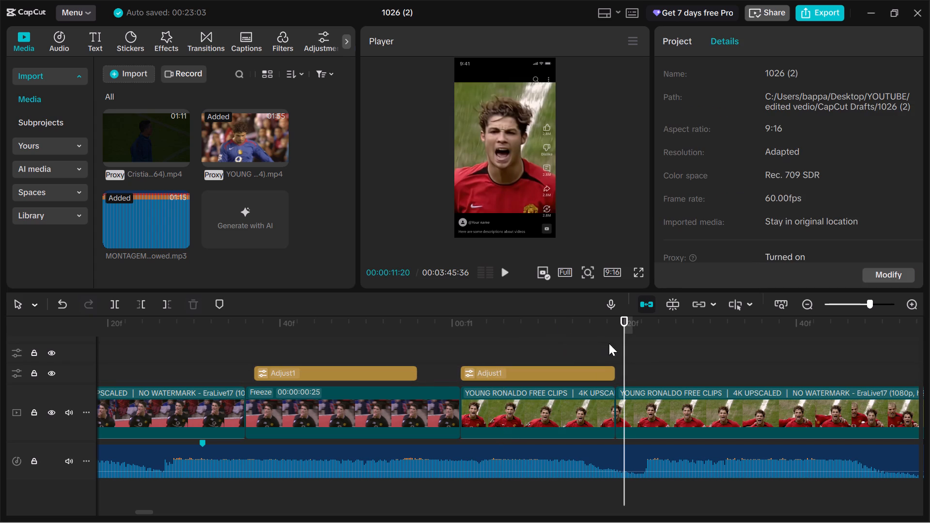
drag(625, 348, 442, 362)
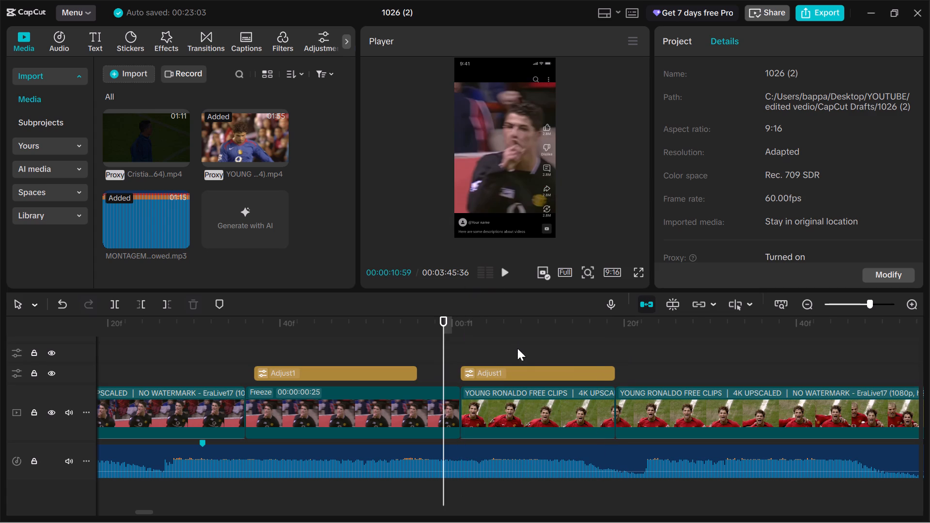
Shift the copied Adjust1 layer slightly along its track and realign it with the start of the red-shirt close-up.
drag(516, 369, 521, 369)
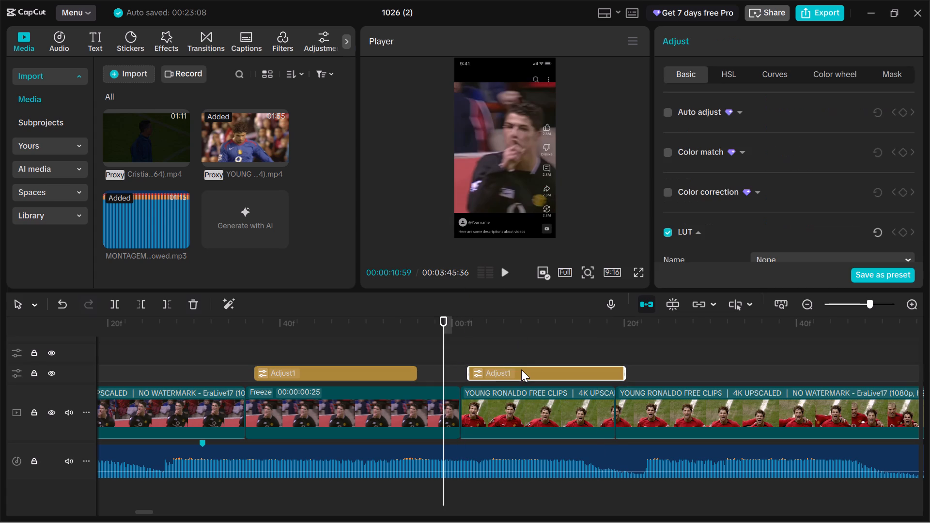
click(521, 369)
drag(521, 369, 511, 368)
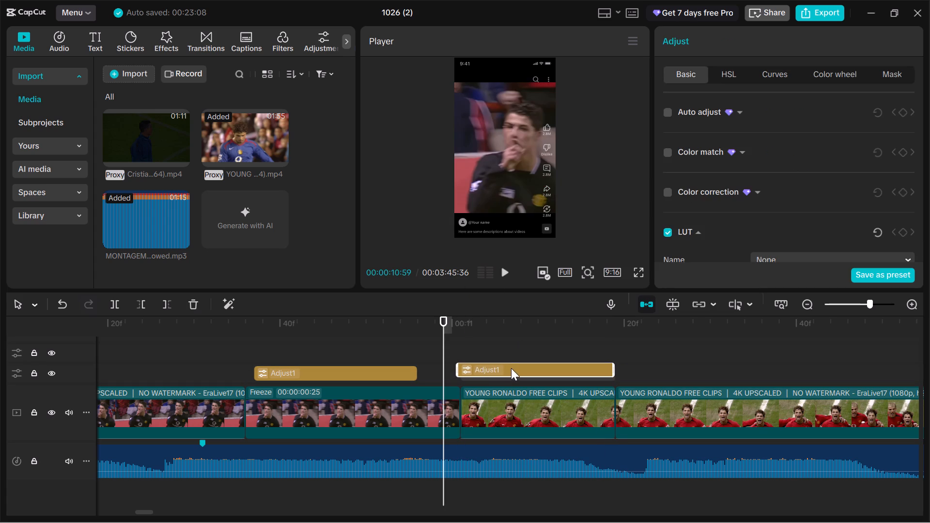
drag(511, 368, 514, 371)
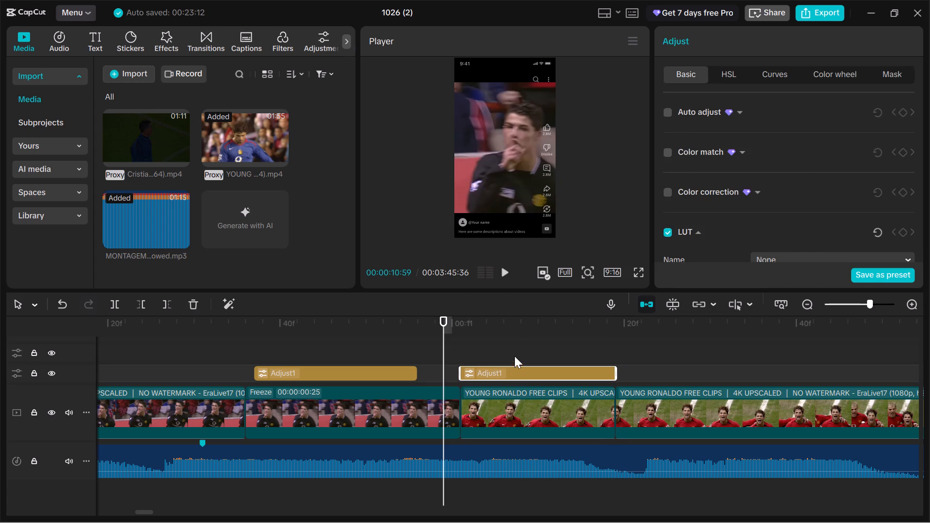
Play the edit from 00:00:10:56 to review the cut from the black-shirt freeze into the adjusted red-shirt close-up.
click(514, 354)
drag(513, 353, 419, 355)
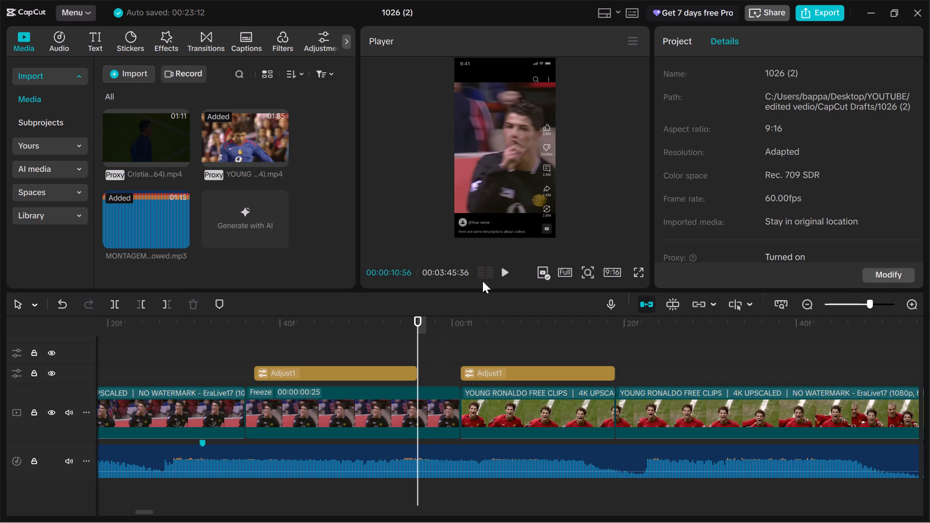
click(499, 275)
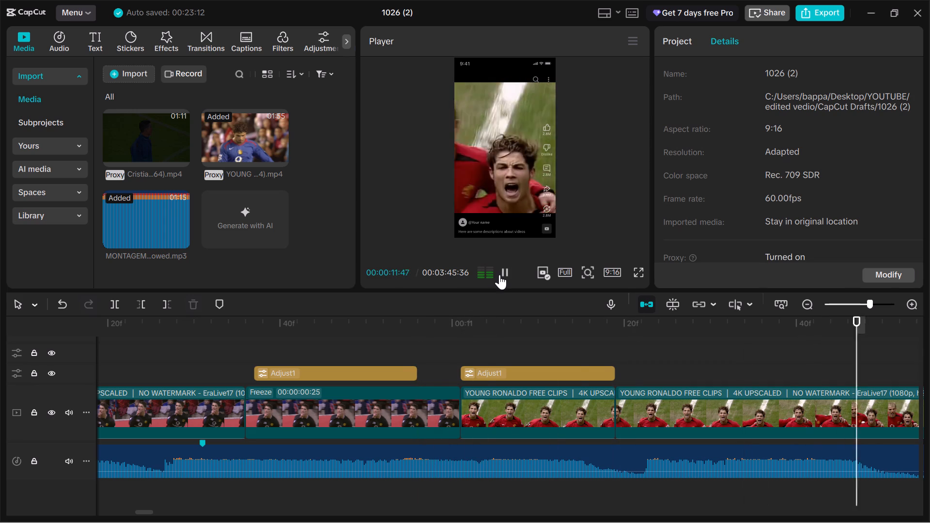
Insert a freeze frame in the red-shirt close-up at 00:00:11:08.
click(520, 430)
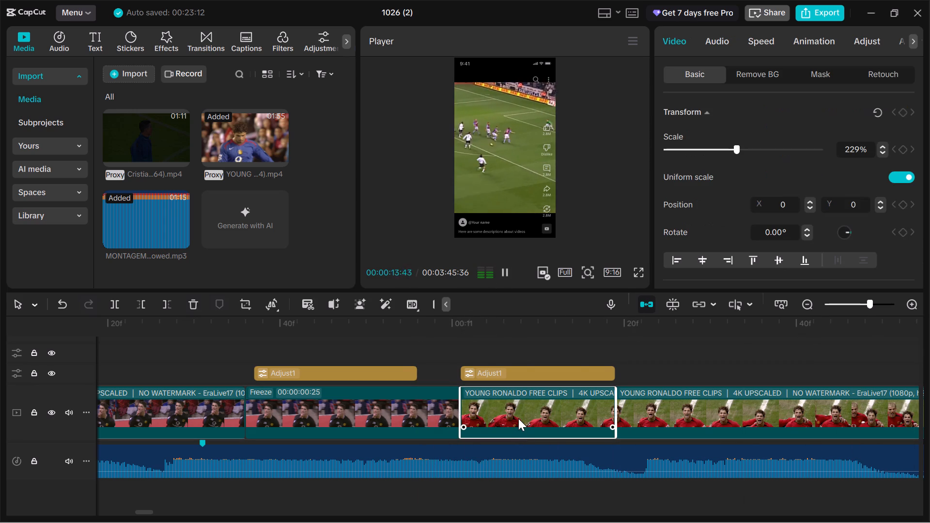
click(518, 411)
click(521, 362)
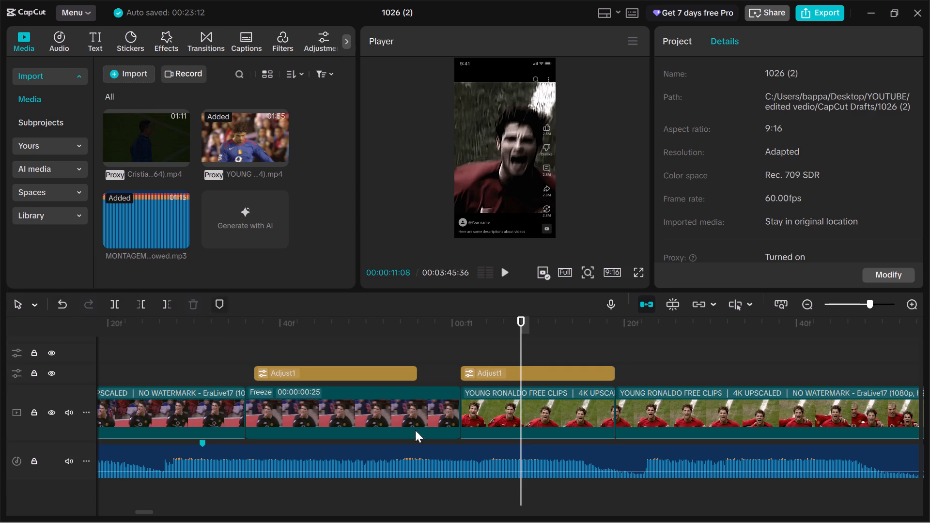
click(476, 413)
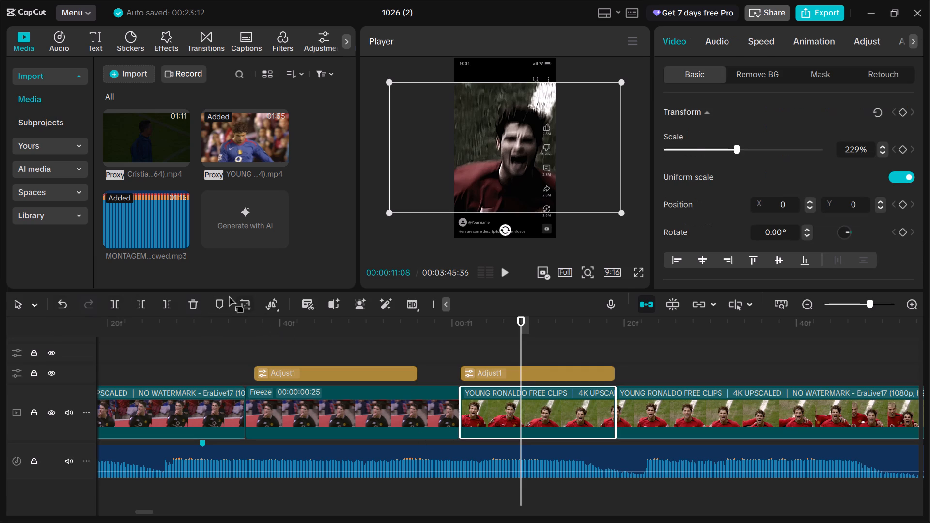
click(275, 303)
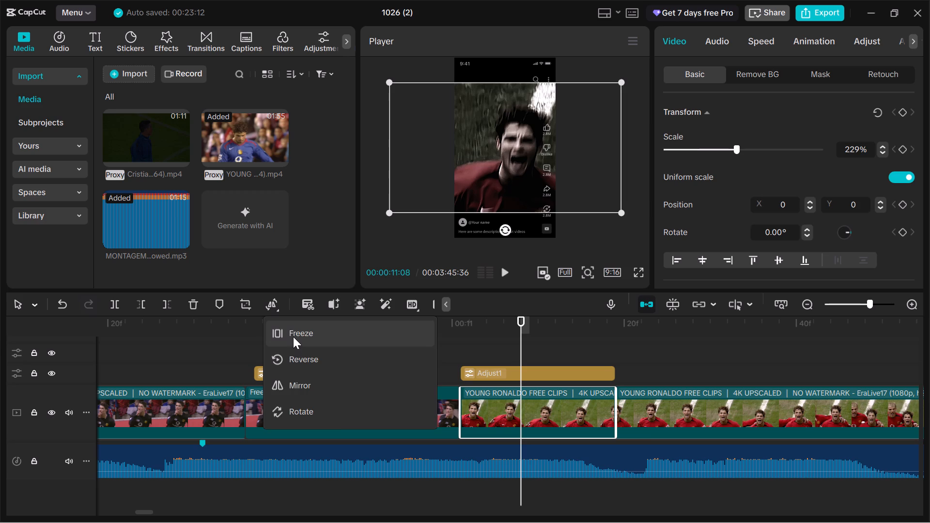
click(293, 337)
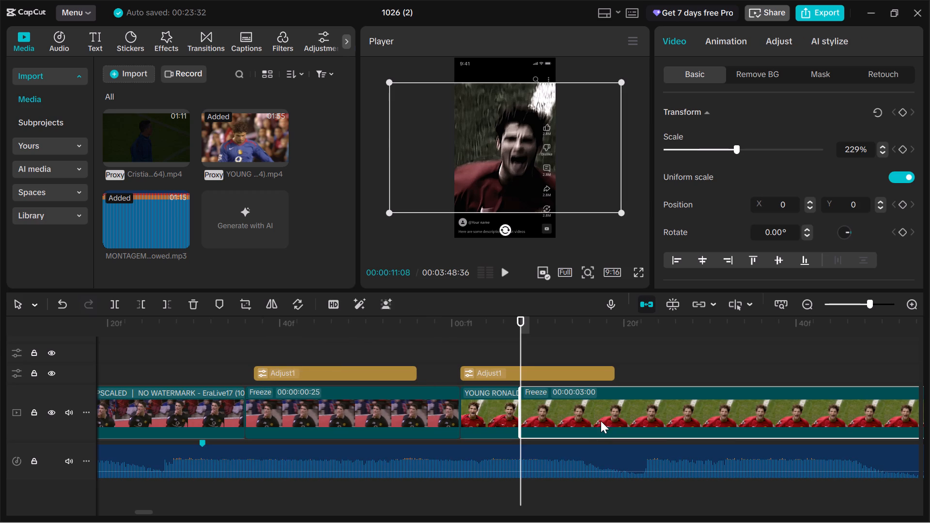
Split the red-shirt freeze at 00:00:11:26 and delete the remainder, keeping an 18-frame freeze.
click(620, 412)
click(651, 408)
drag(520, 361, 672, 367)
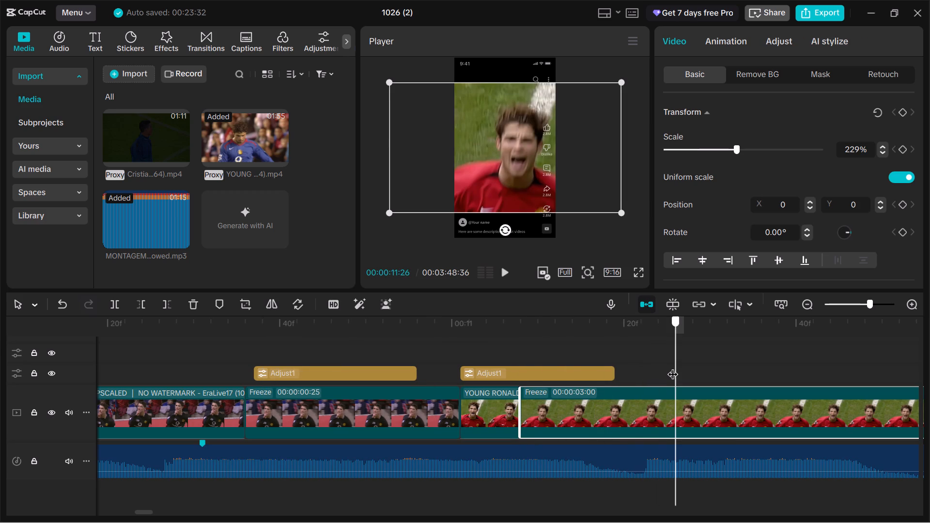
key(ctrl+b)
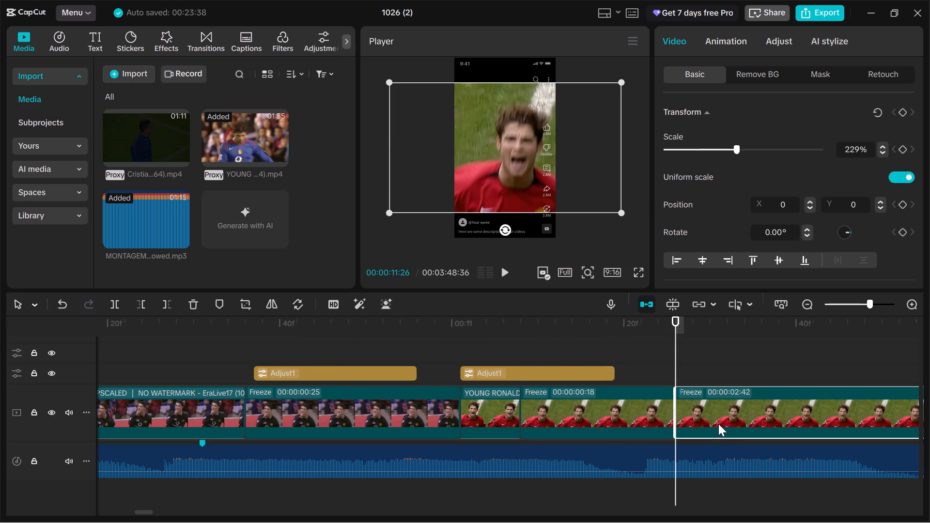
key(BackSpace)
Play from 00:00:11:23 to about 00:00:11:36 to review the transition out of the shortened red-shirt freeze.
click(619, 406)
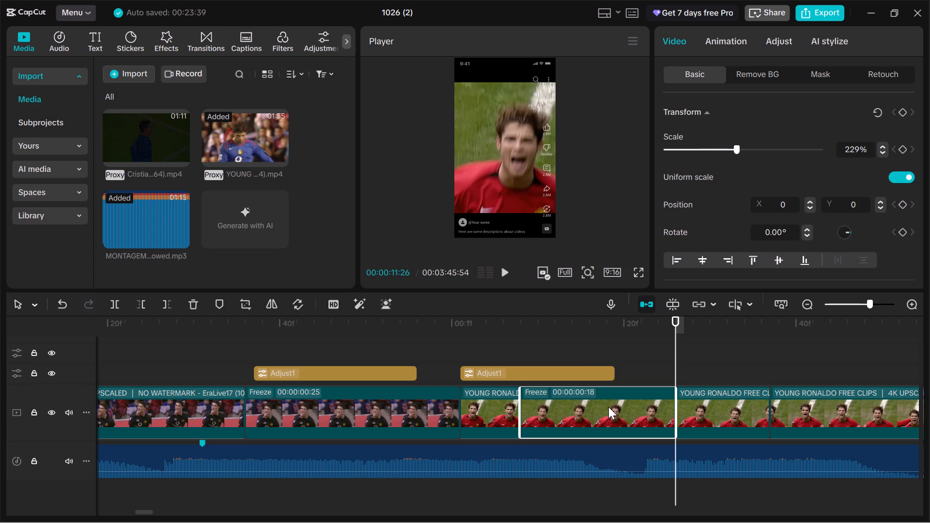
click(588, 370)
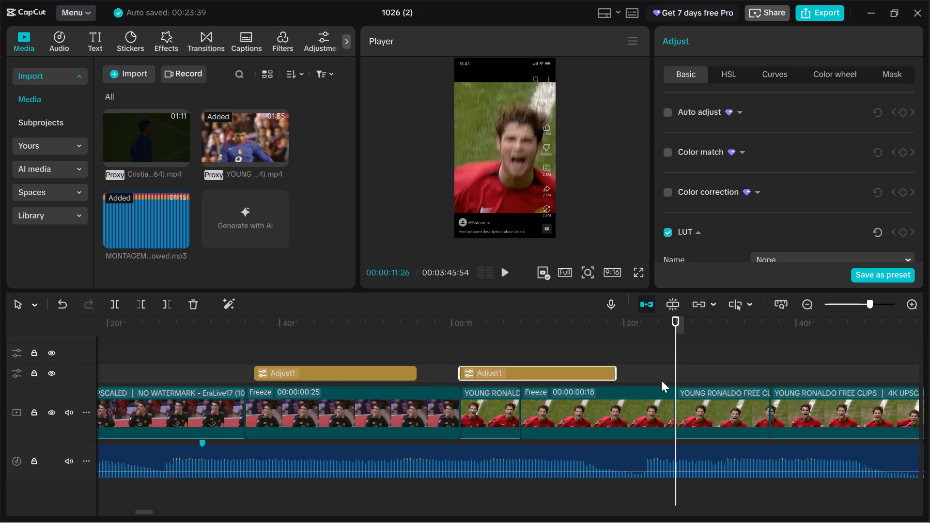
click(648, 369)
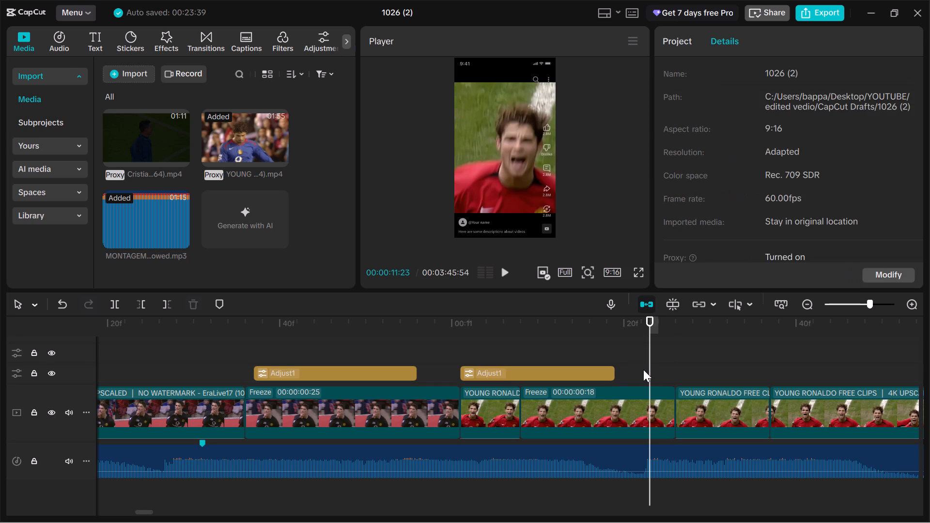
key(space)
key(space)
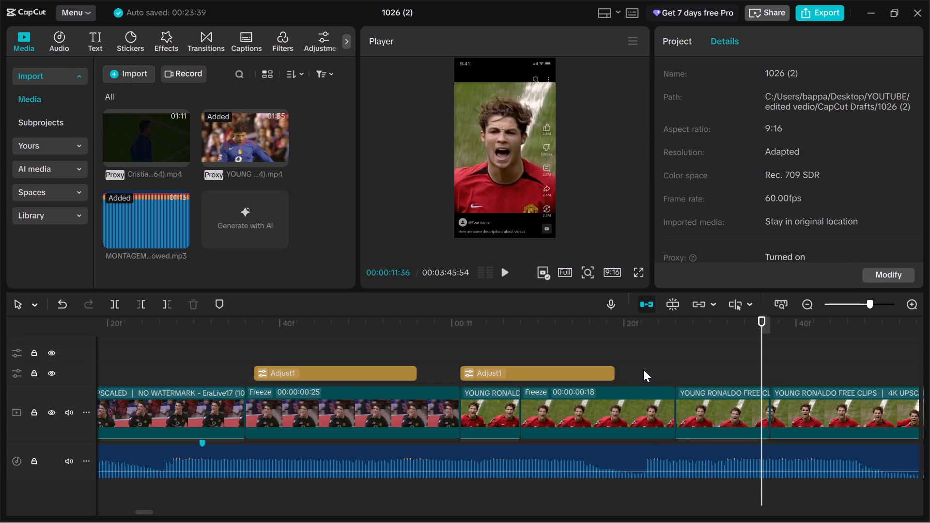
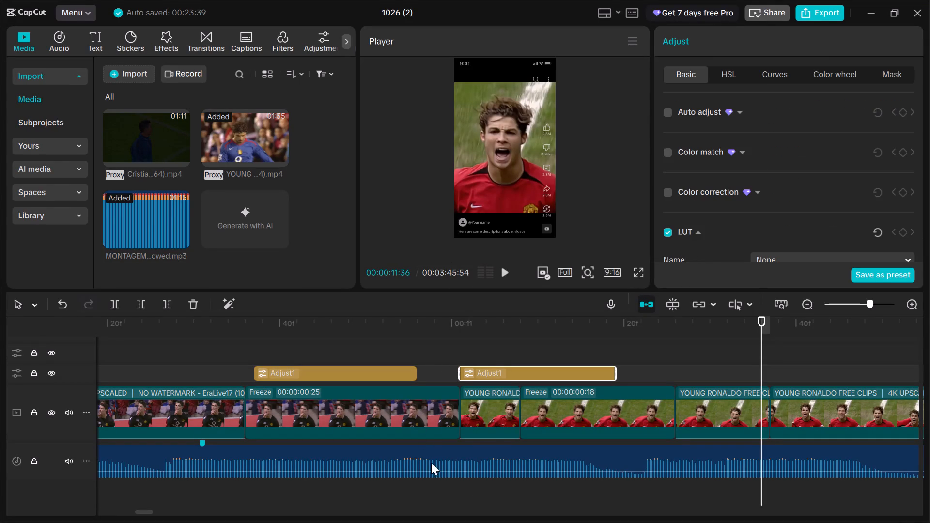
Delete the short unfrozen Ronaldo clip sitting between the two freeze frames on the main video track.
click(495, 438)
key(BackSpace)
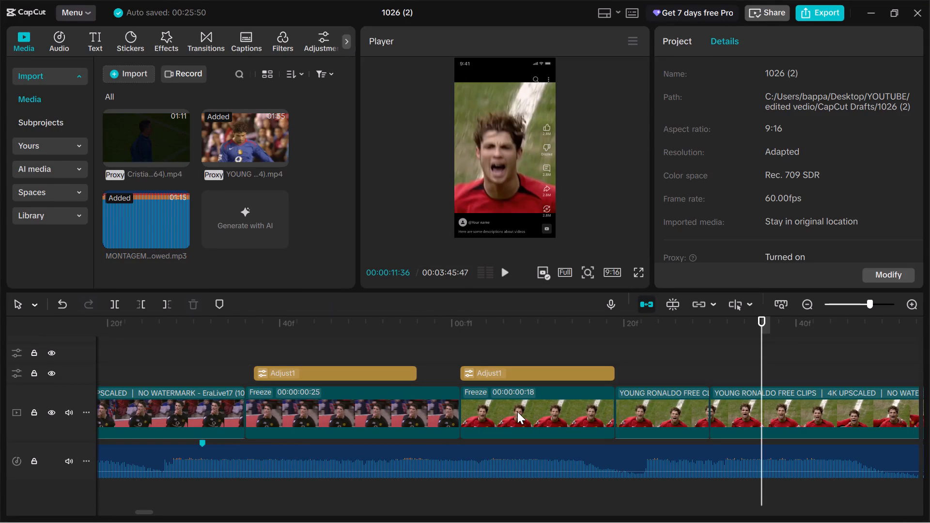
Play back the edit from 00:00:10:52 and scrub back to the first freeze frame to review the cuts.
click(380, 358)
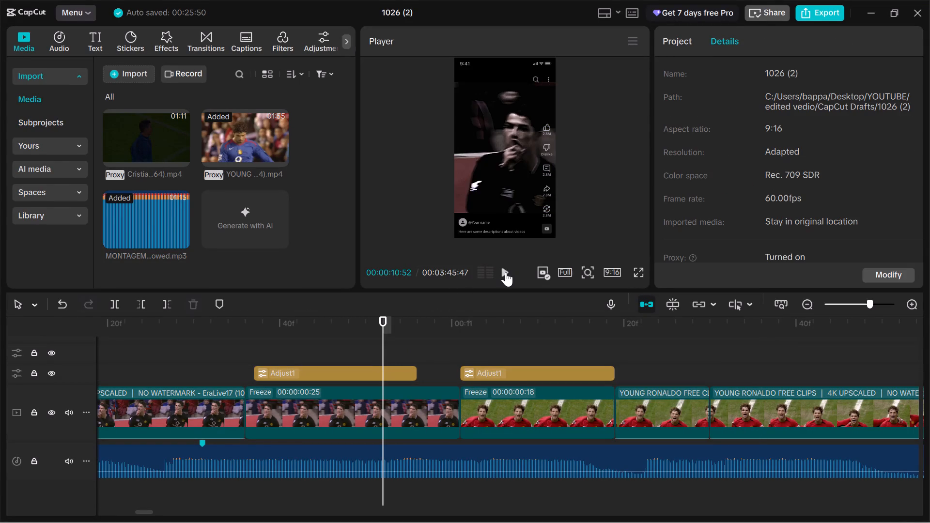
click(507, 272)
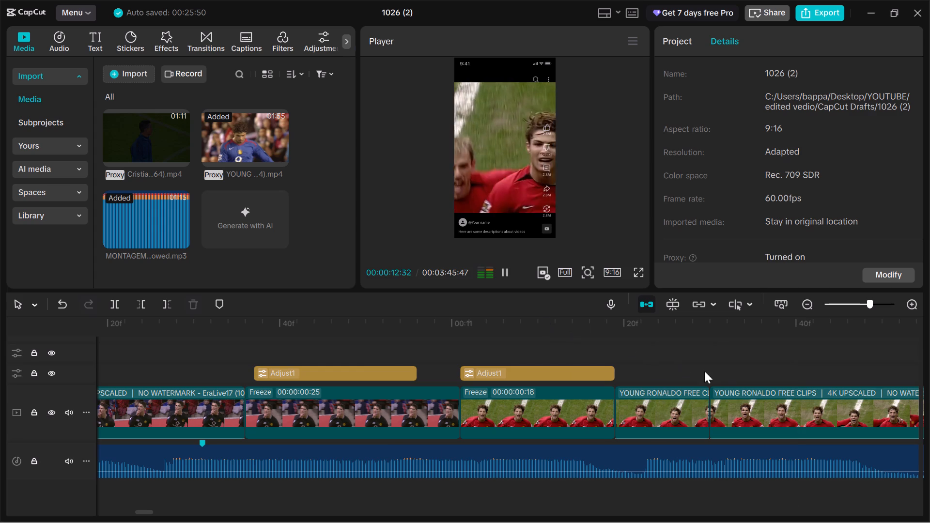
click(691, 387)
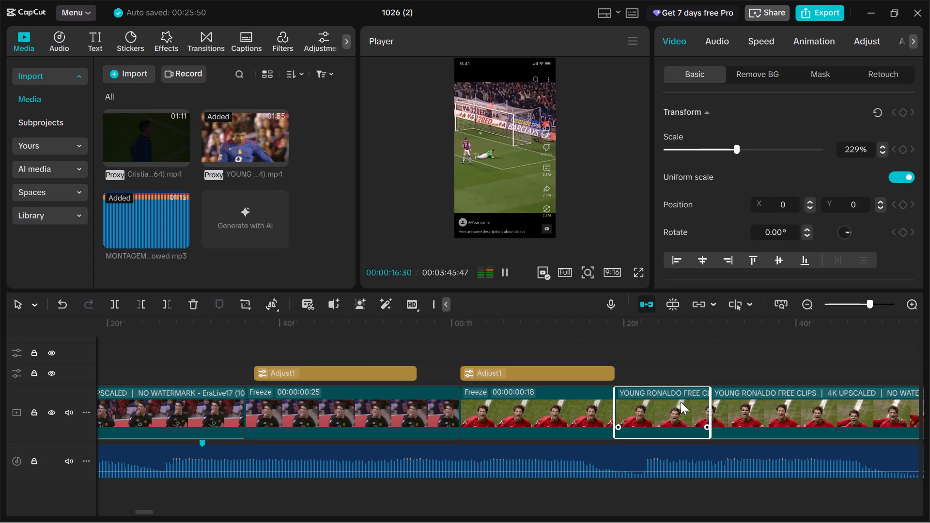
key(space)
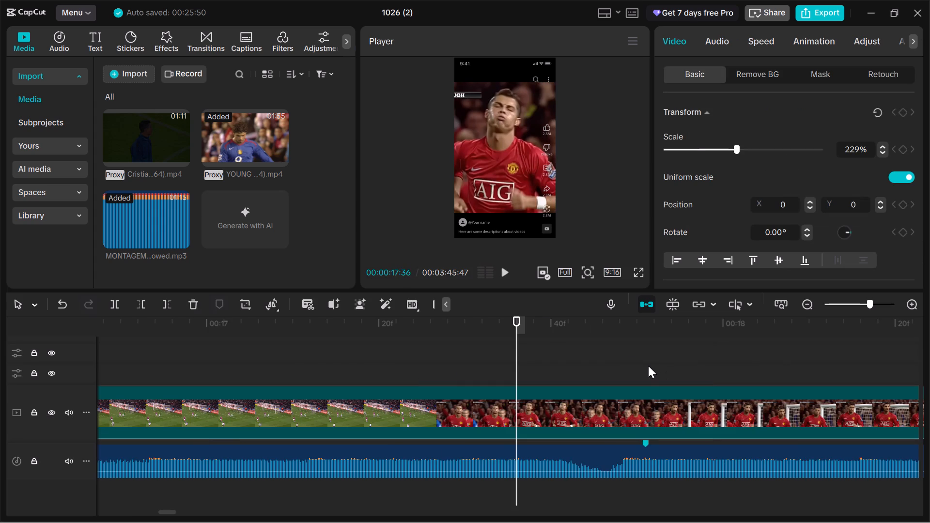
drag(517, 354, 246, 401)
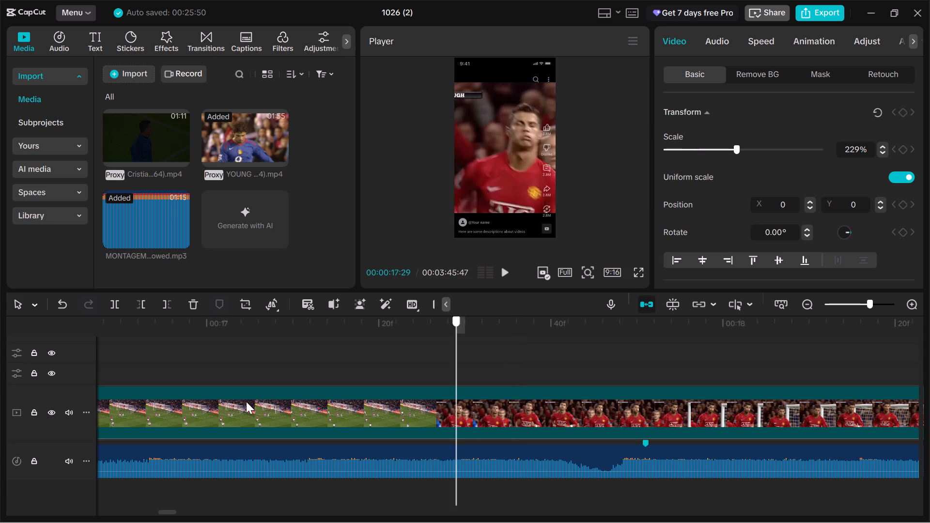
drag(246, 401, 136, 445)
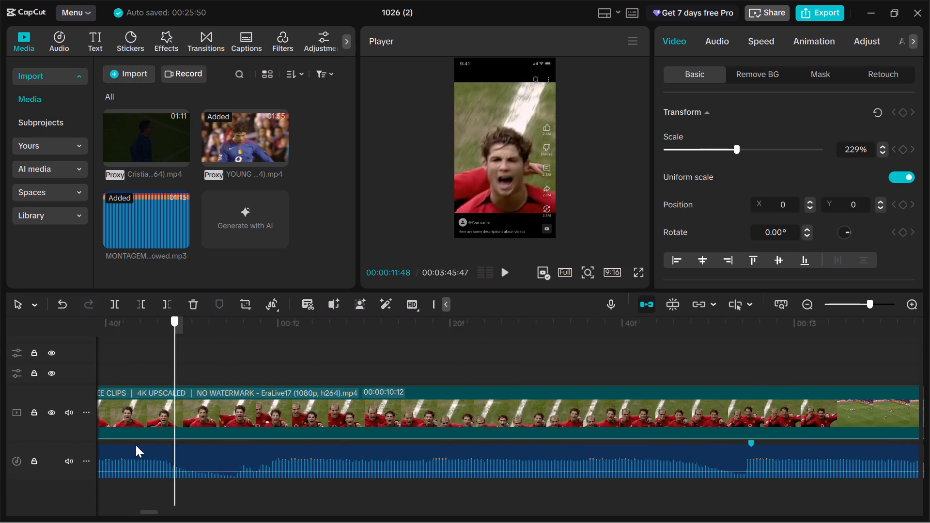
drag(136, 445, 555, 424)
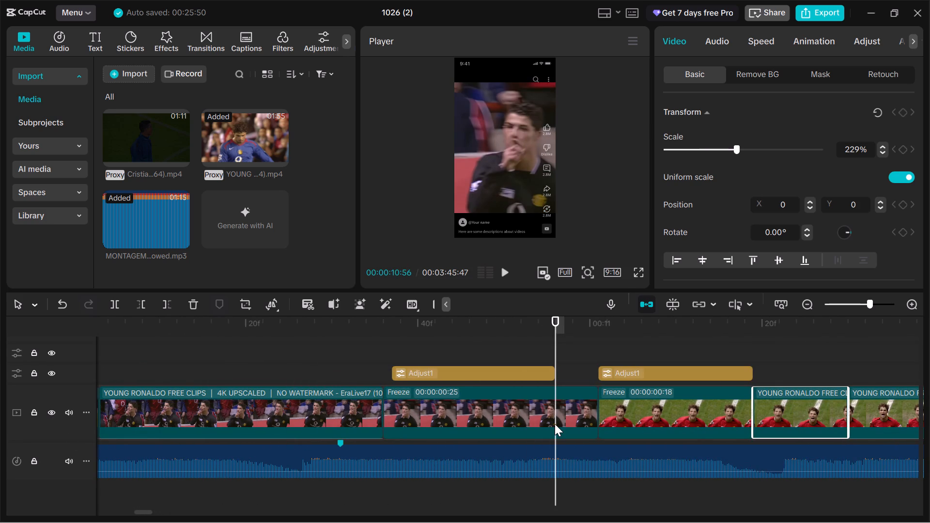
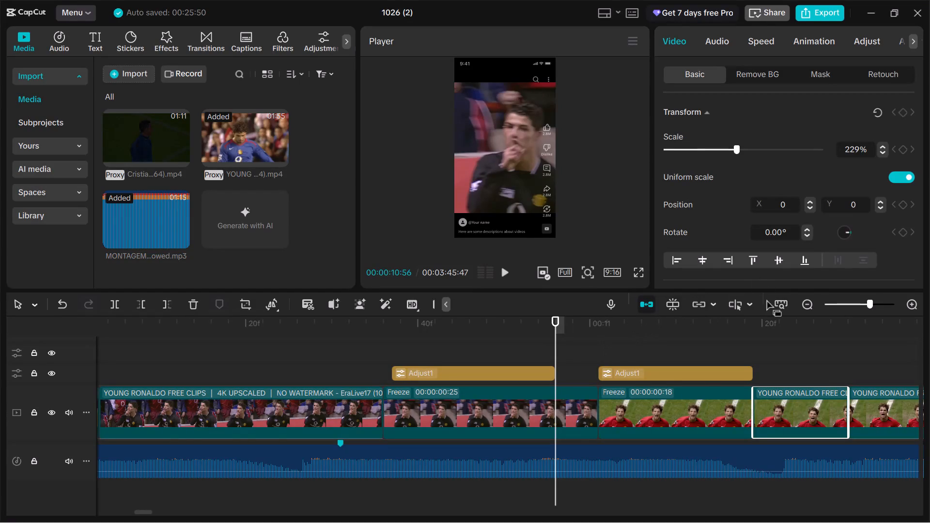
Duplicate the short red-shirt Ronaldo clip after the second freeze frame and insert the copy directly behind it on the main track.
click(790, 370)
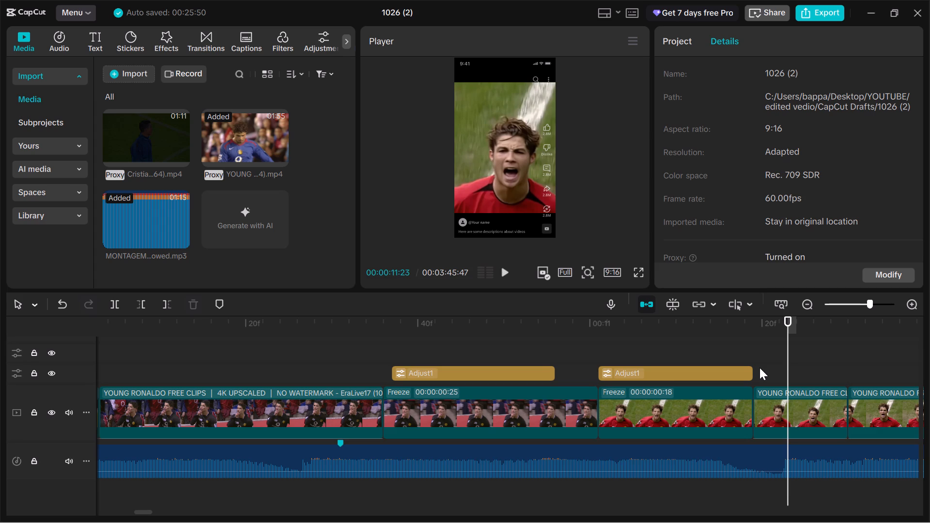
click(589, 359)
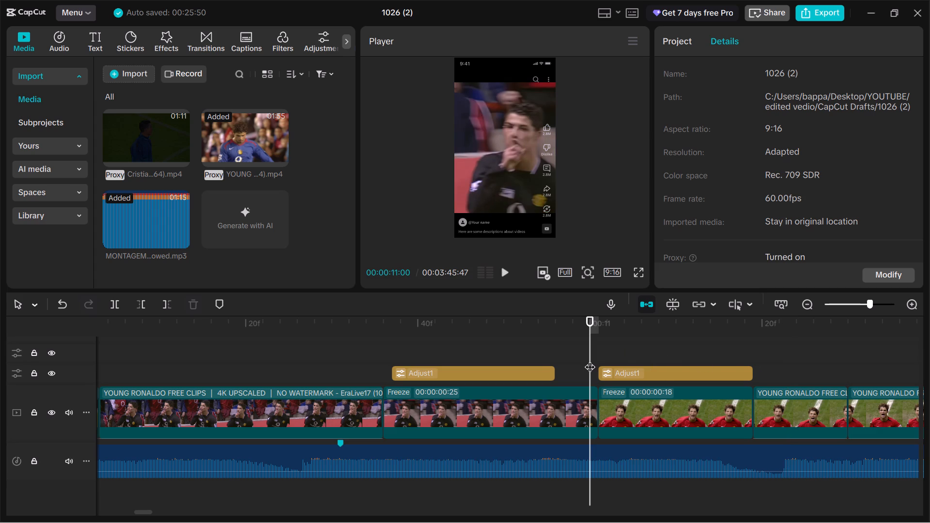
click(739, 358)
click(769, 362)
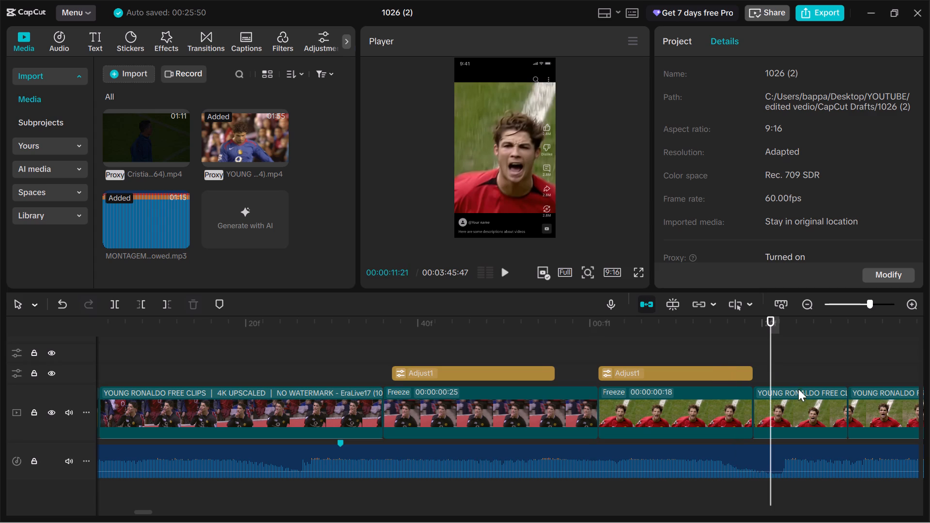
click(797, 398)
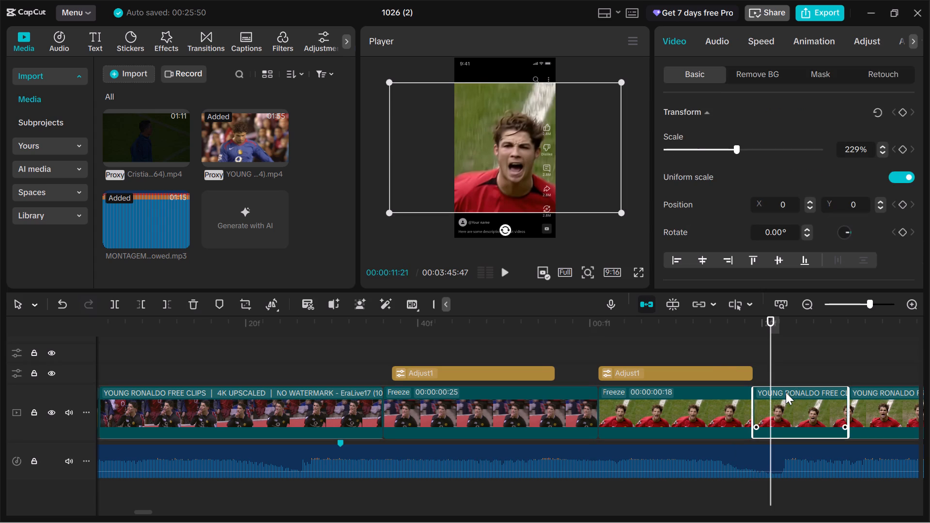
key(ctrl+c)
scroll(856, 379, left, 1)
click(663, 386)
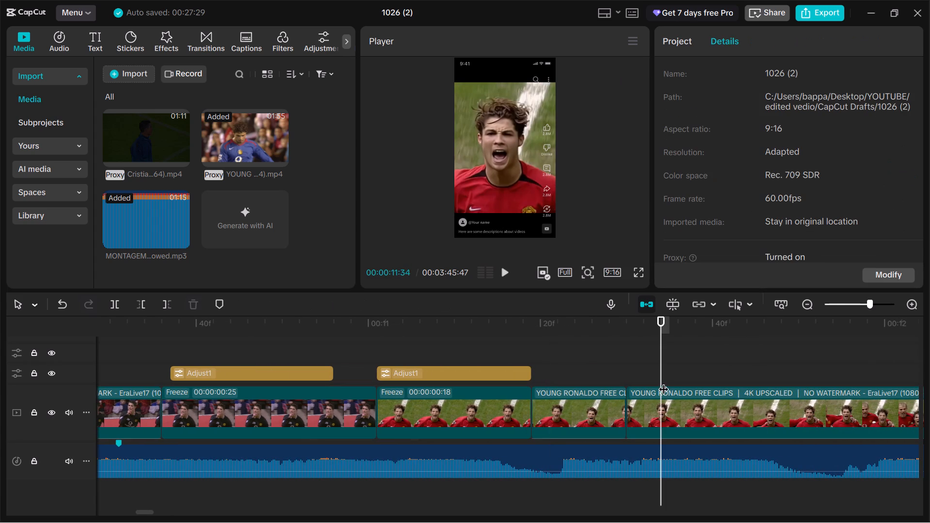
click(643, 365)
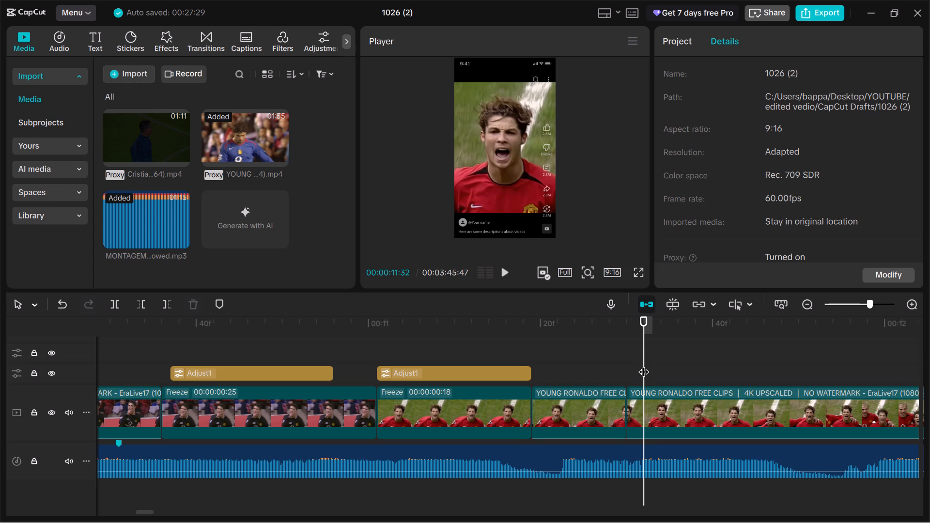
key(ctrl+v)
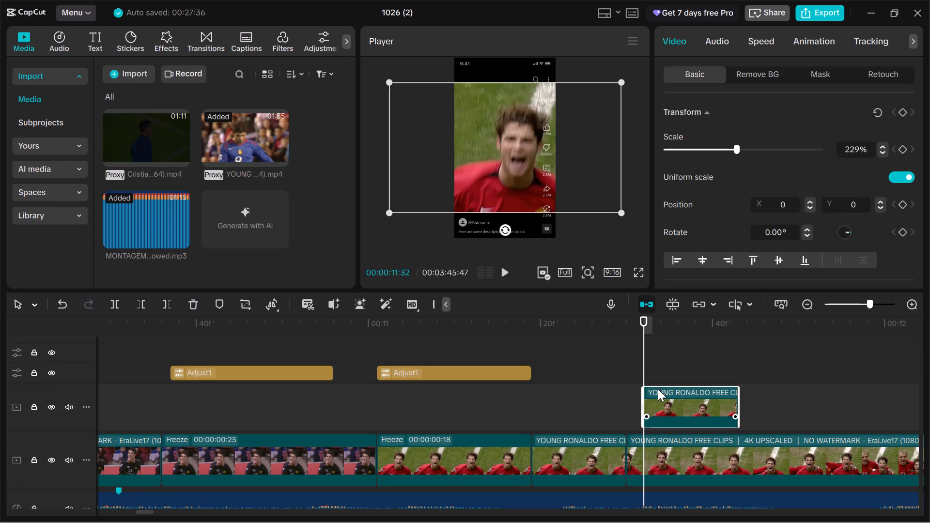
drag(660, 396, 653, 445)
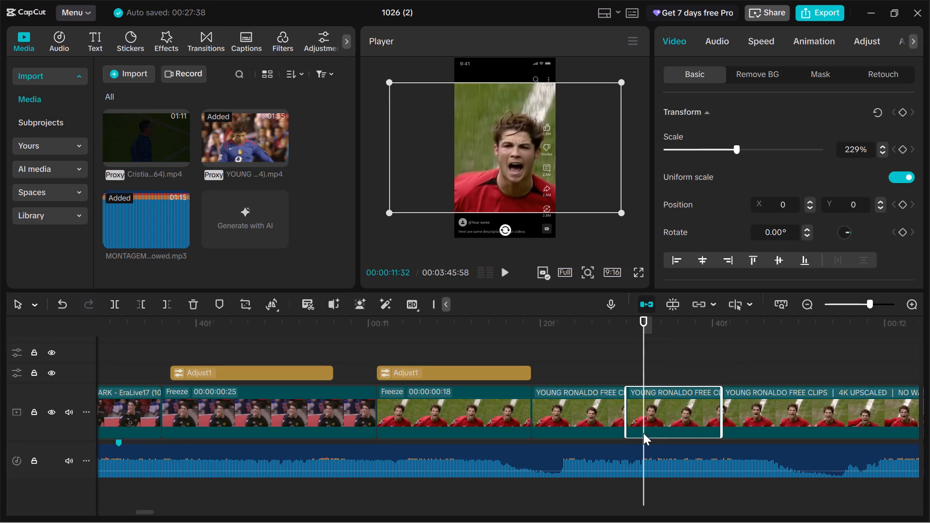
Reverse the duplicated short Ronaldo clip on the main video track.
click(269, 306)
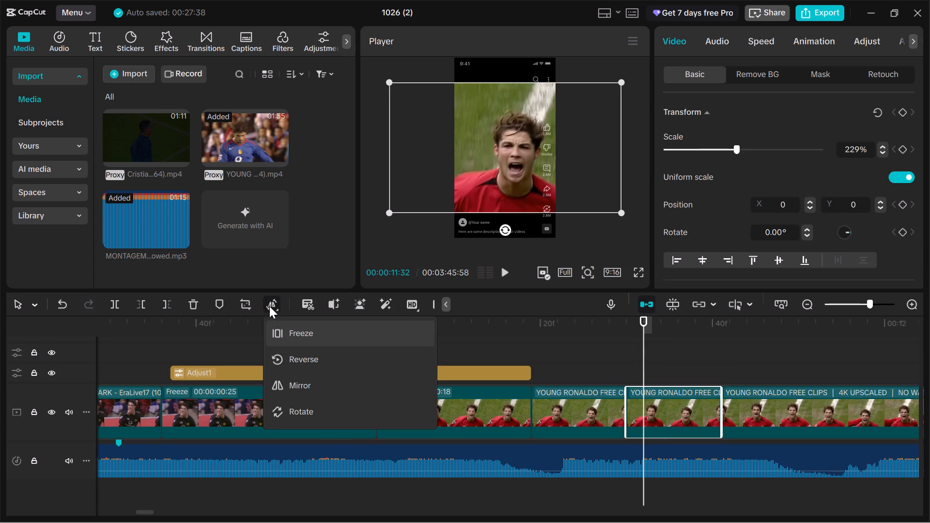
click(279, 361)
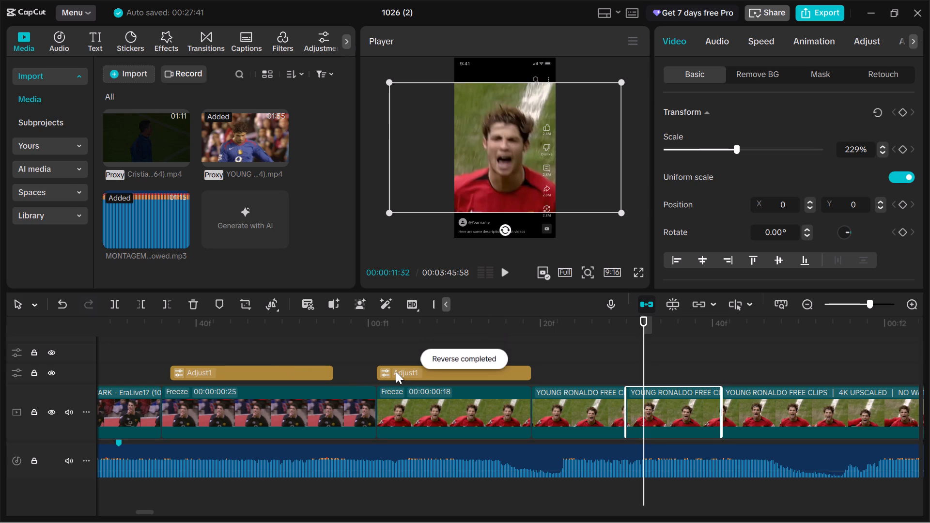
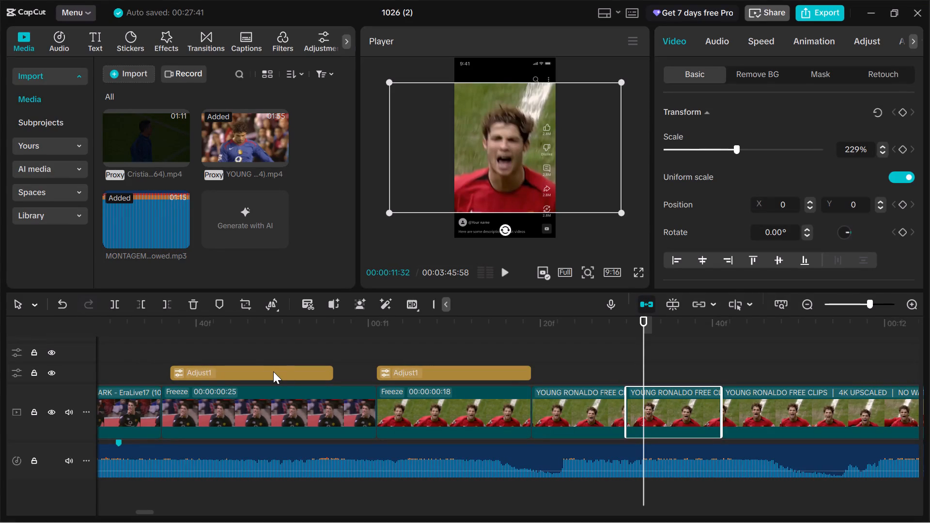
Play and scrub through the short red-shirt Ronaldo clips and the following footage to check their timing against the music beats.
click(588, 367)
drag(589, 364, 565, 380)
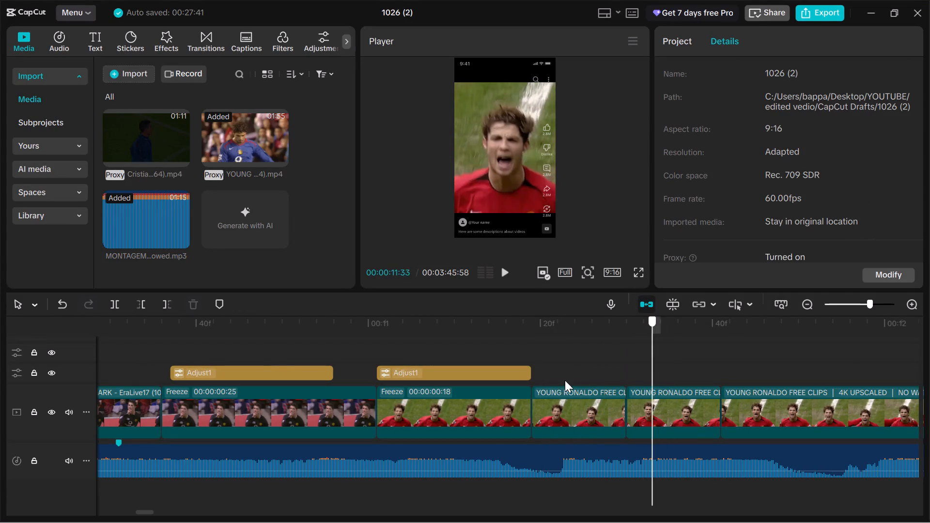
drag(565, 380, 518, 379)
click(508, 268)
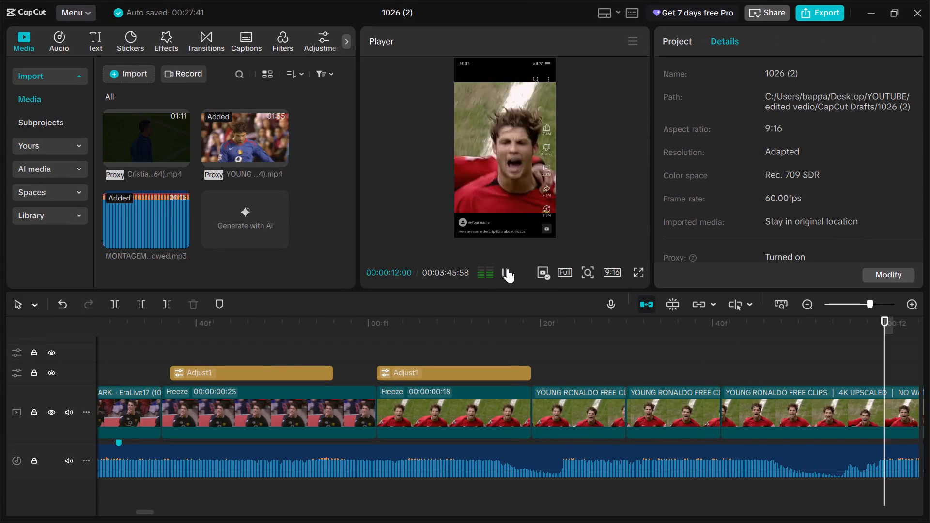
click(508, 268)
drag(518, 367, 223, 426)
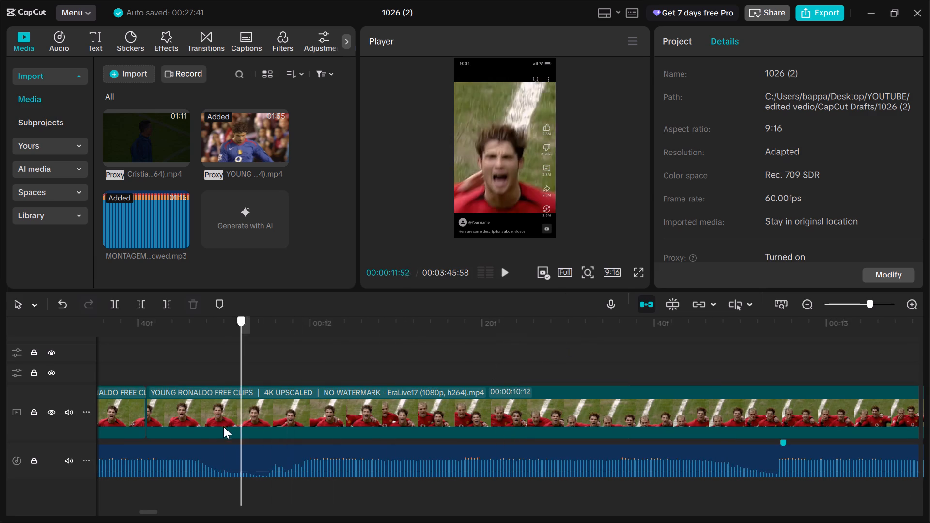
drag(223, 426, 798, 454)
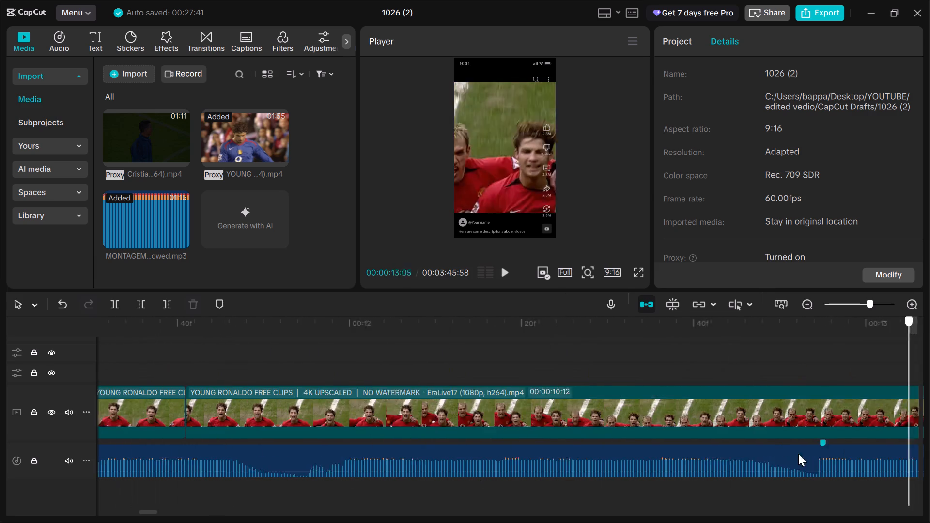
drag(798, 454, 898, 488)
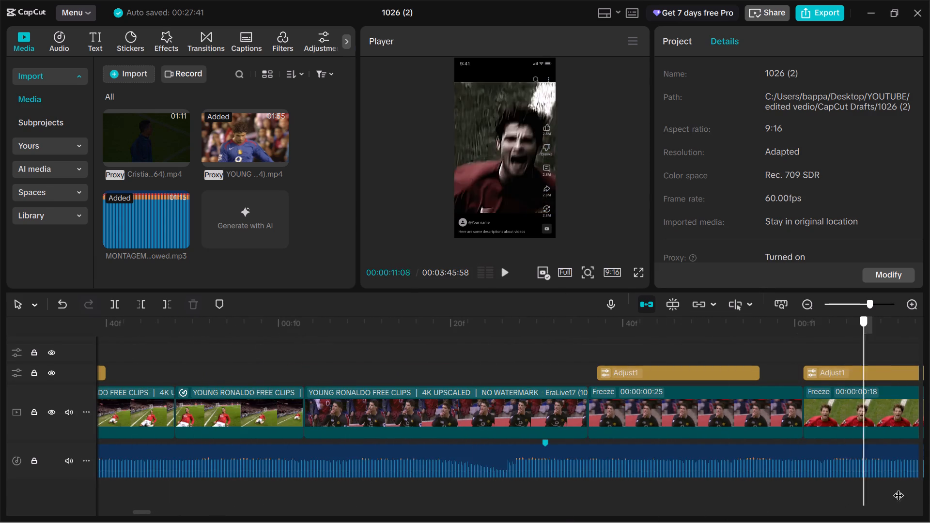
drag(898, 488, 315, 458)
Duplicate the first short red-shirt Ronaldo clip after the freeze frame and insert the copy behind the reversed clip on the main track.
click(448, 405)
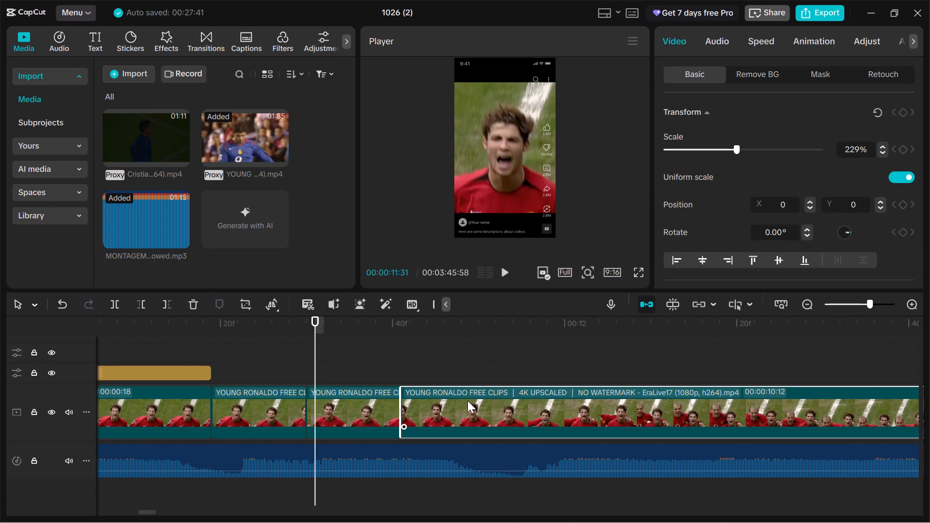
click(350, 403)
click(257, 409)
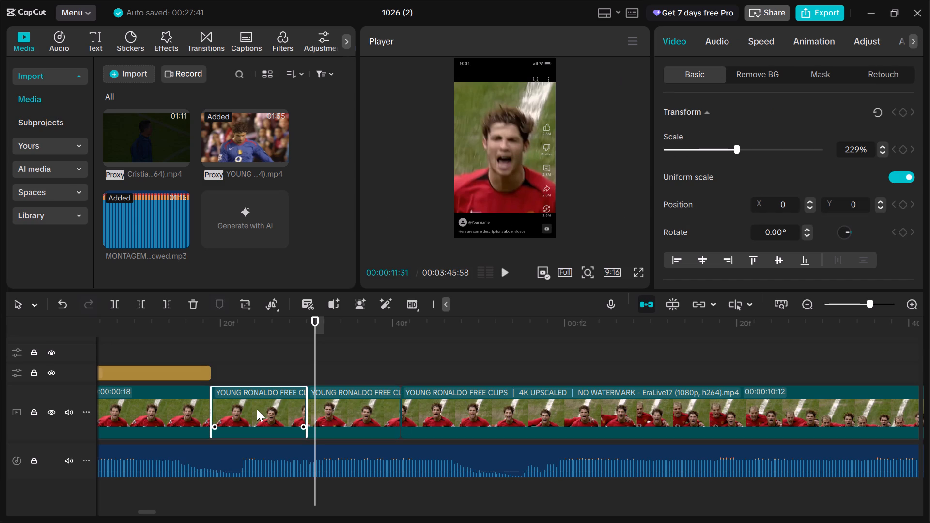
key(ctrl+c)
click(418, 354)
key(ctrl+v)
drag(460, 407, 449, 471)
Duplicate the reversed short Ronaldo clip and insert the copy as the fourth short clip, ahead of the long remaining clip.
click(368, 426)
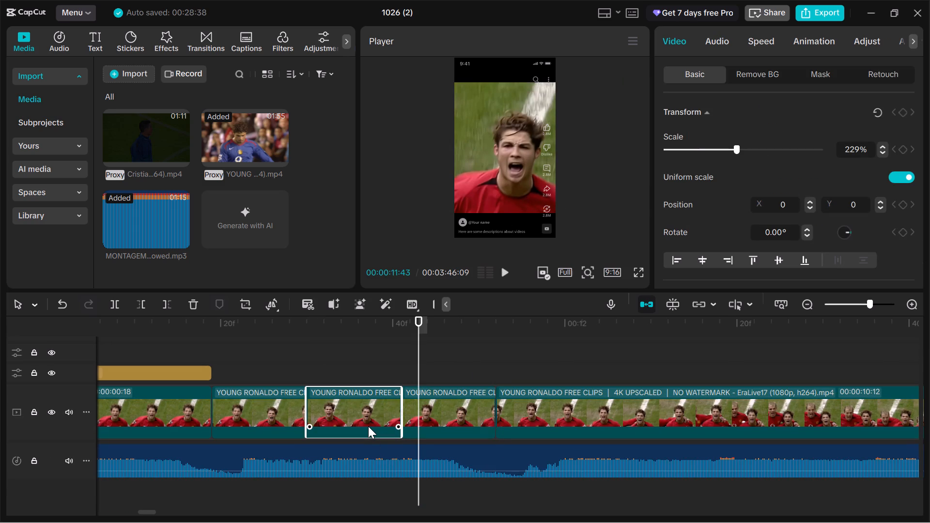
key(ctrl+c)
click(540, 371)
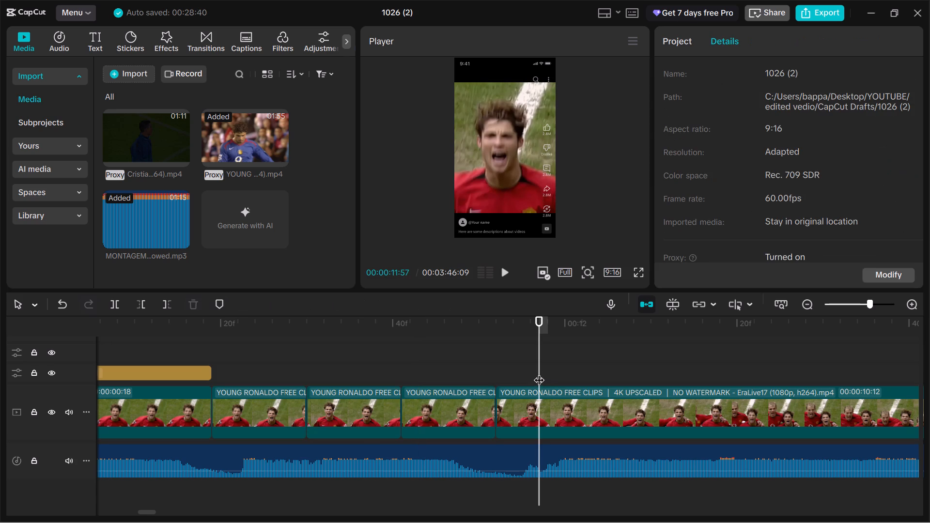
drag(537, 373, 491, 382)
drag(488, 376, 508, 369)
key(ctrl+v)
drag(528, 397, 522, 452)
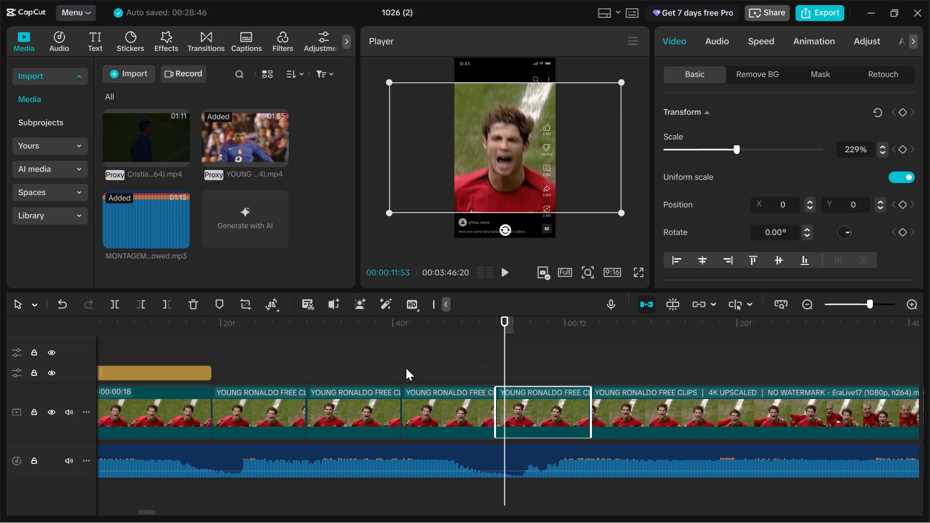
Copy the Adjust1 adjustment from the second freeze frame onto the first reversed short clip and trim it to that clip's length.
click(289, 410)
click(361, 415)
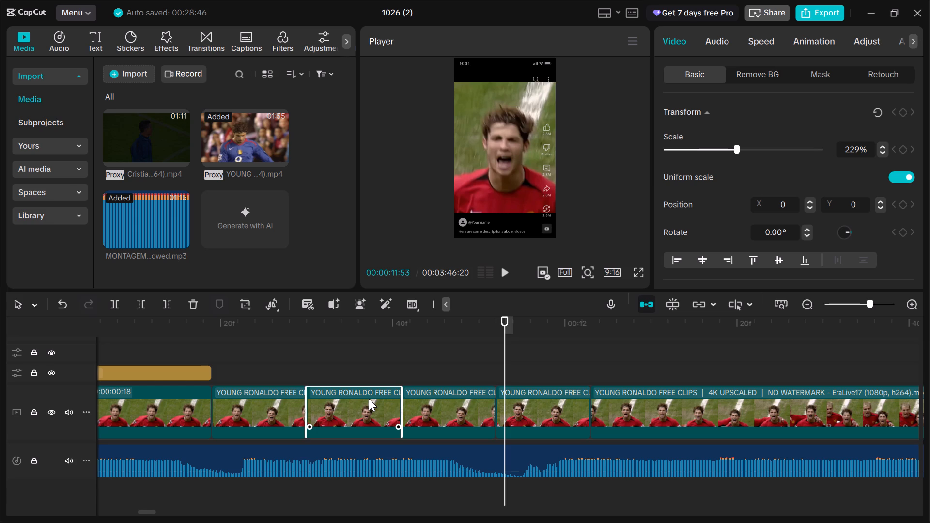
click(360, 369)
click(293, 368)
click(196, 364)
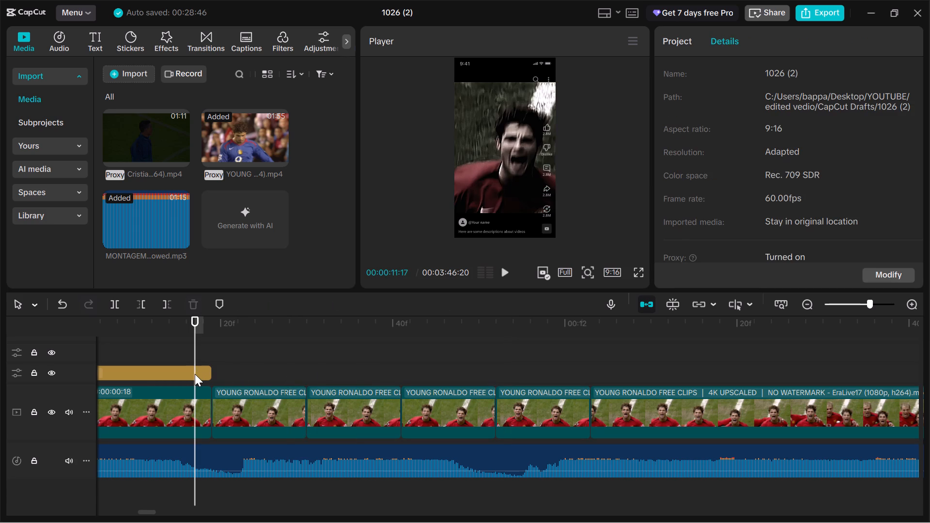
click(195, 374)
key(ctrl+c)
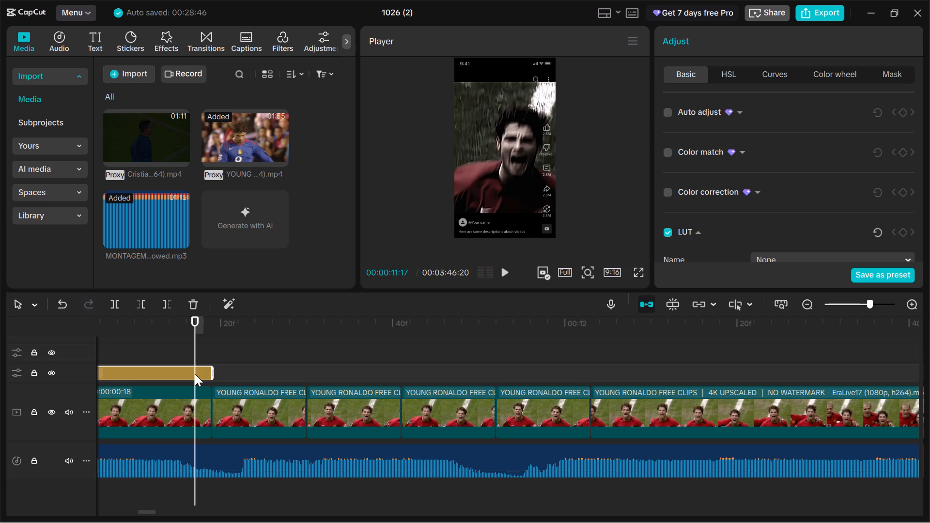
click(324, 376)
key(ctrl+v)
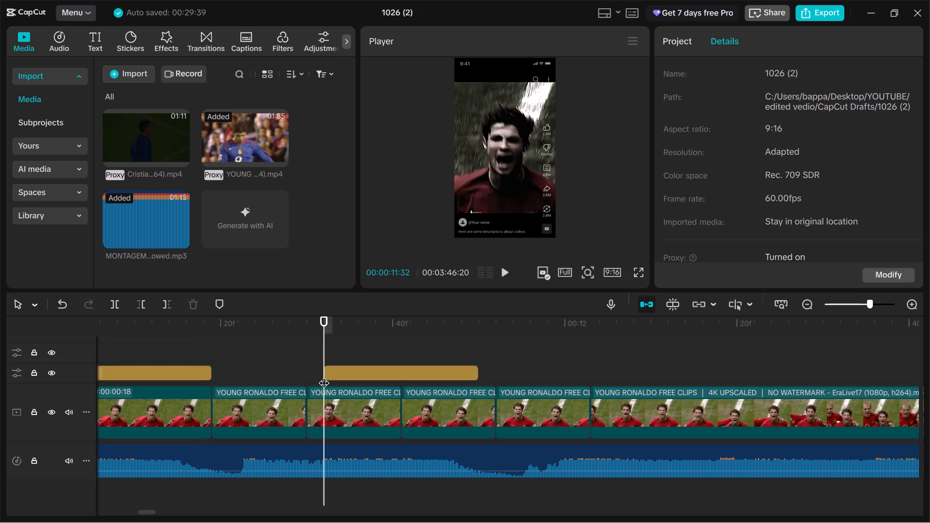
drag(340, 375, 326, 379)
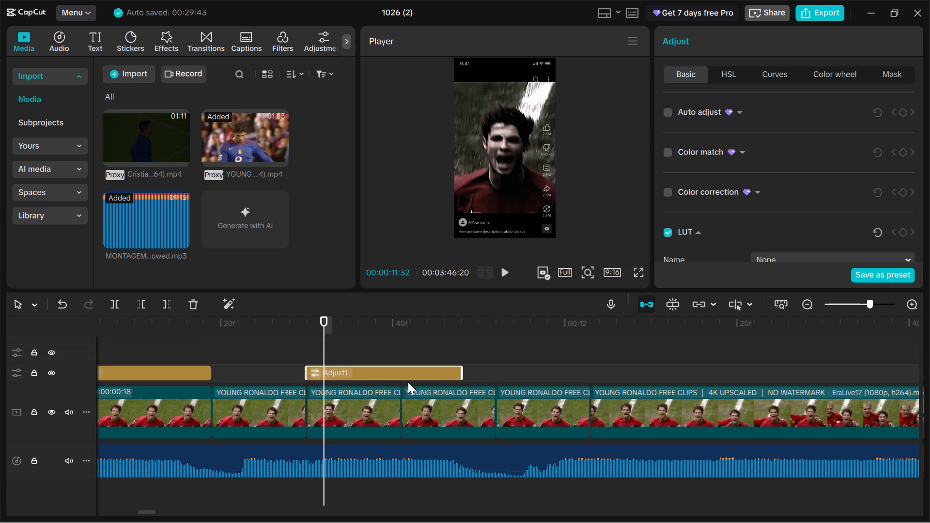
drag(464, 370, 403, 375)
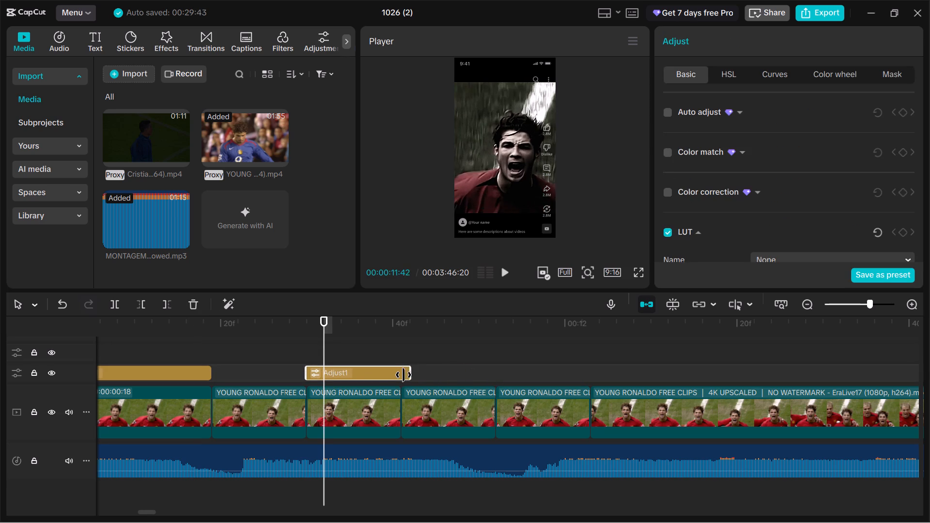
drag(403, 375, 403, 375)
Duplicate the trimmed Adjust1 adjustment and align the copy with the second reversed short clip.
key(ctrl+c)
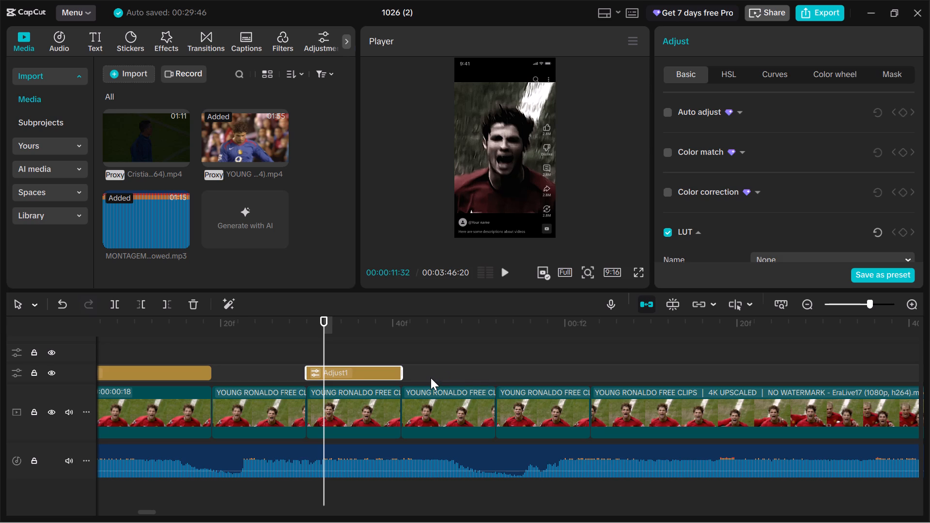
click(503, 370)
key(ctrl+v)
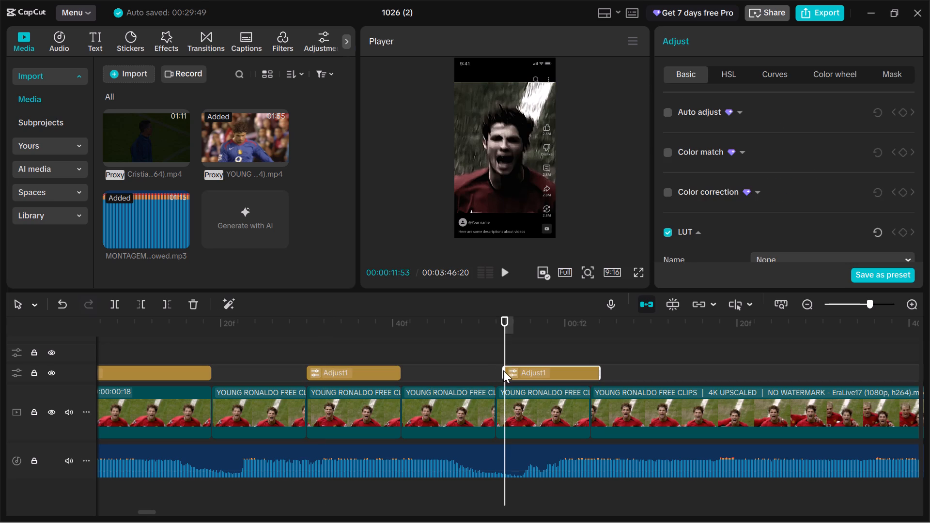
drag(510, 372, 502, 375)
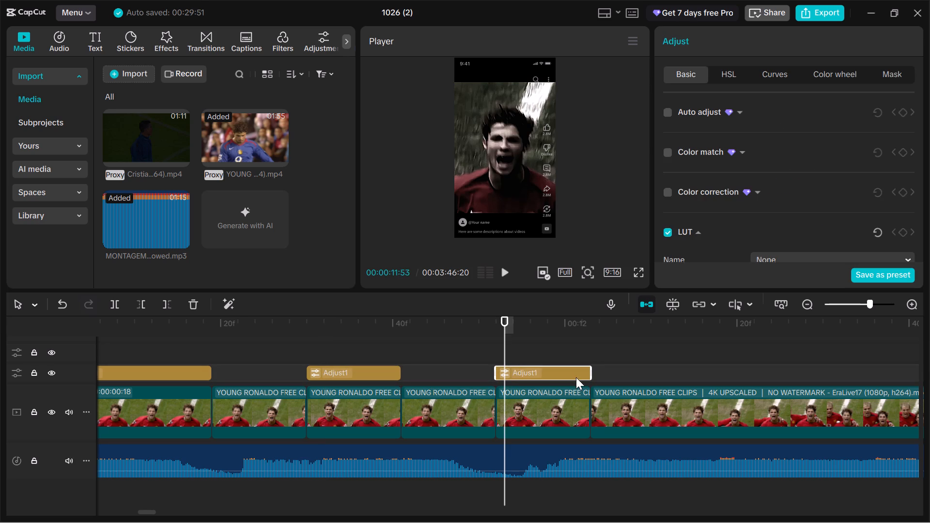
Play back the four alternating short Ronaldo clips with their adjustments repeatedly to check the rhythm against the music.
click(662, 372)
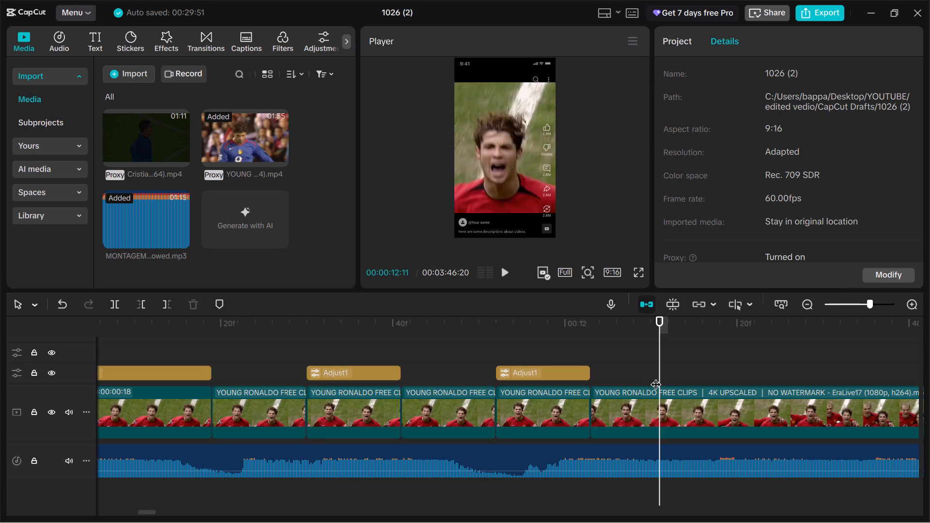
drag(657, 374, 203, 376)
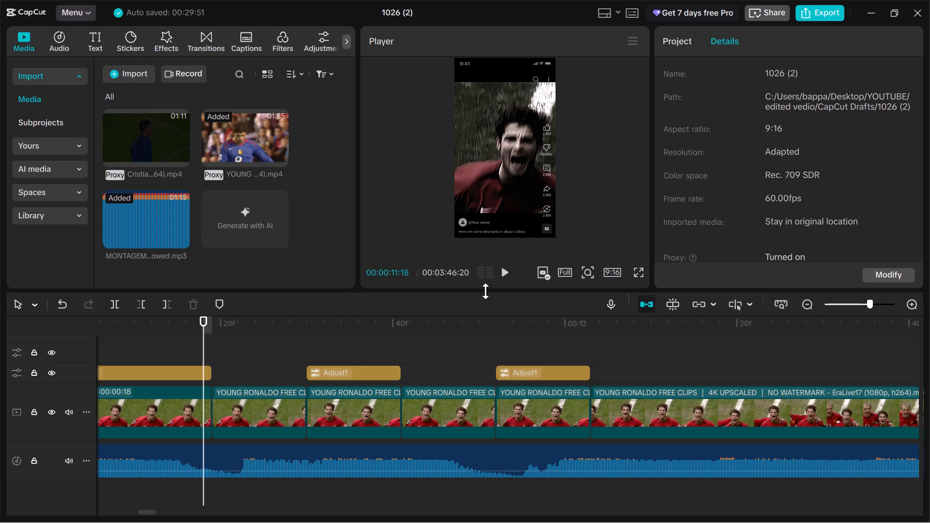
click(502, 279)
click(503, 279)
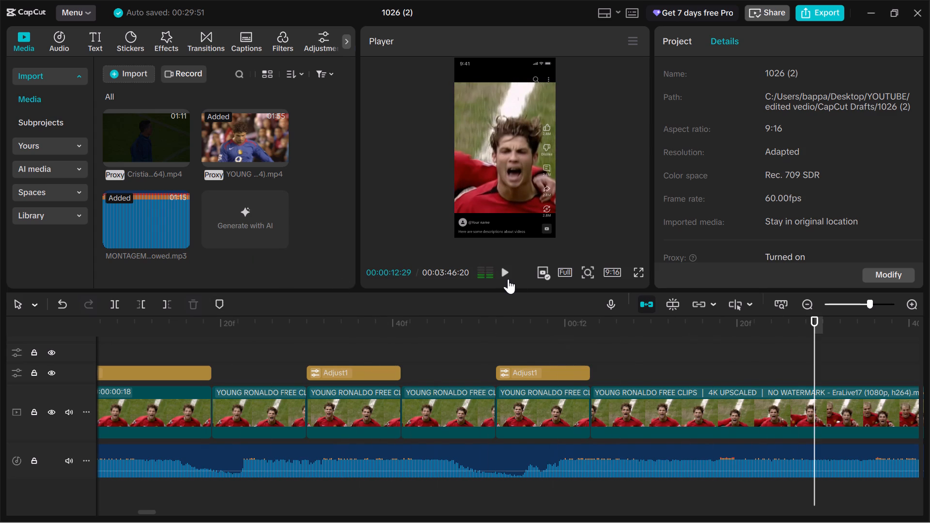
drag(813, 364, 270, 366)
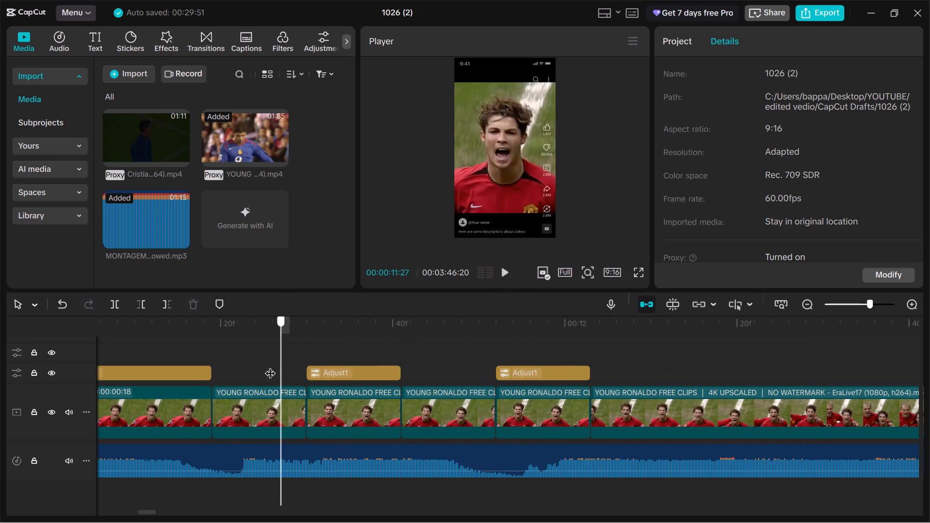
drag(270, 366, 182, 369)
click(507, 279)
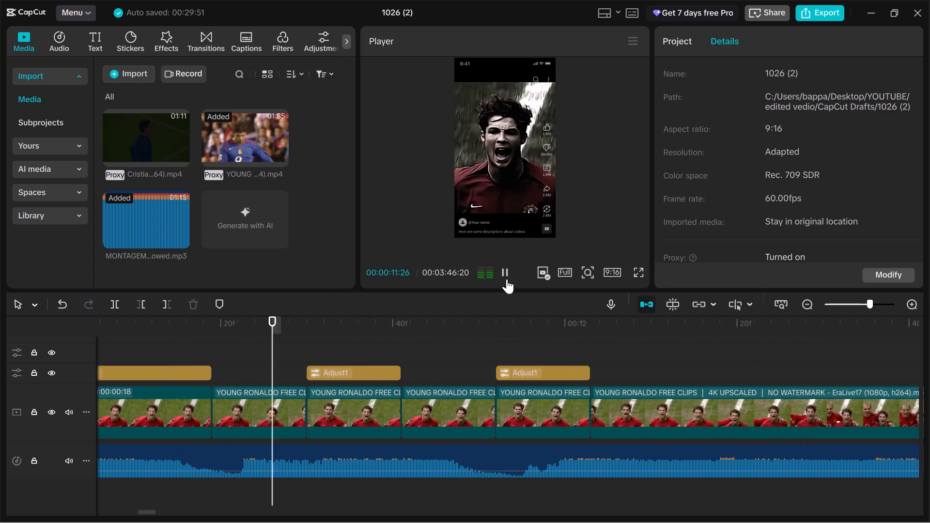
click(262, 351)
click(281, 394)
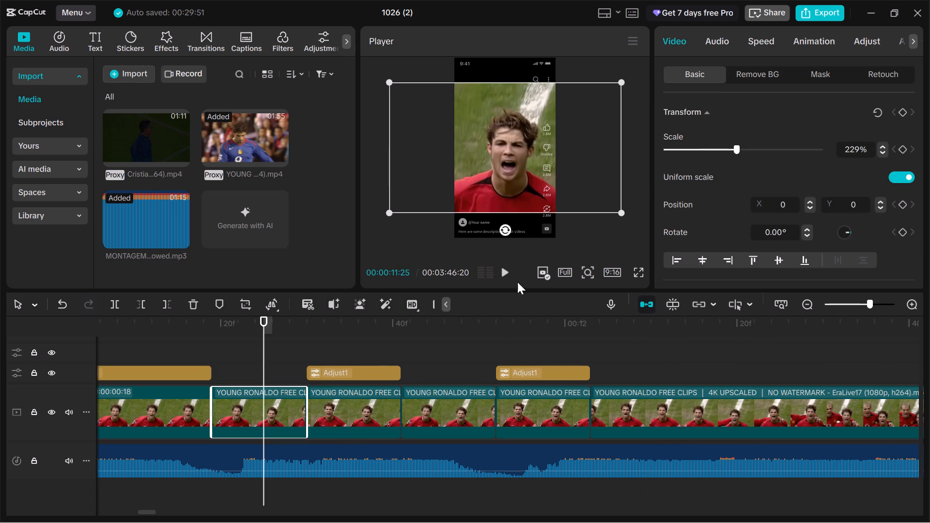
click(509, 270)
key(space)
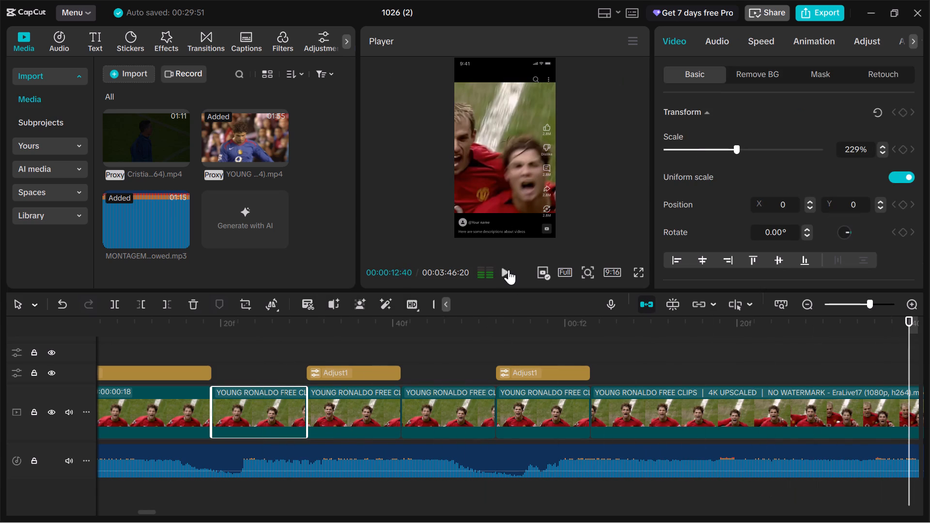
key(space)
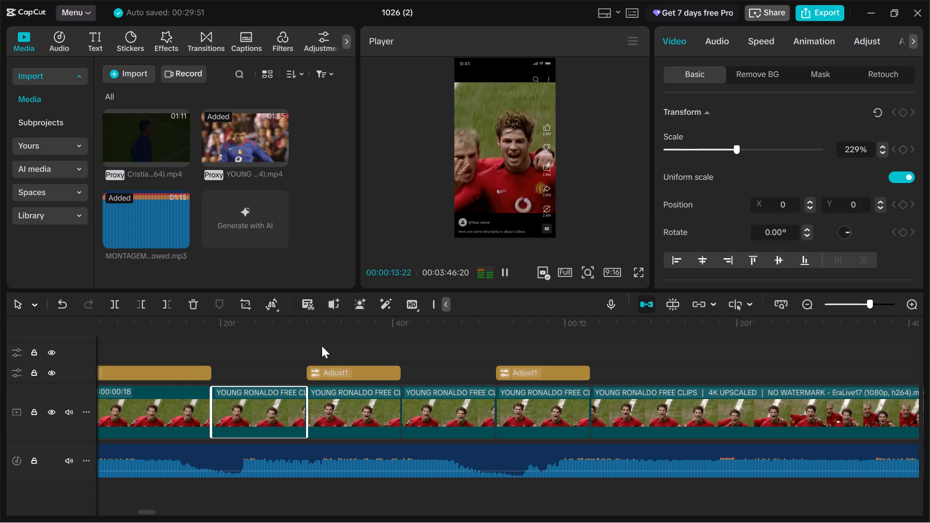
click(253, 348)
key(space)
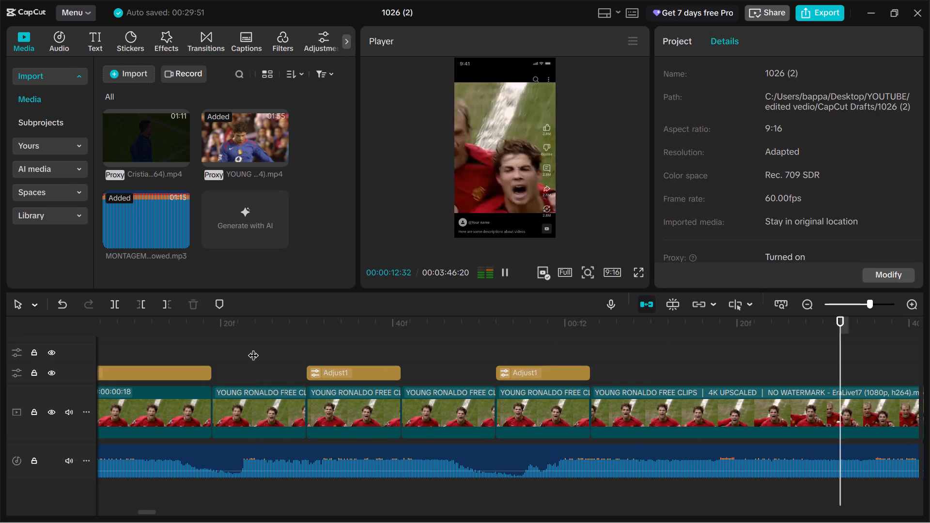
key(space)
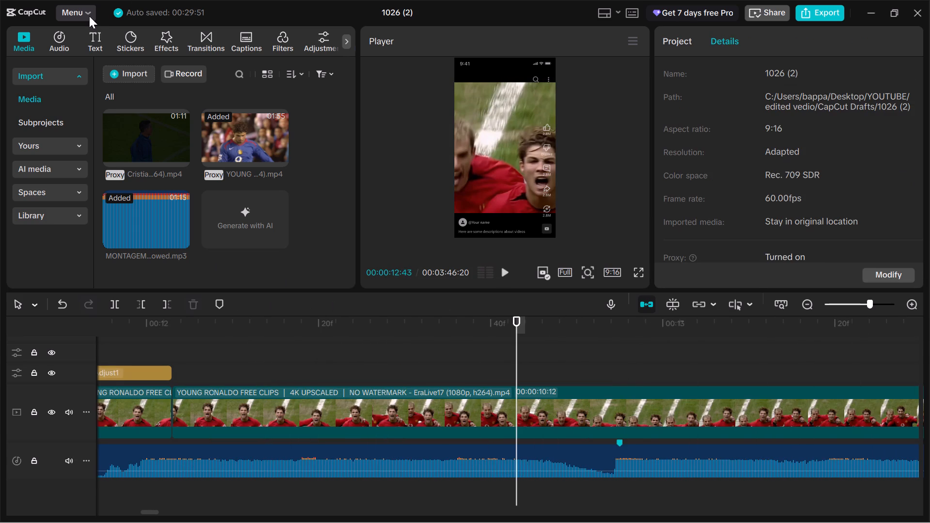
Open the application-level project options.
click(89, 16)
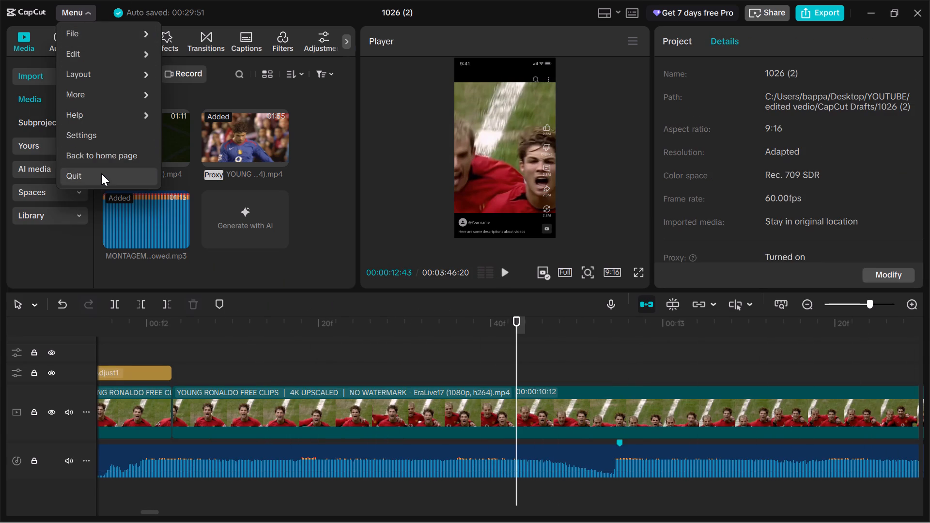